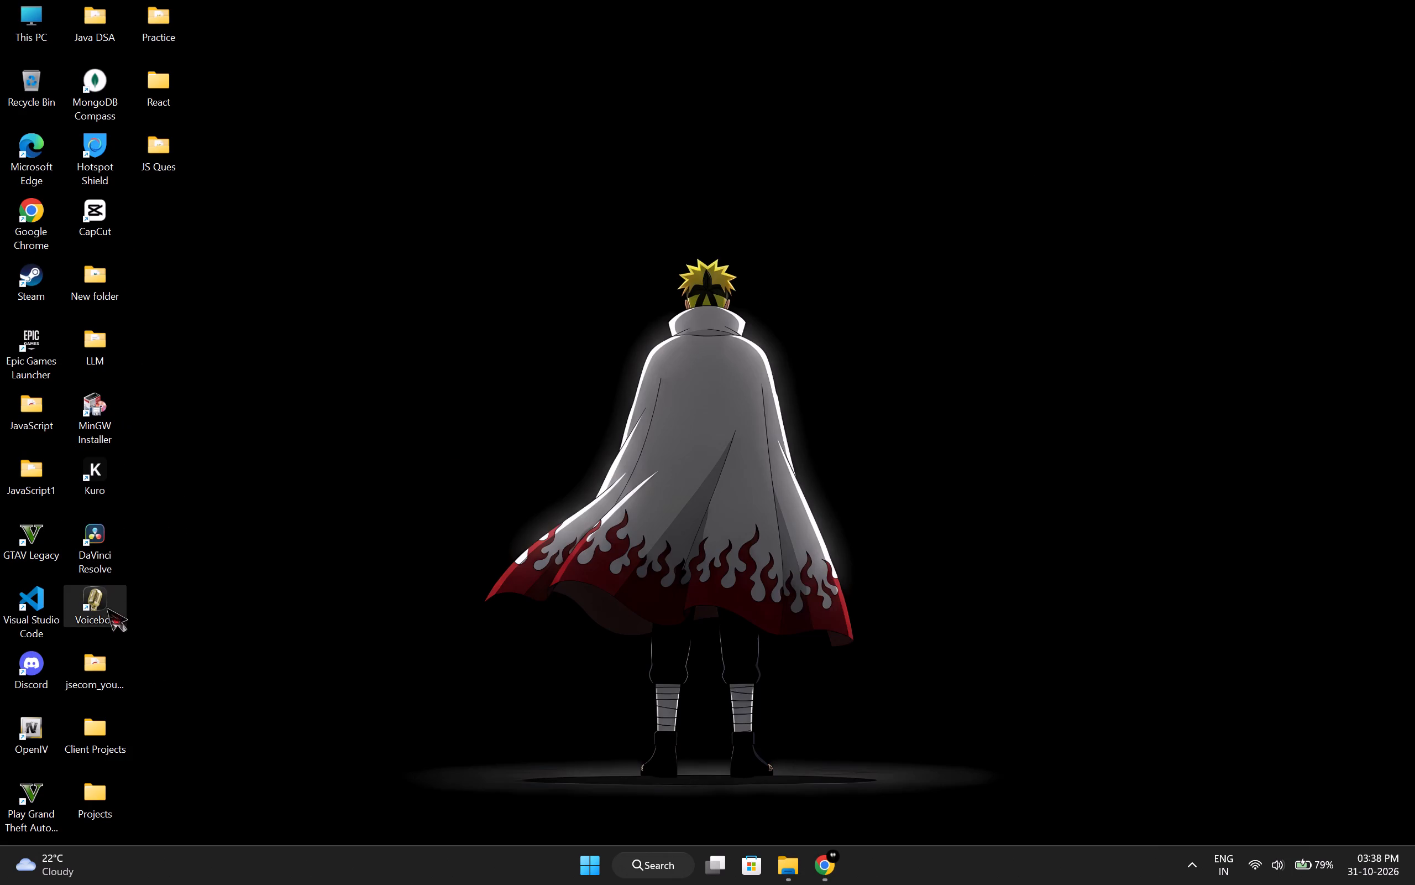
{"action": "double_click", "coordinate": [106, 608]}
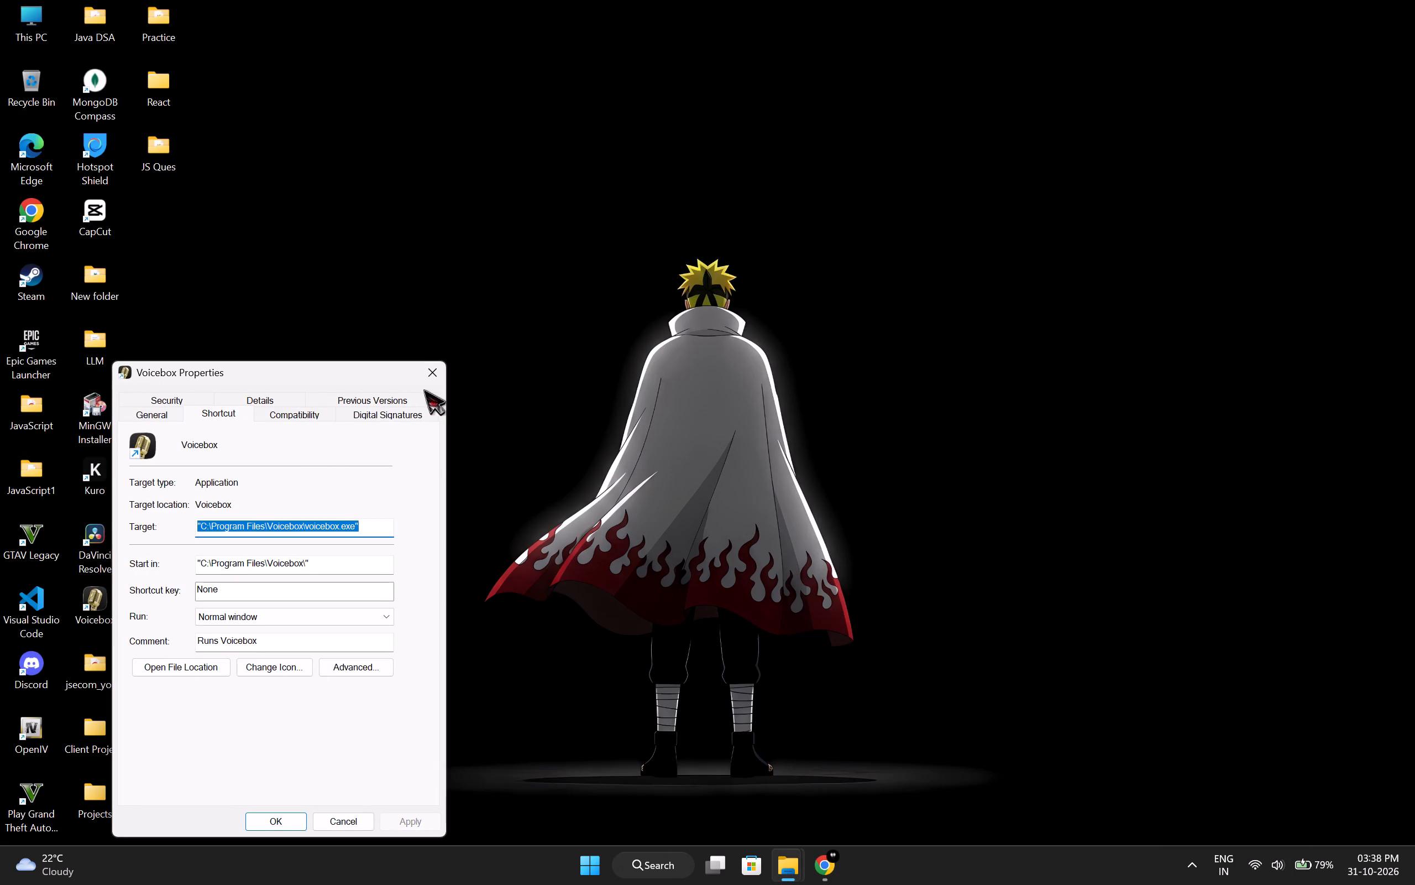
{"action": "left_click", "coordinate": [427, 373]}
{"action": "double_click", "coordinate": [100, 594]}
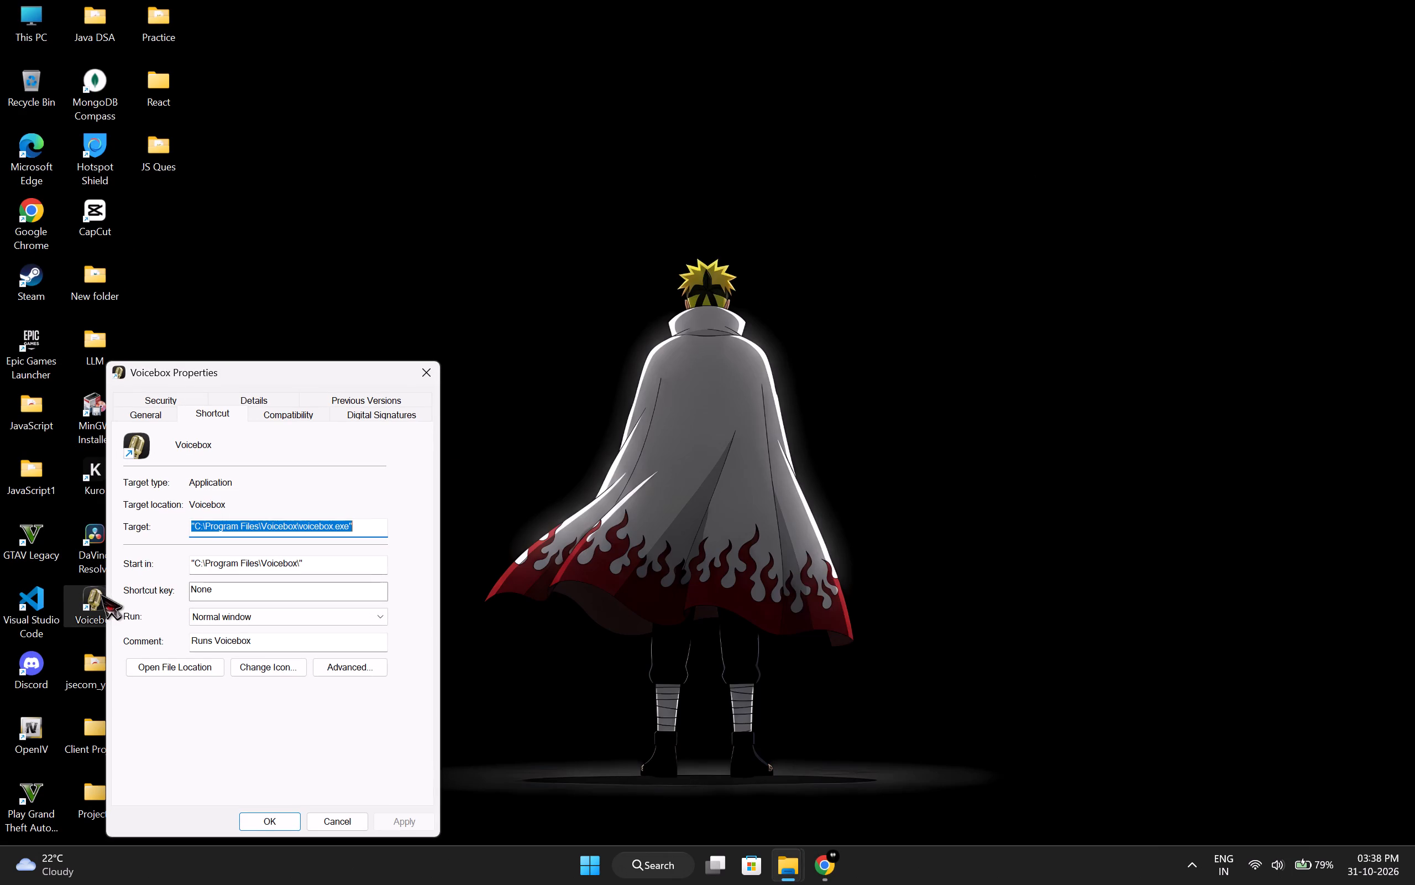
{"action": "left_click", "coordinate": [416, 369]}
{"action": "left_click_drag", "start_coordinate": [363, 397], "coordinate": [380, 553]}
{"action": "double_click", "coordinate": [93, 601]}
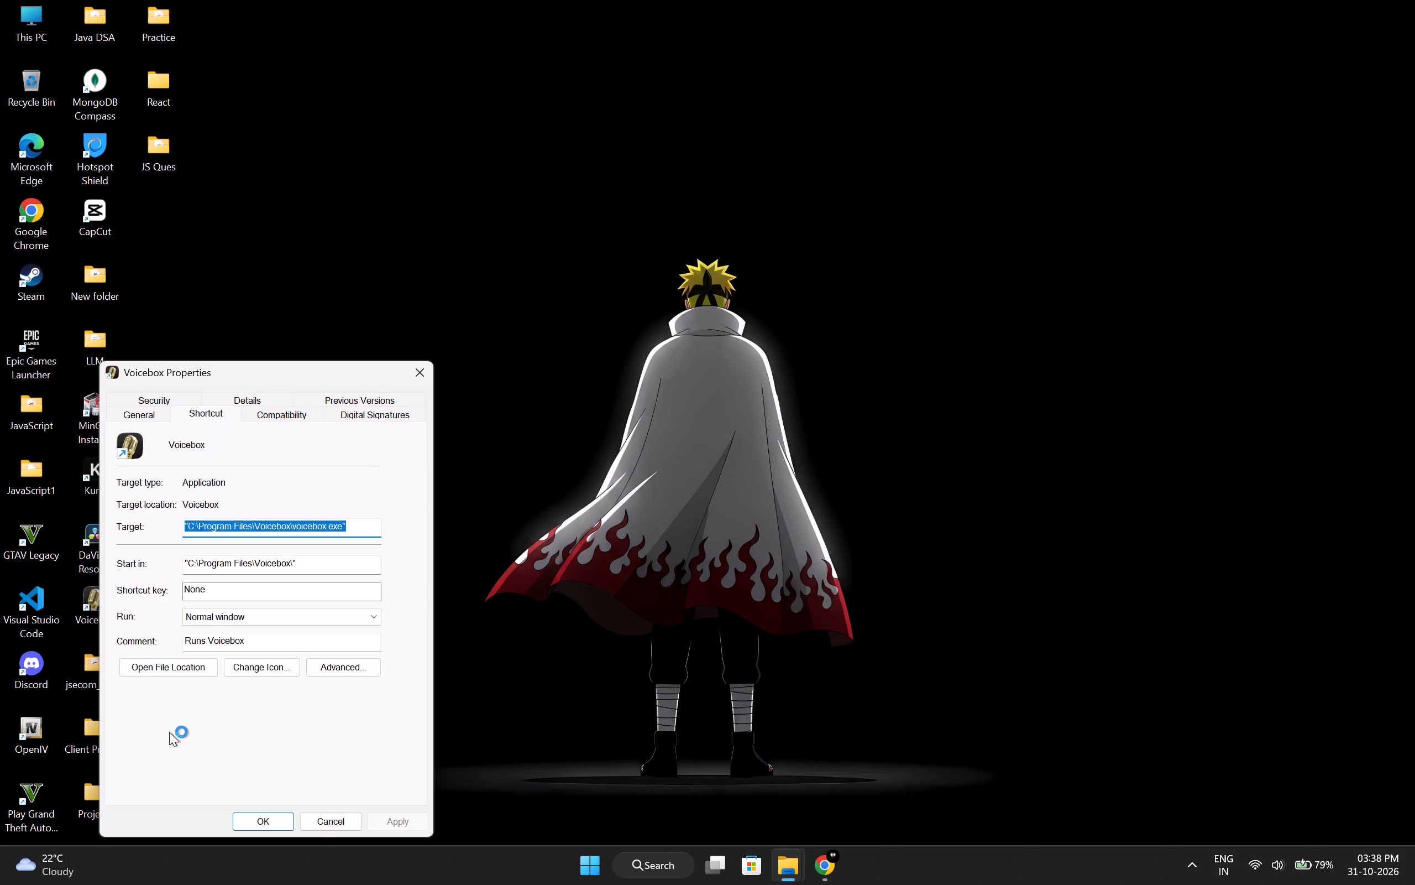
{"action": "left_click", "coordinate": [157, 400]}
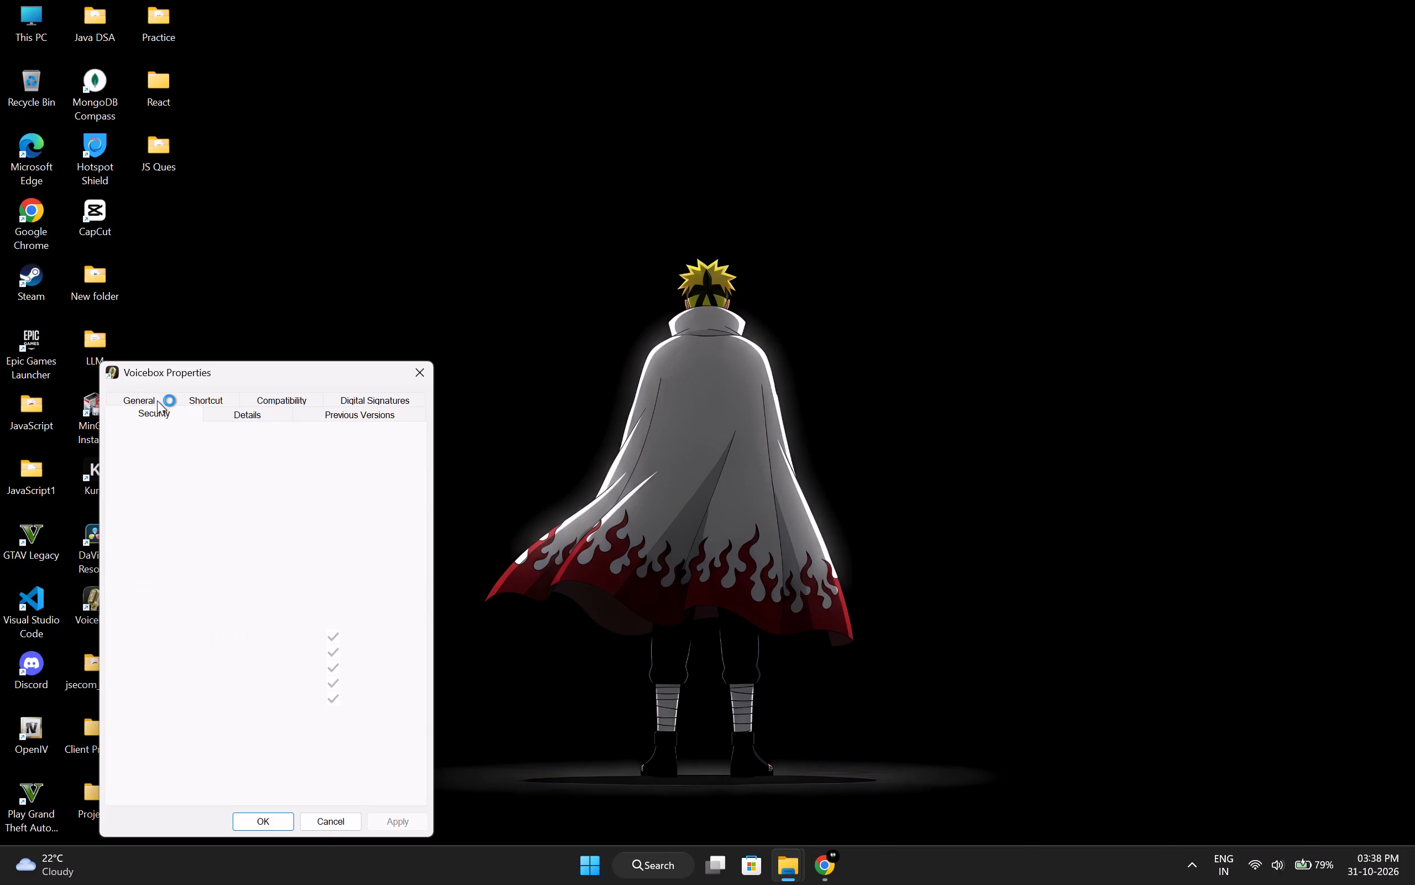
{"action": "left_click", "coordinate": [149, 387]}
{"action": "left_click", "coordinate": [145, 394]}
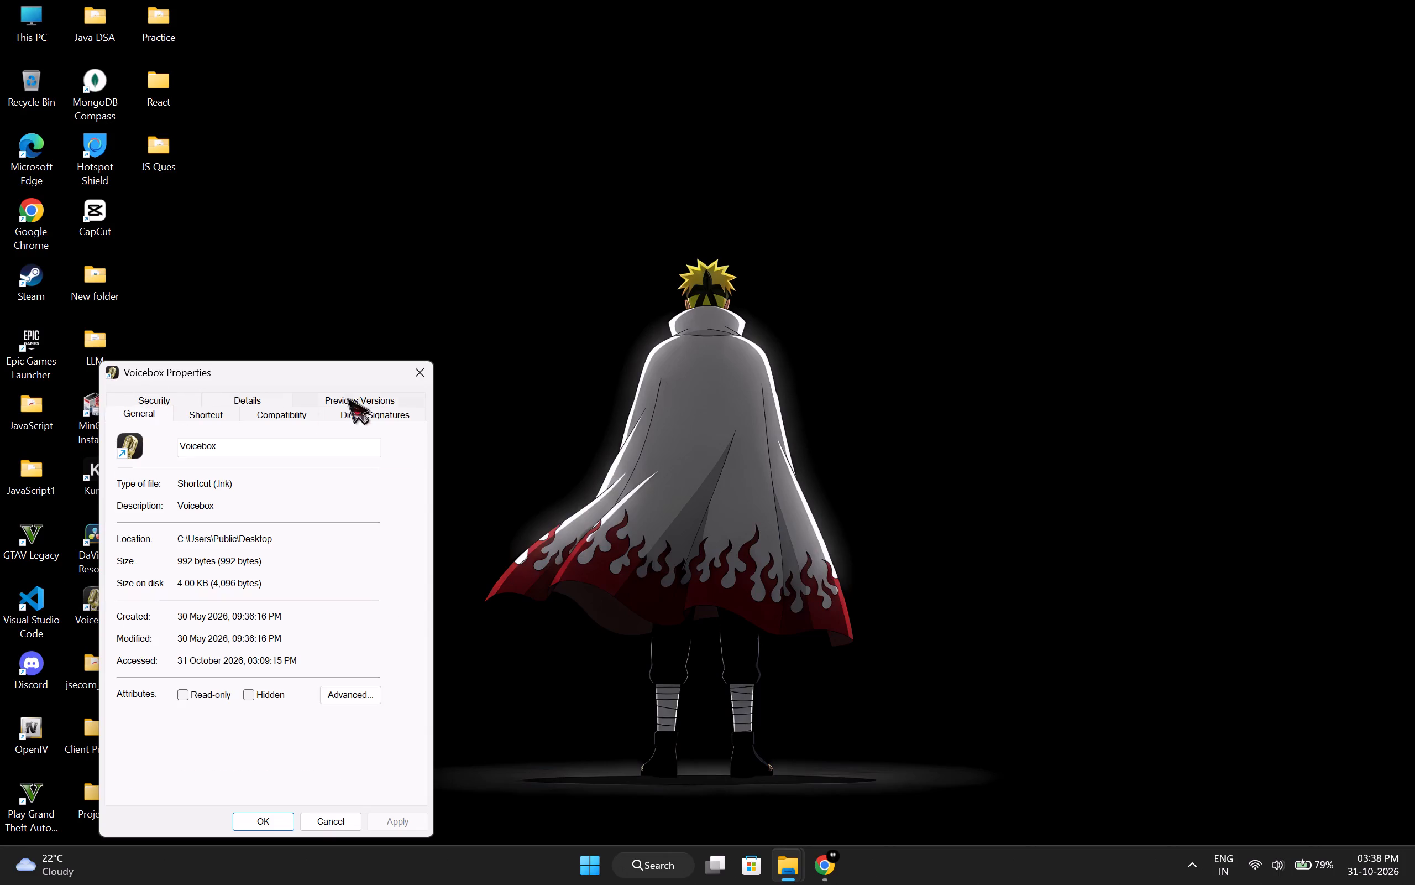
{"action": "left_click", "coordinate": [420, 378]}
Launch Voicebox from its desktop shortcut.
{"action": "left_click", "coordinate": [90, 598]}
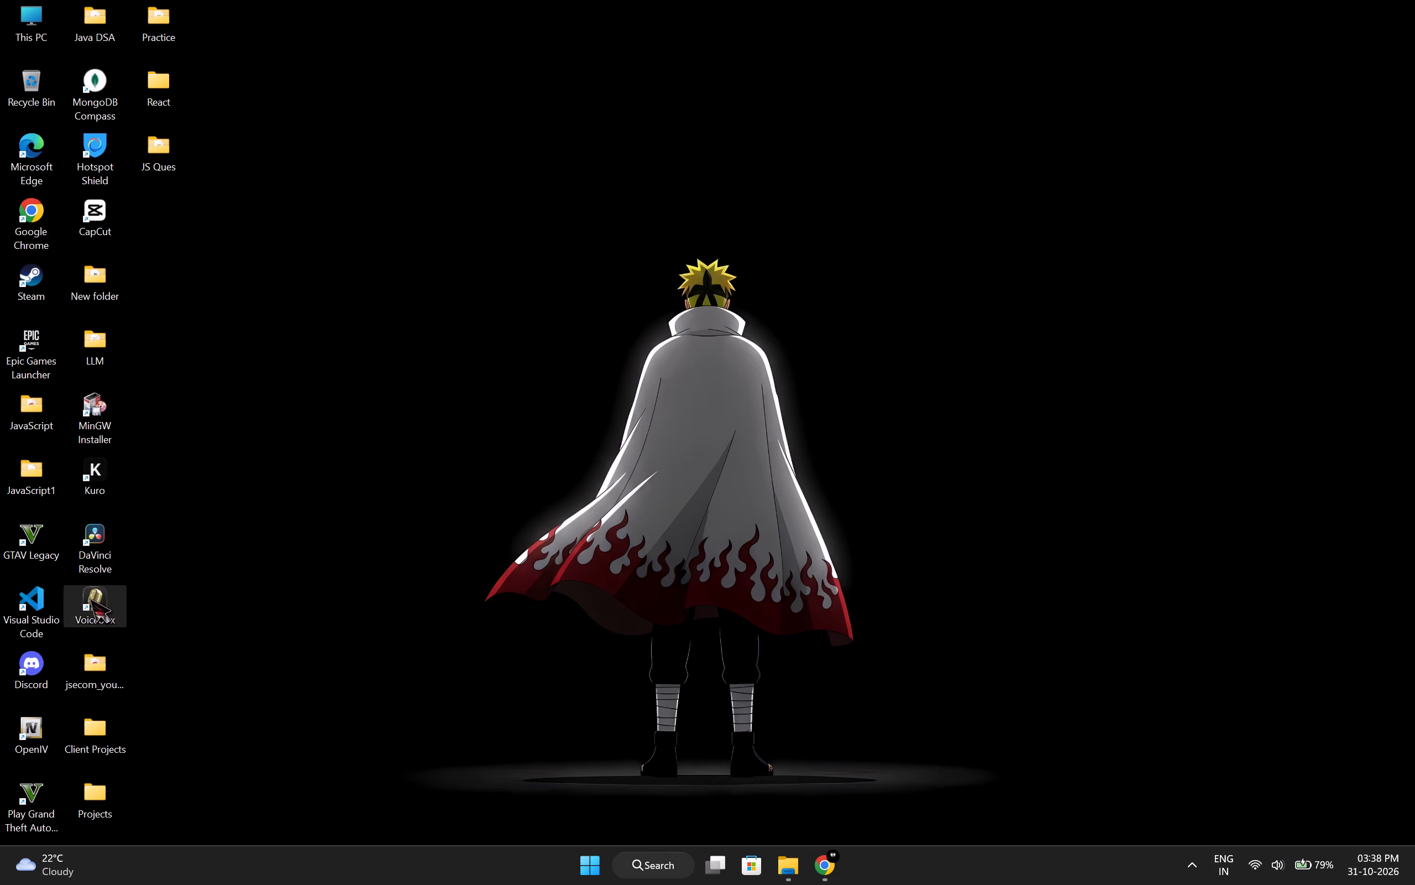
{"action": "right_click", "coordinate": [90, 598]}
{"action": "left_click", "coordinate": [334, 223]}
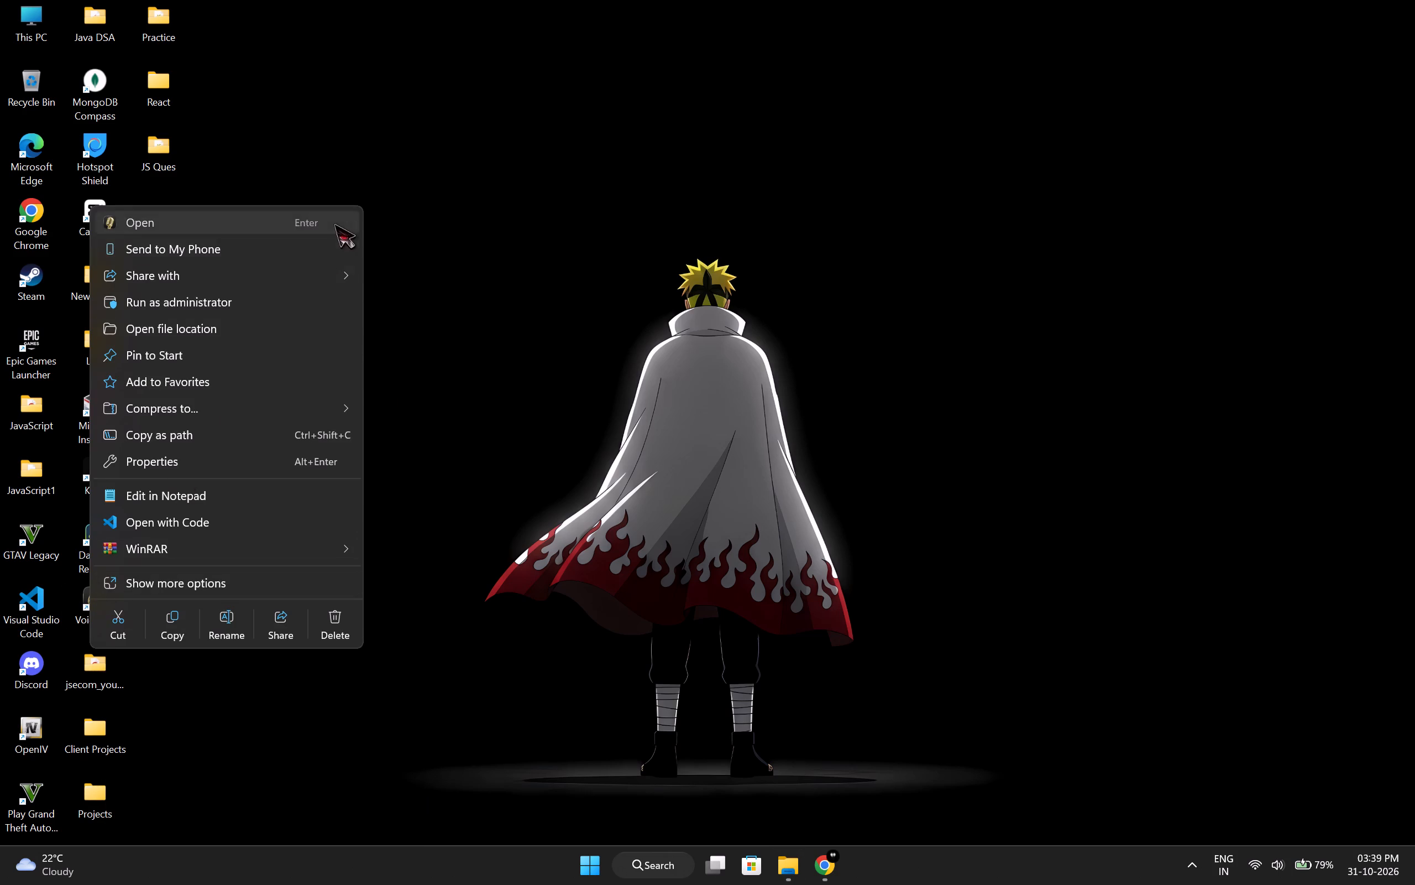
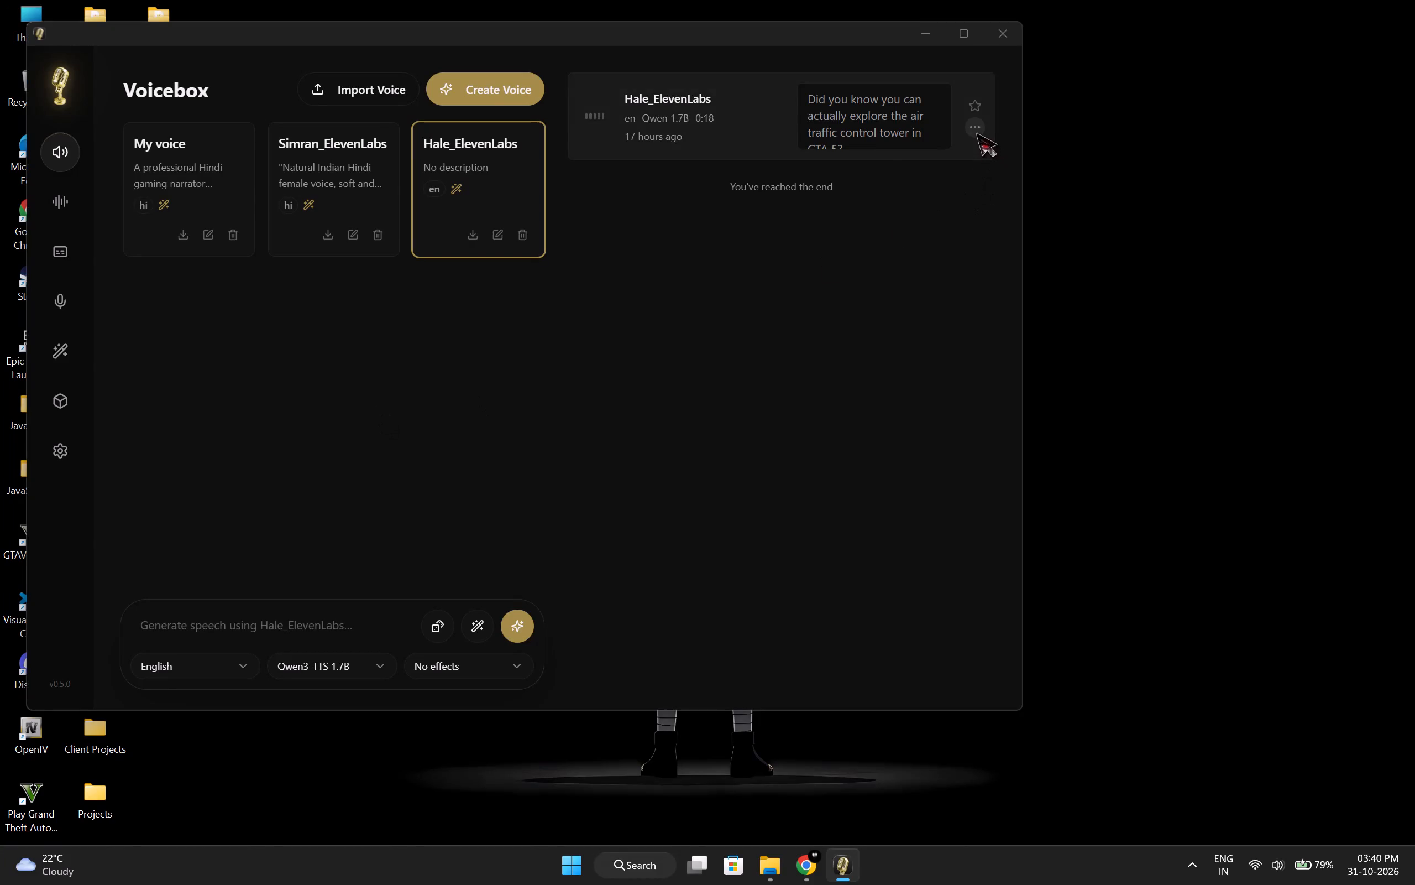
Delete the existing Hale_ElevenLabs voice generation about the air traffic control tower.
{"action": "left_click", "coordinate": [976, 131]}
{"action": "left_click", "coordinate": [906, 285]}
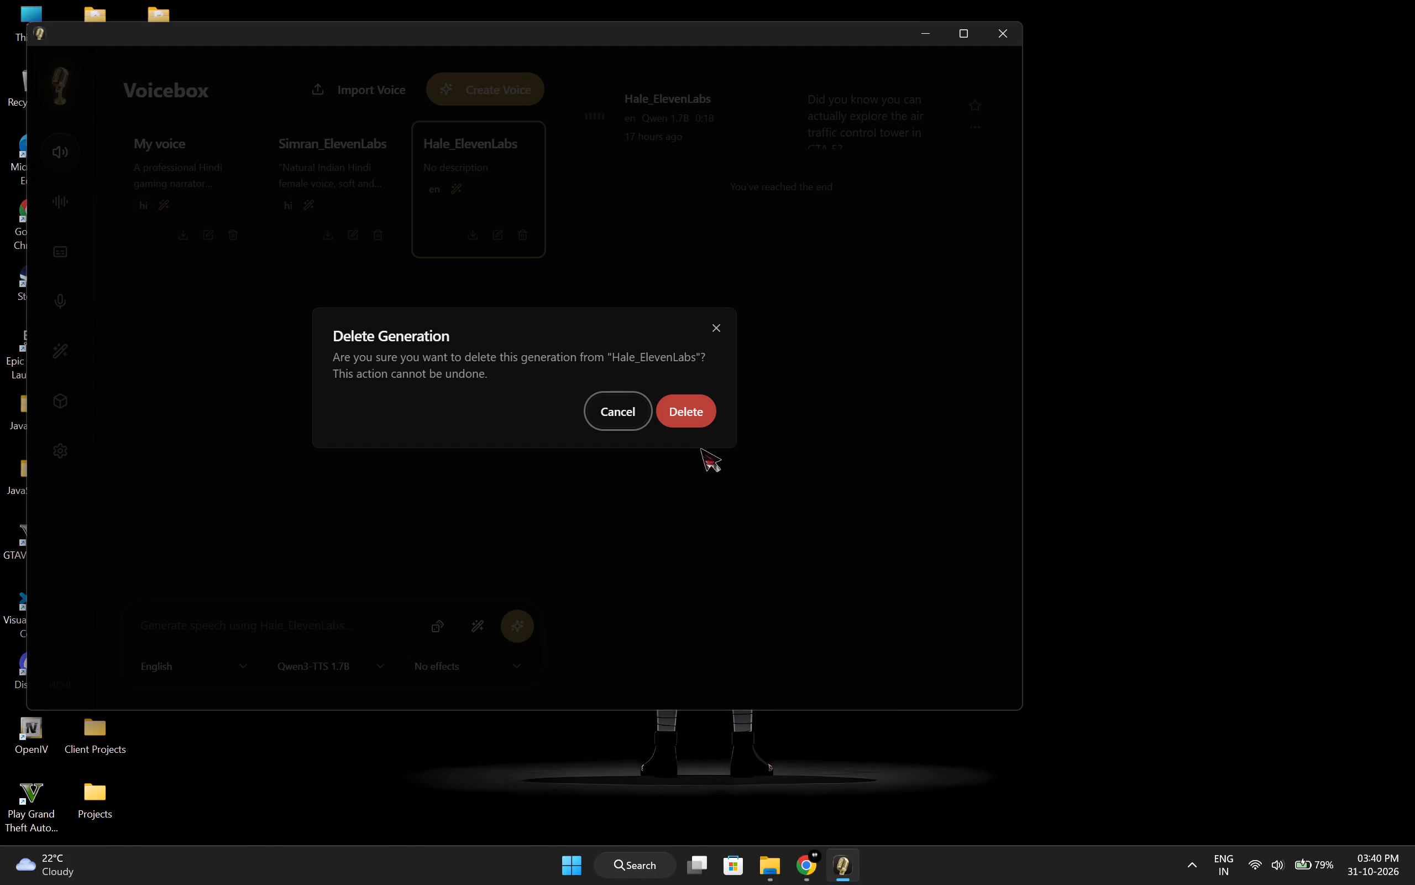
{"action": "left_click", "coordinate": [694, 407]}
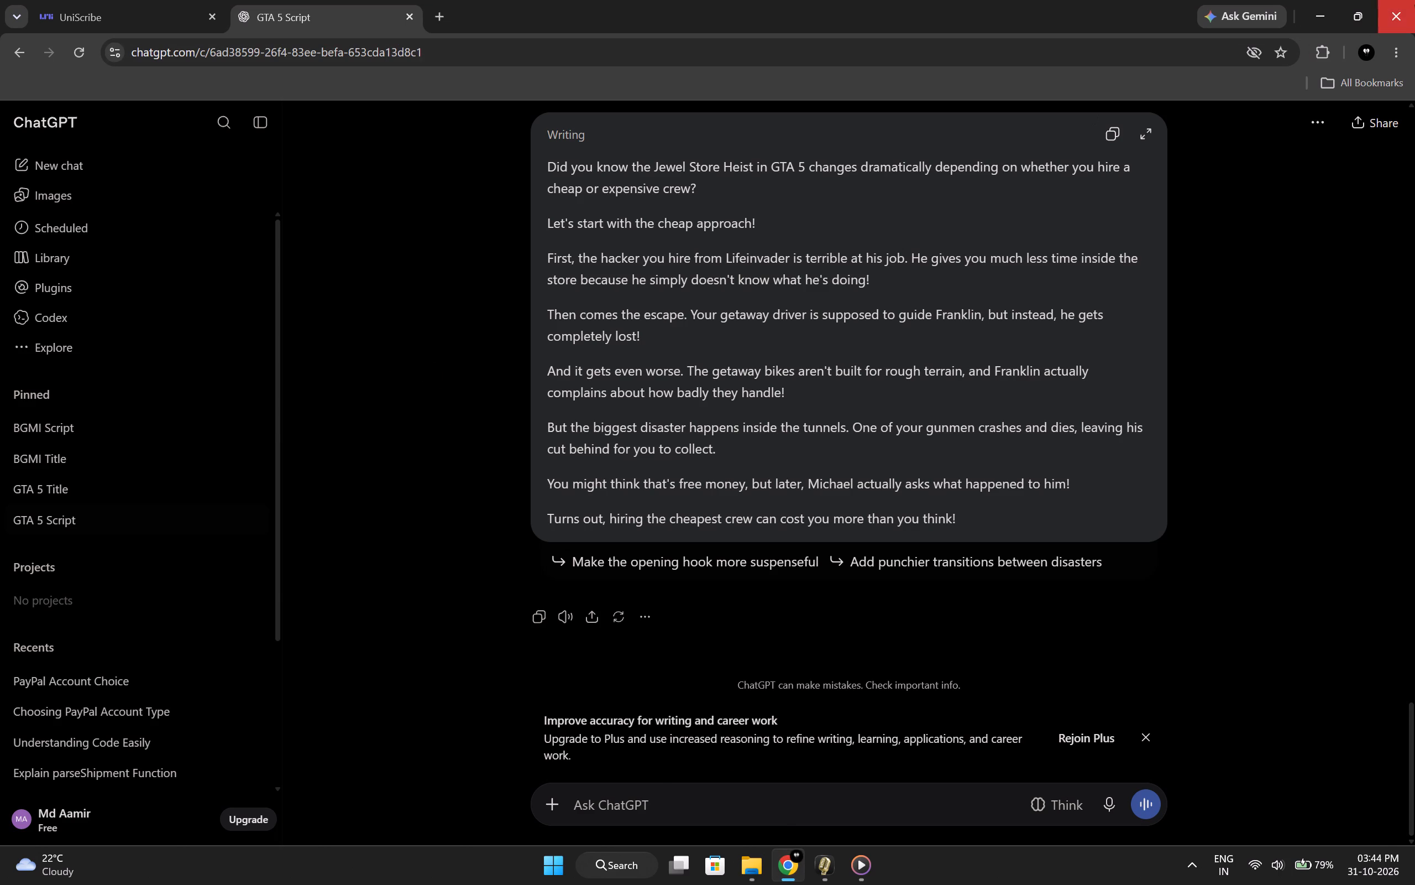
Minimize the video player and Downloads windows and move the Voicebox window to the middle of the desktop.
{"action": "left_click", "coordinate": [860, 870]}
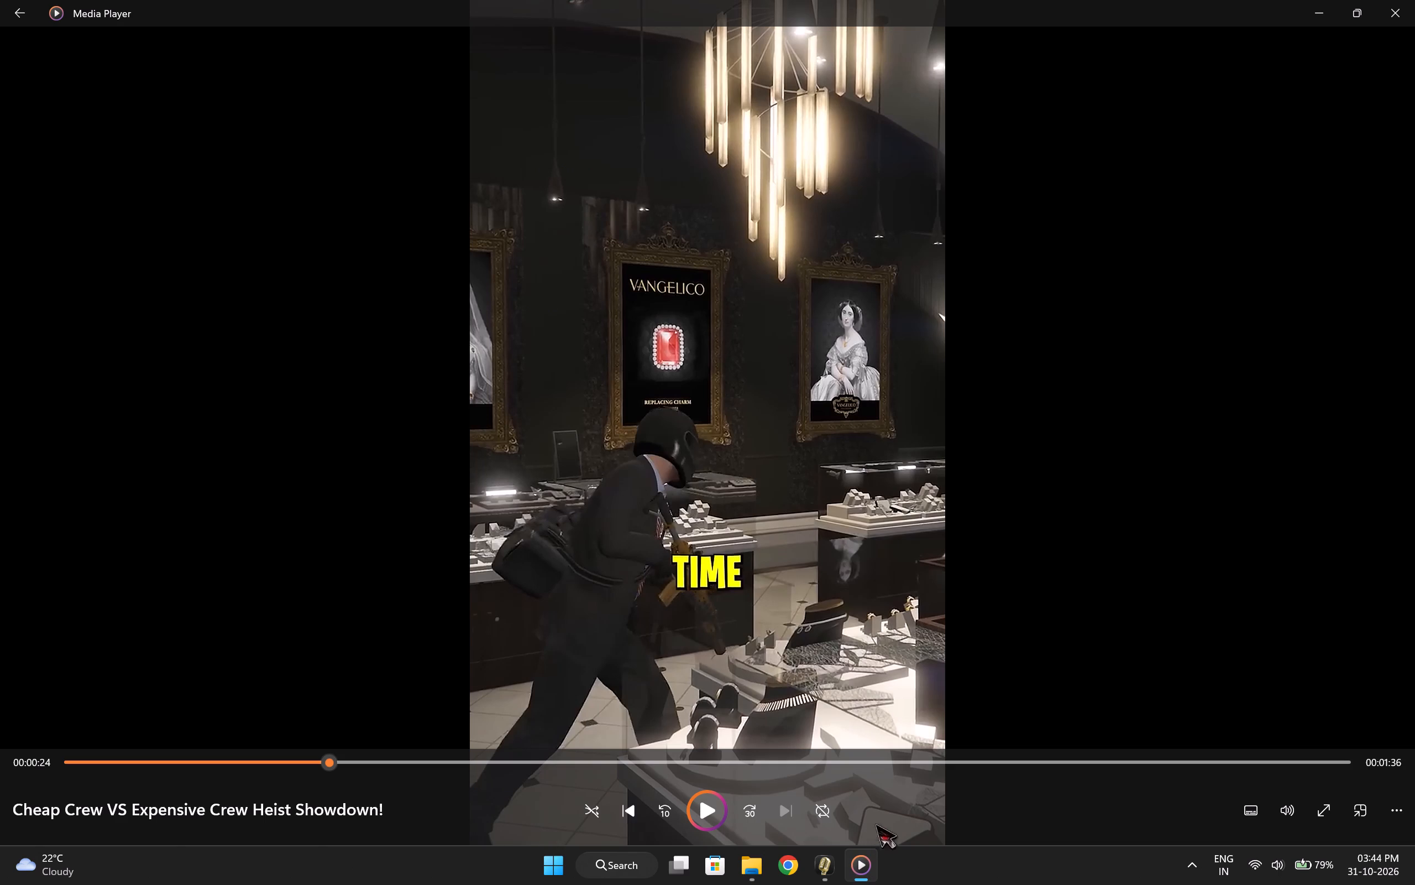
{"action": "left_click", "coordinate": [1319, 0]}
{"action": "left_click", "coordinate": [1318, 4]}
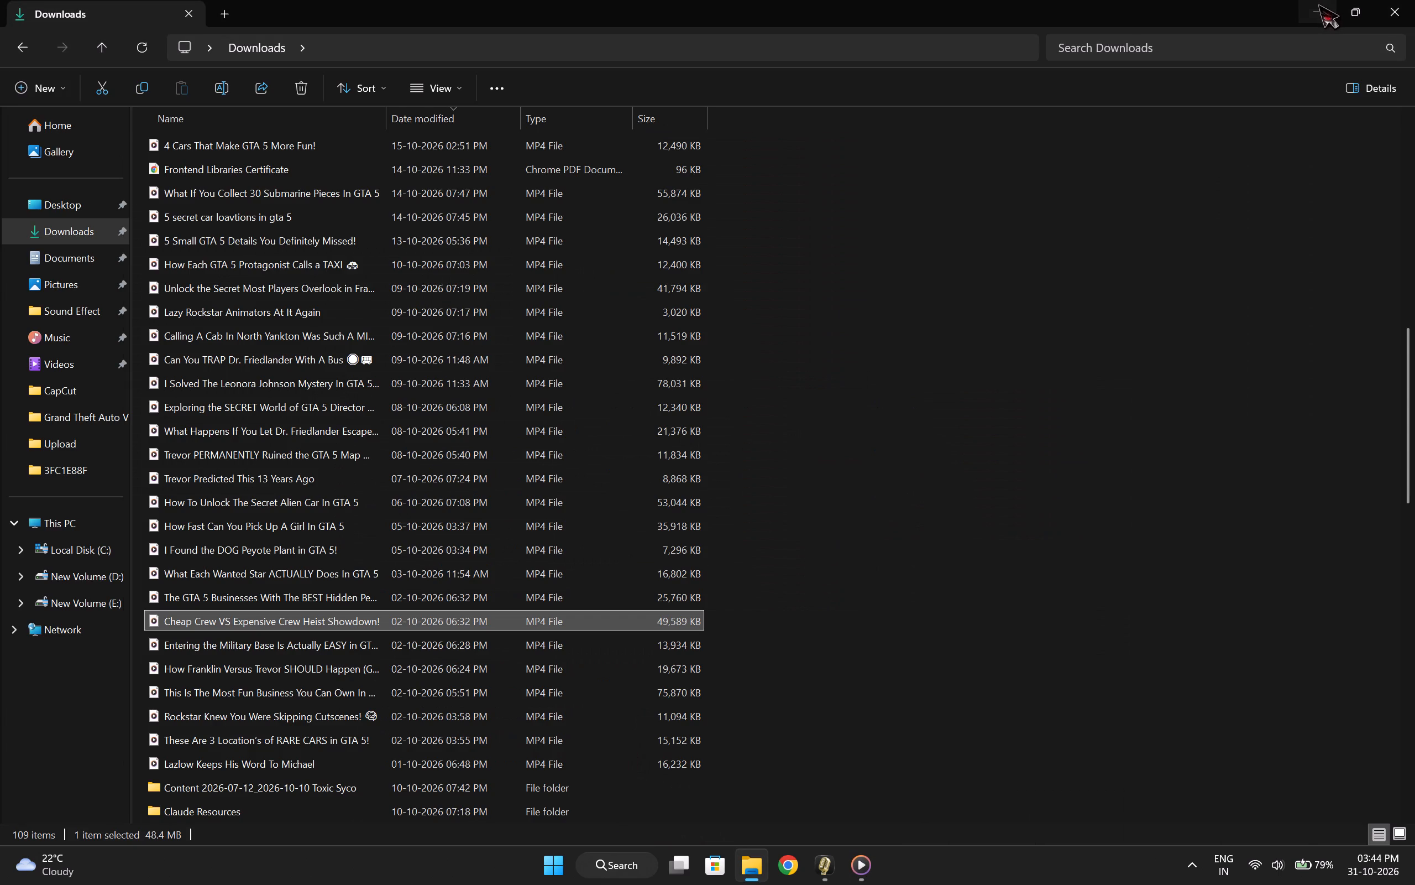
{"action": "left_click_drag", "start_coordinate": [840, 29], "coordinate": [1049, 36]}
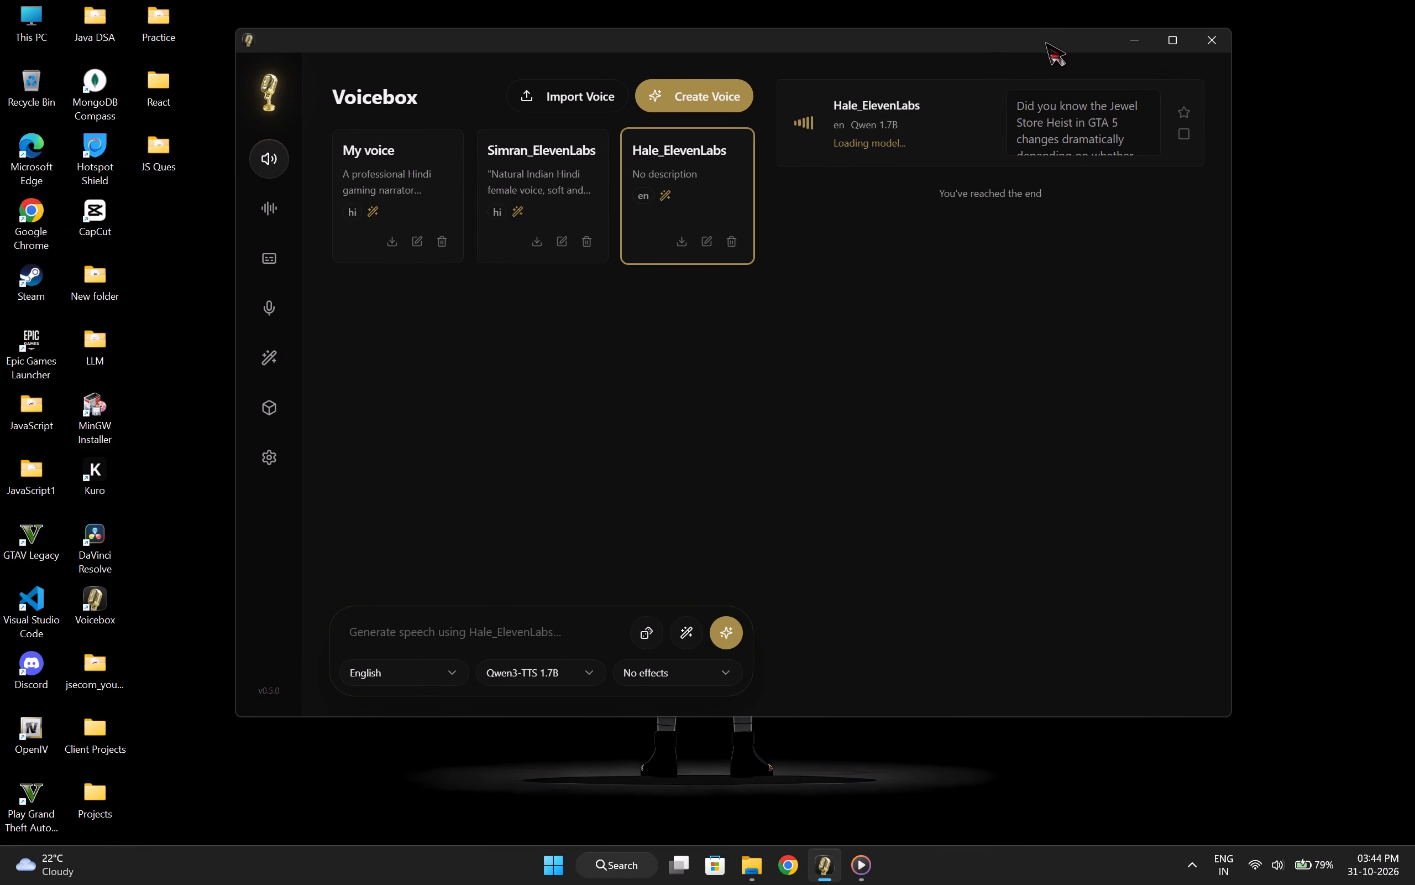
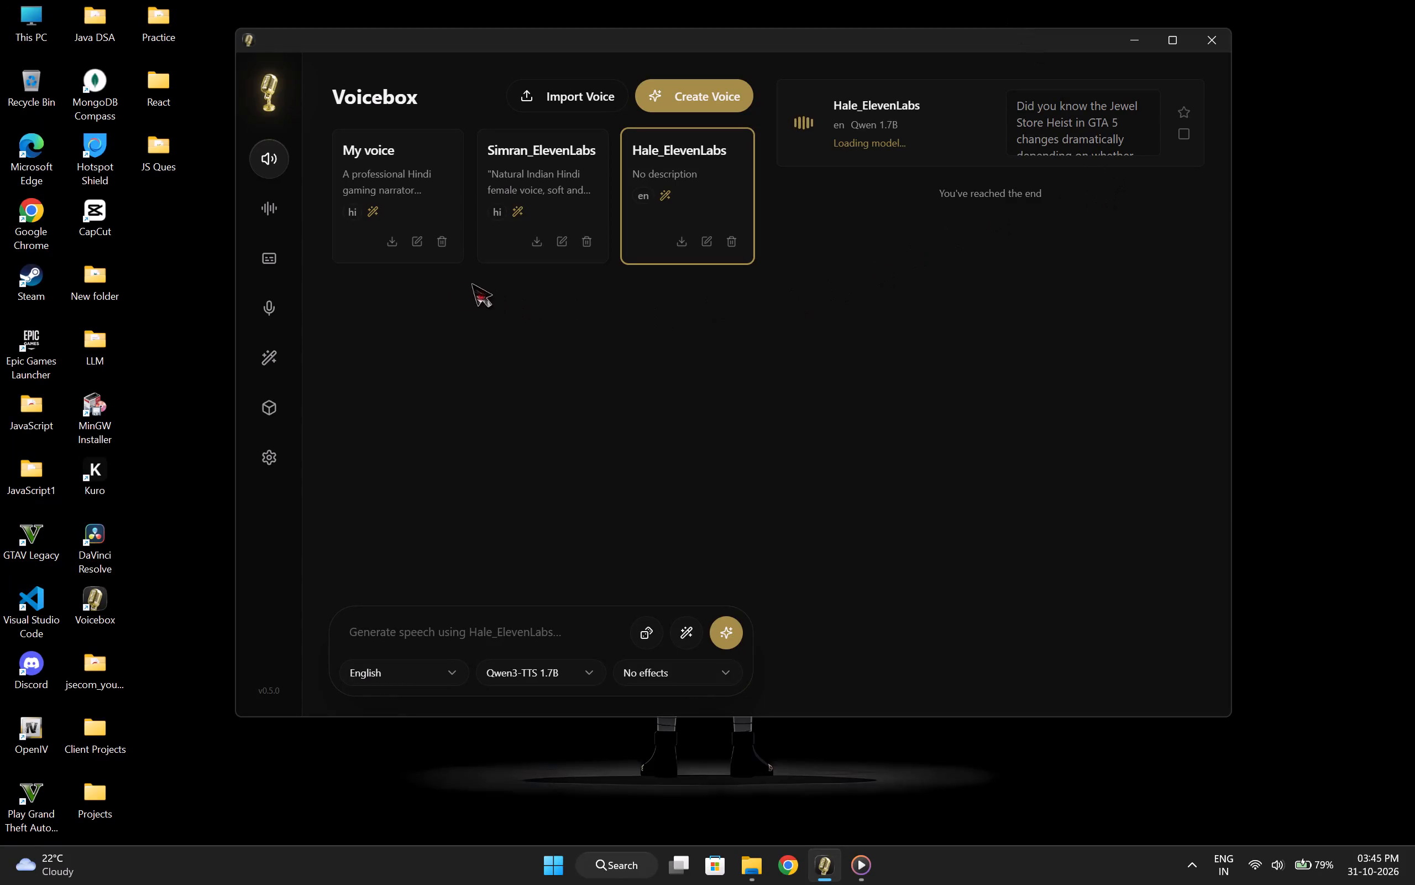
Open Hotspot Shield, connect the VPN through the Singapore location, and close its window.
{"action": "double_click", "coordinate": [93, 151]}
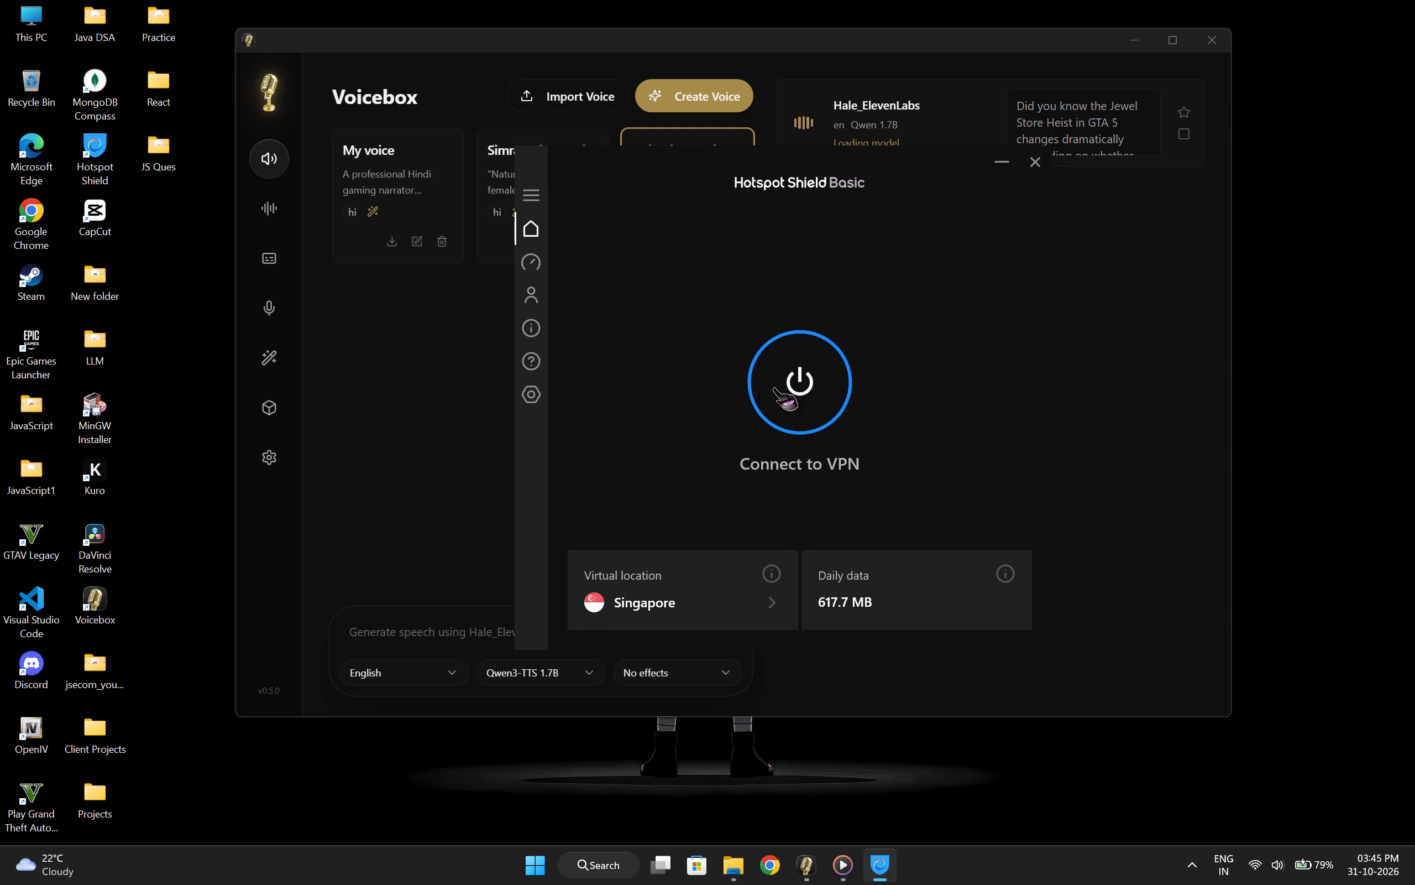
{"action": "left_click", "coordinate": [813, 393]}
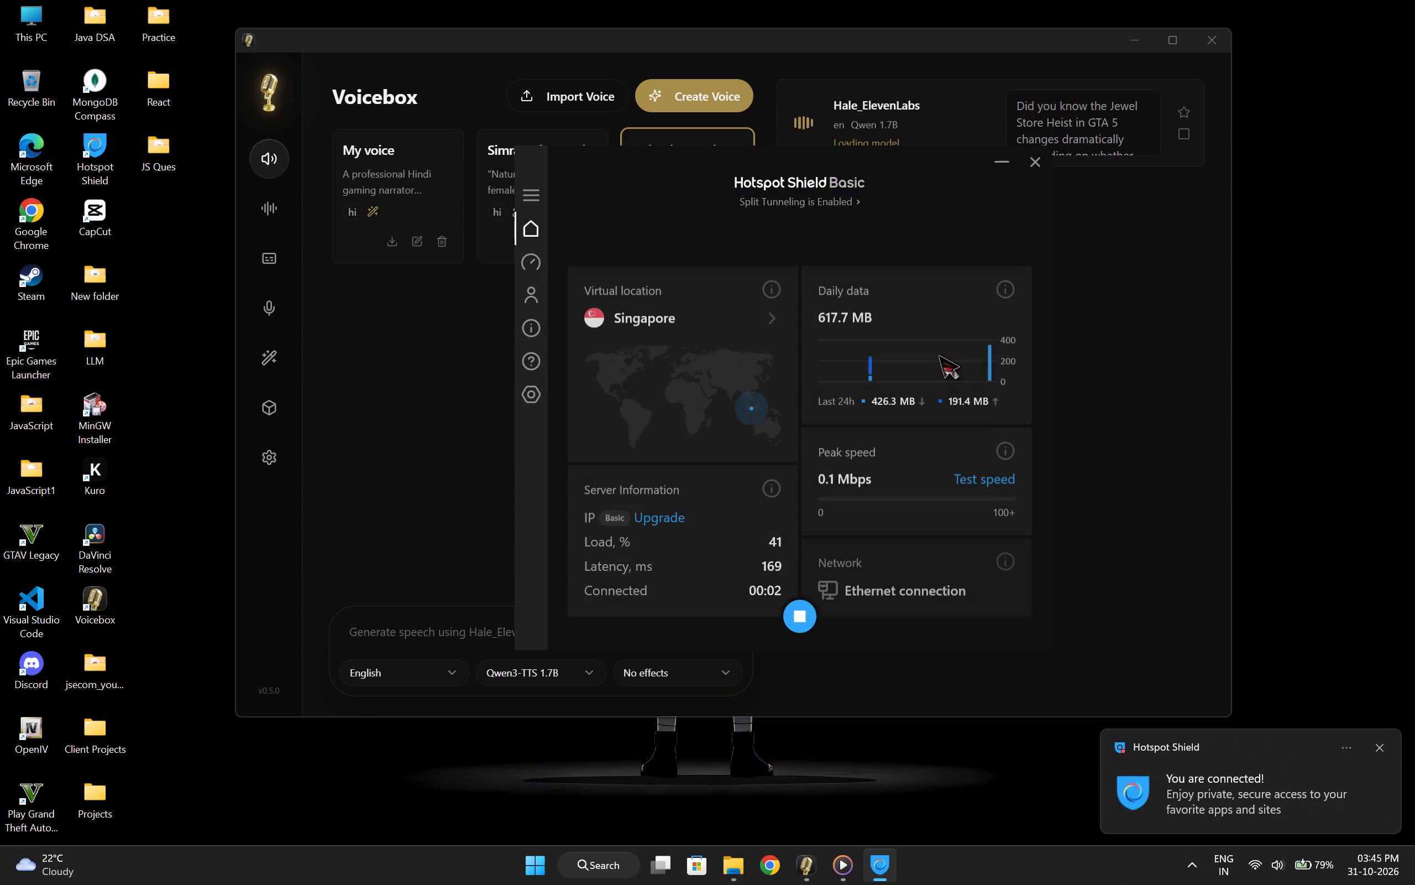
{"action": "left_click", "coordinate": [1032, 176]}
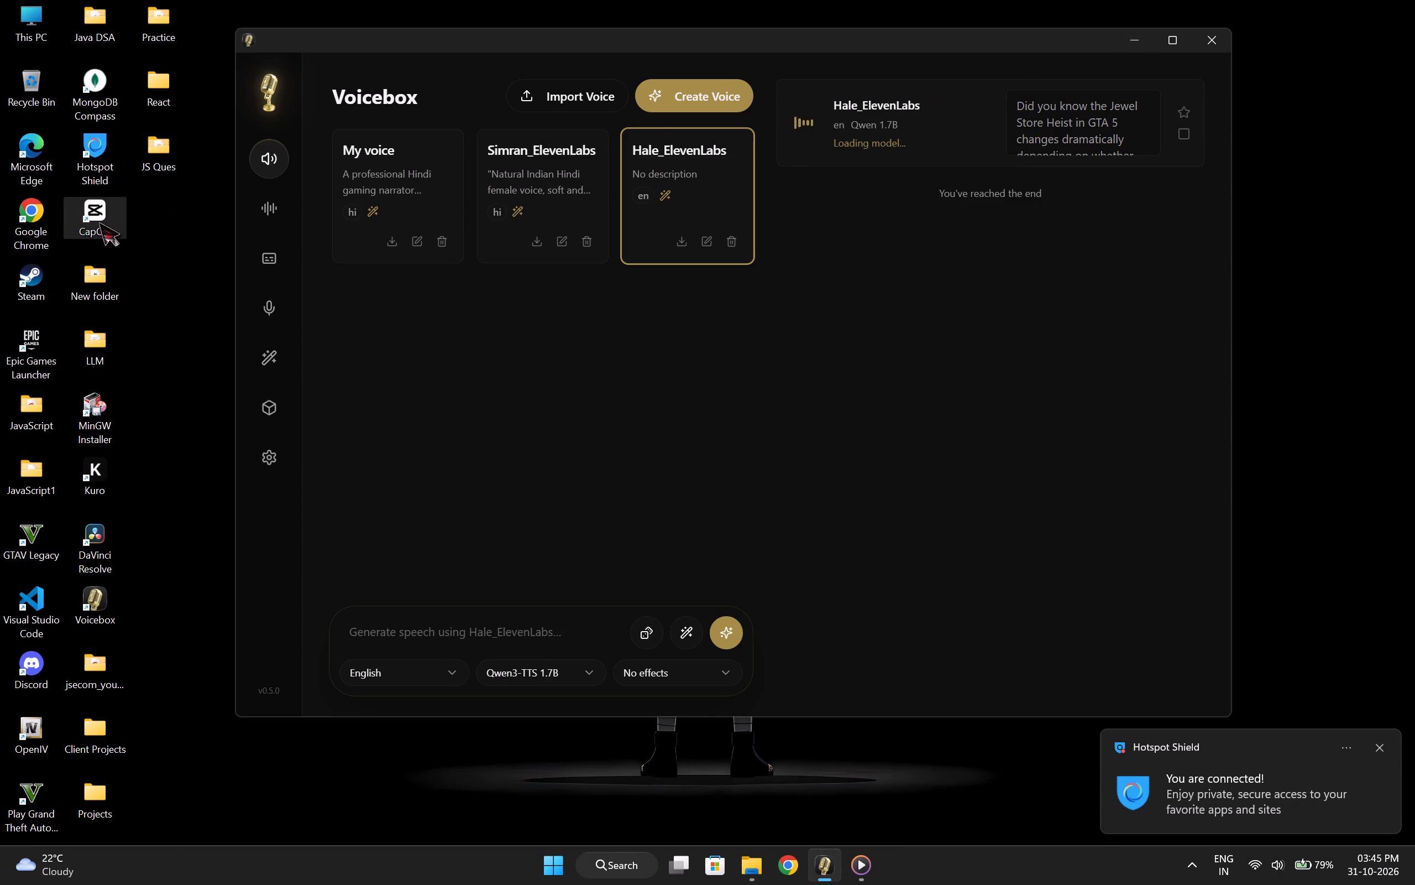
Launch CapCut from the desktop.
{"action": "double_click", "coordinate": [100, 215]}
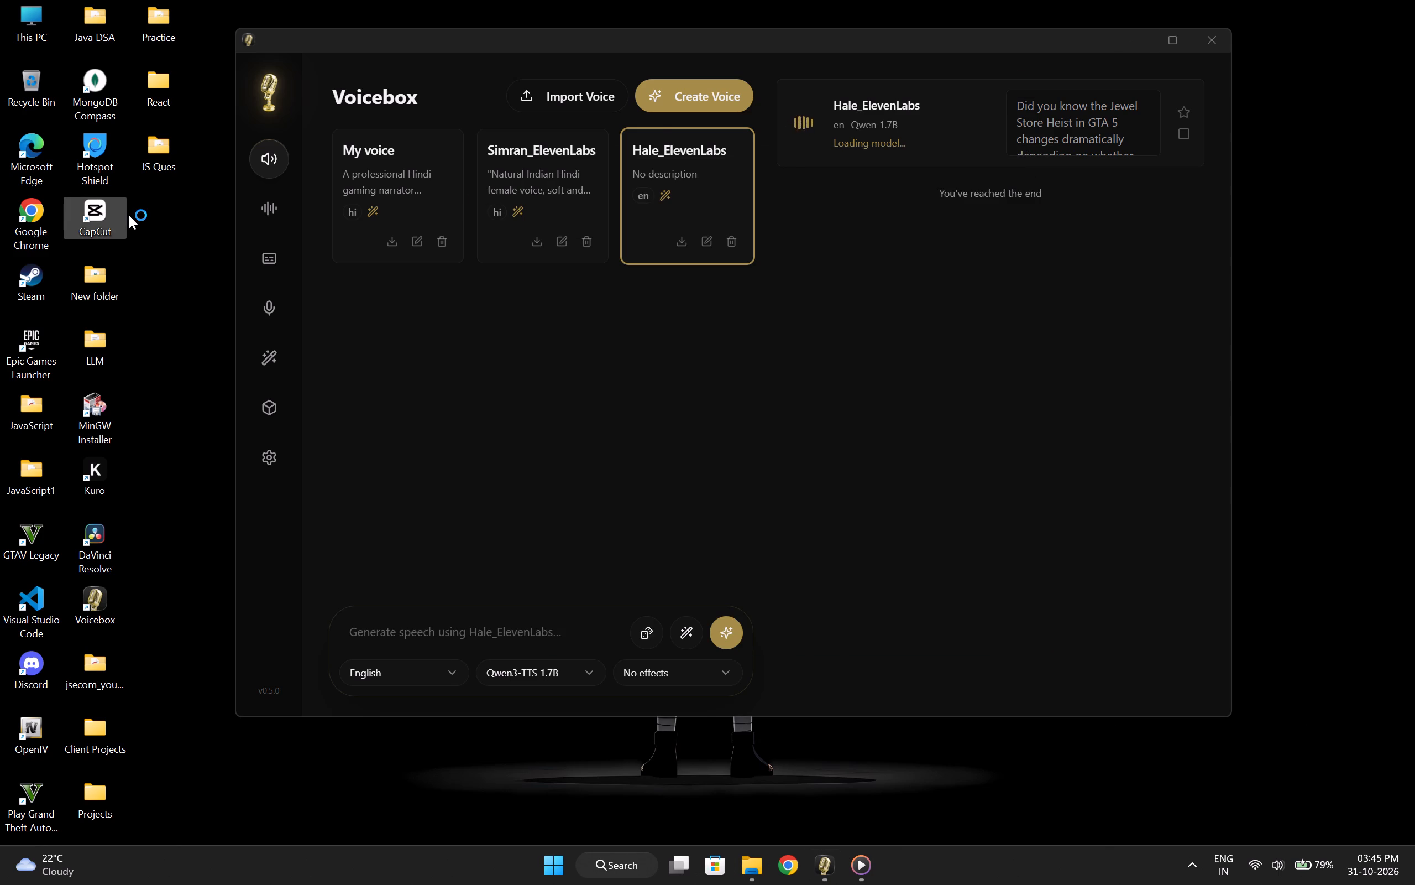
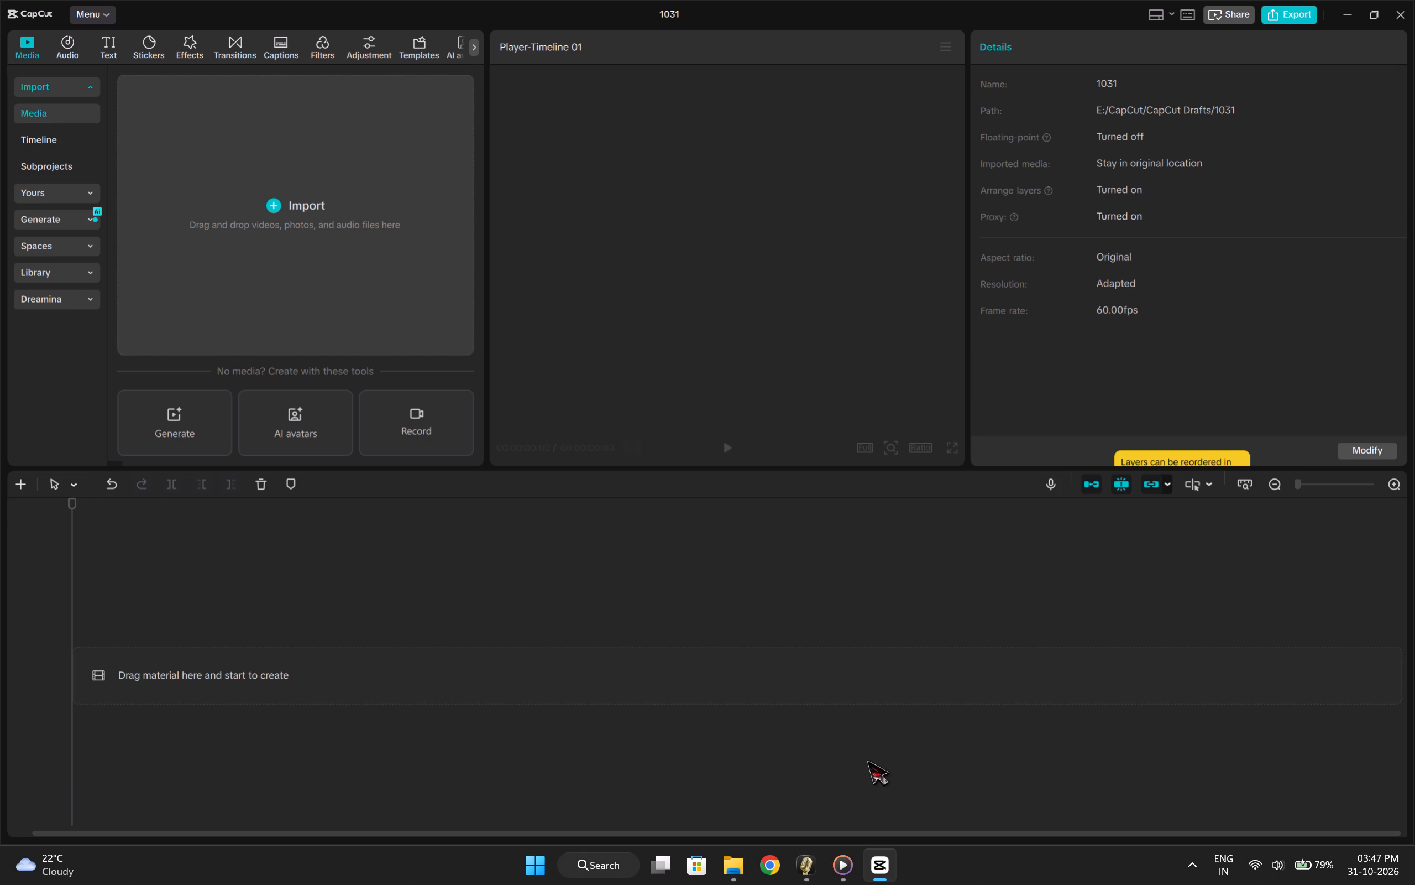
Switch to Voicebox and export the Hale_ElevenLabs audio to Downloads as "Cheap Crew VS Expensive Crew Heist Showdown!".
{"action": "left_click", "coordinate": [815, 872]}
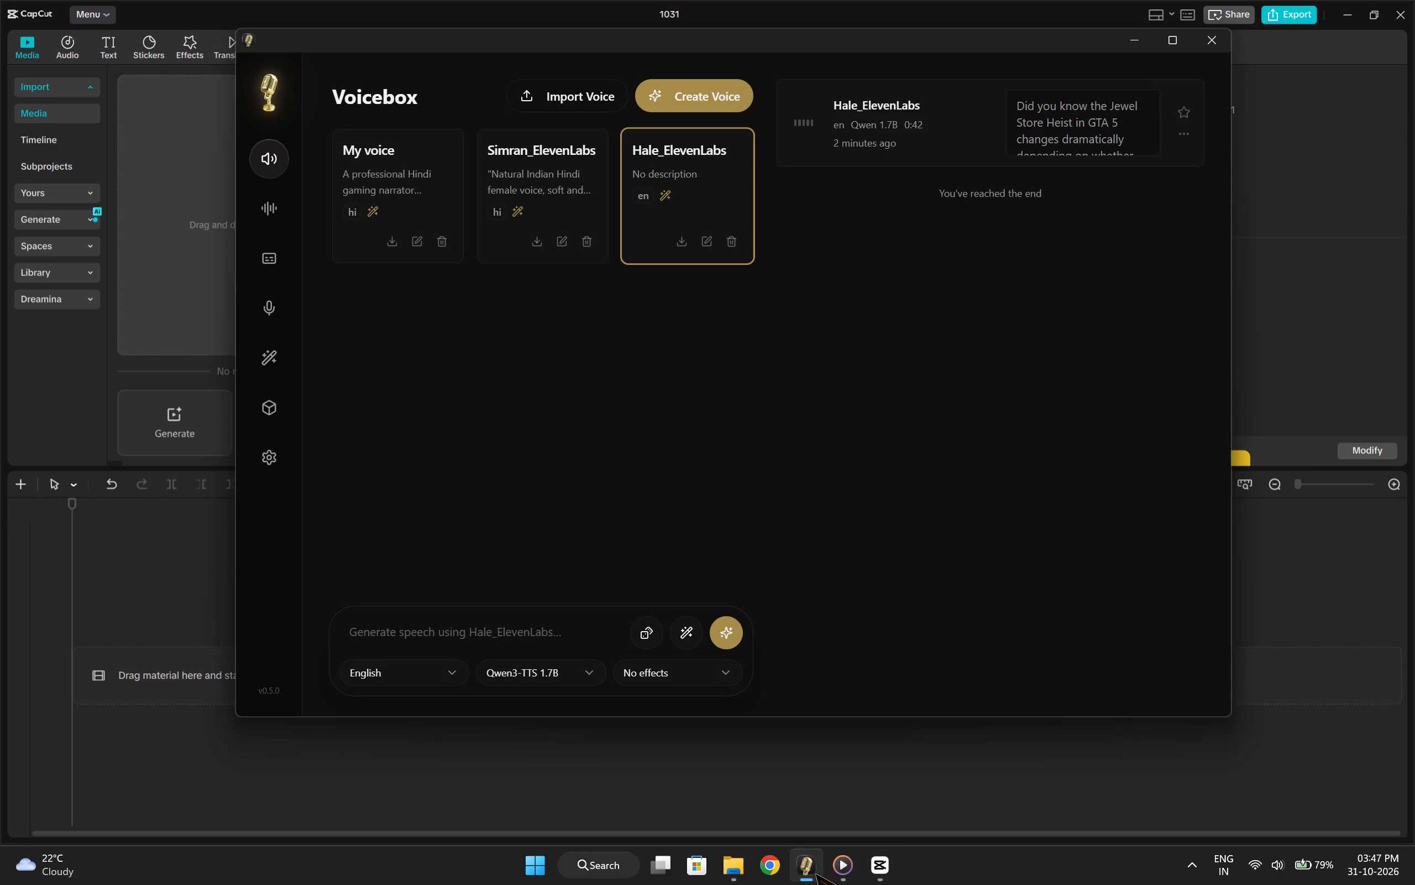
{"action": "left_click", "coordinate": [1185, 135]}
{"action": "left_click", "coordinate": [1137, 196]}
{"action": "key", "text": "ctrl+v"}
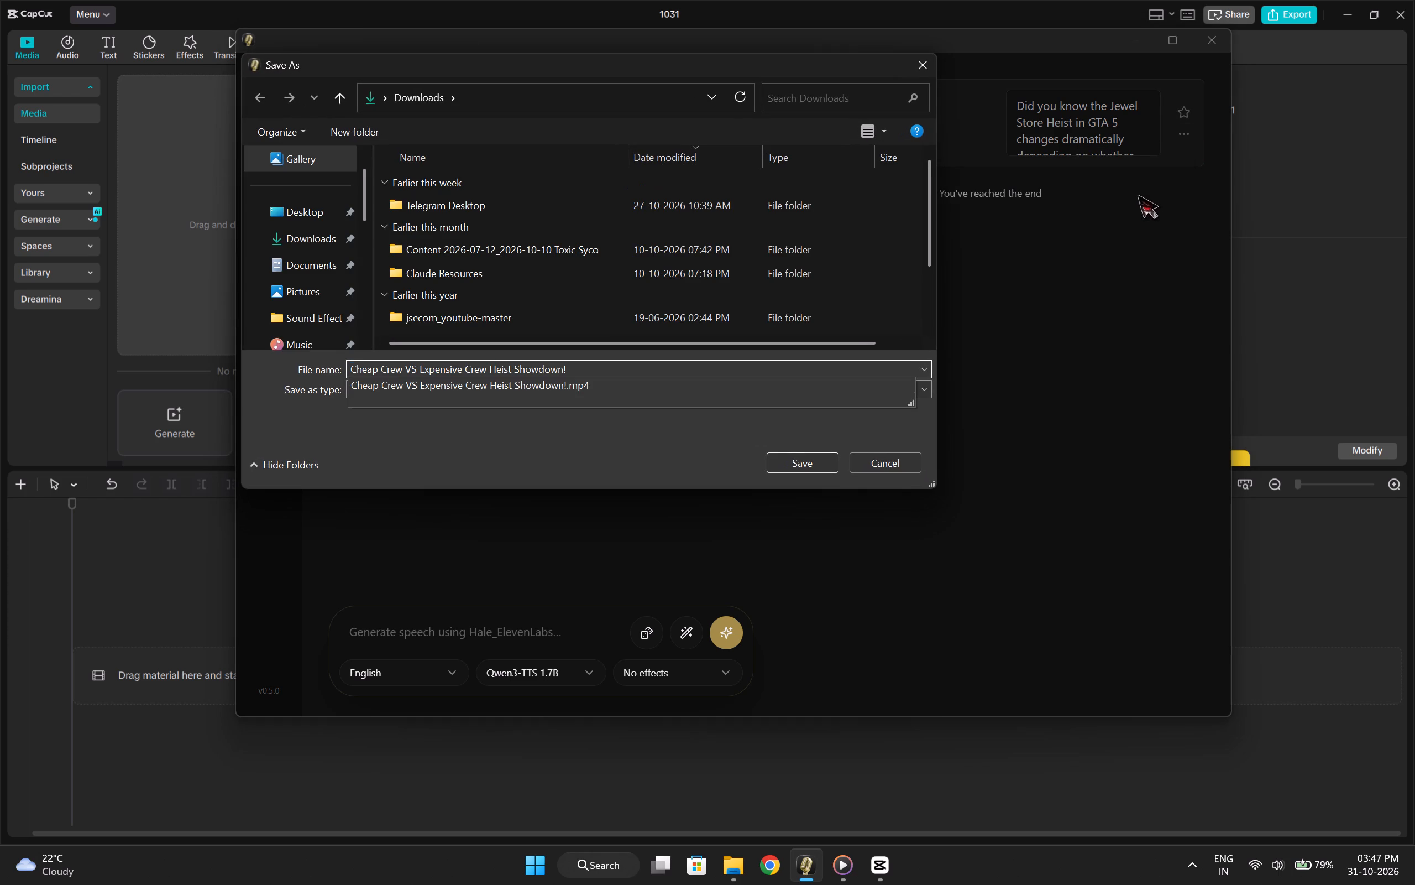
{"action": "left_click", "coordinate": [278, 241]}
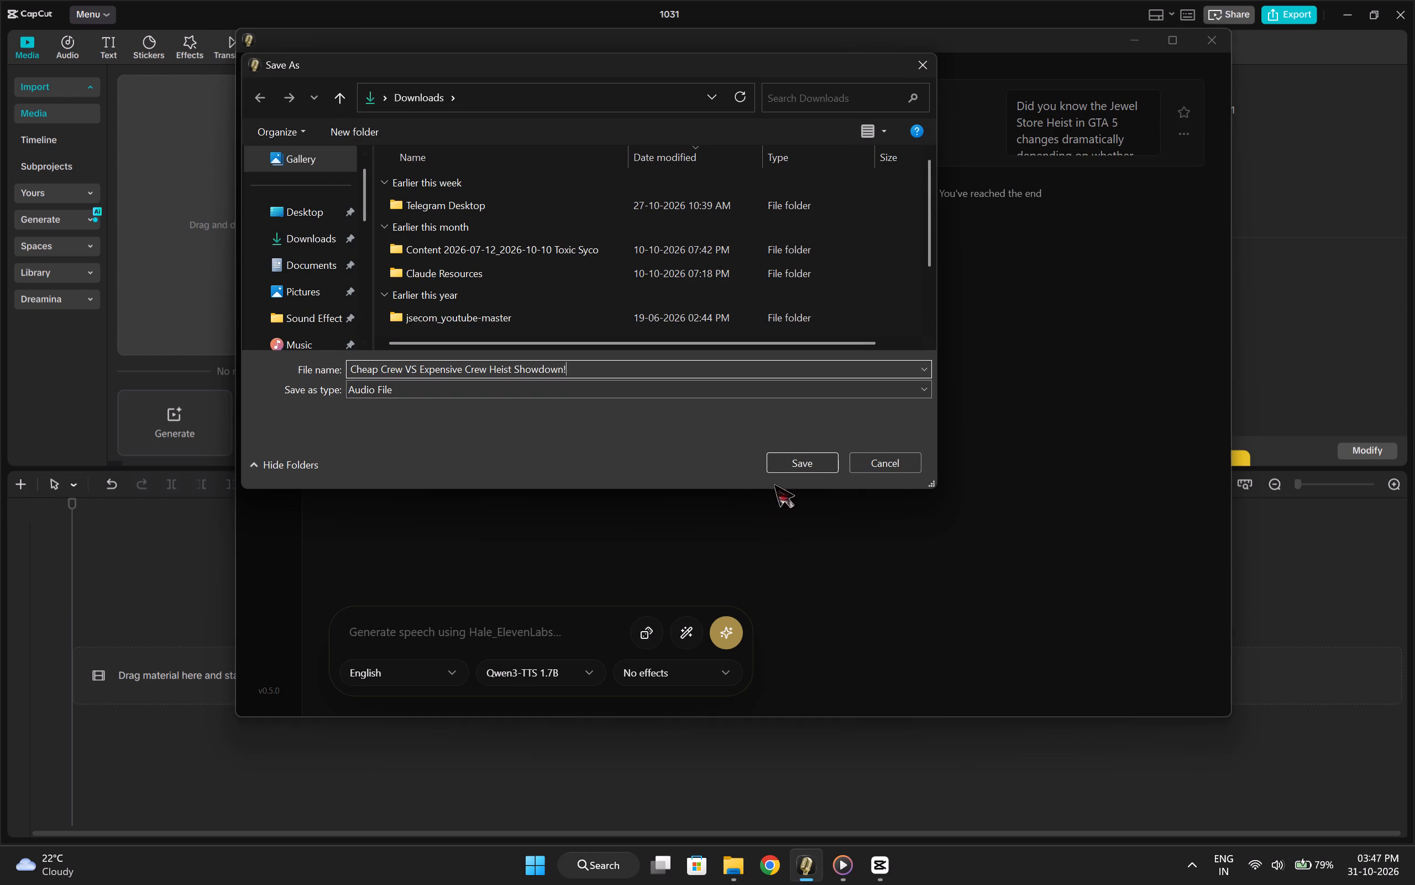
{"action": "left_click", "coordinate": [276, 246]}
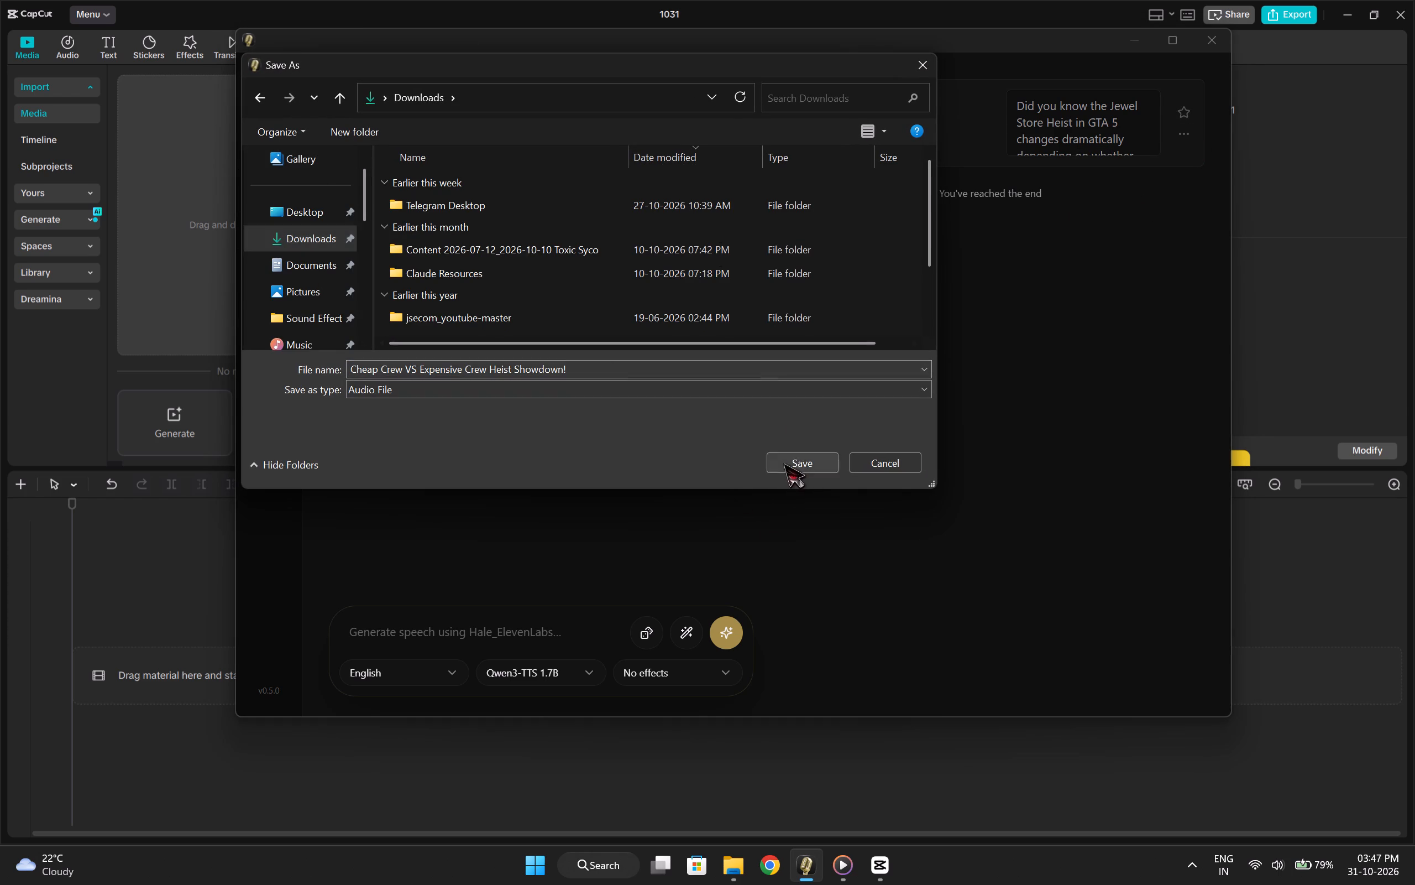
{"action": "left_click", "coordinate": [783, 463]}
Close the Voicebox window to return to the CapCut project.
{"action": "left_click", "coordinate": [1208, 45]}
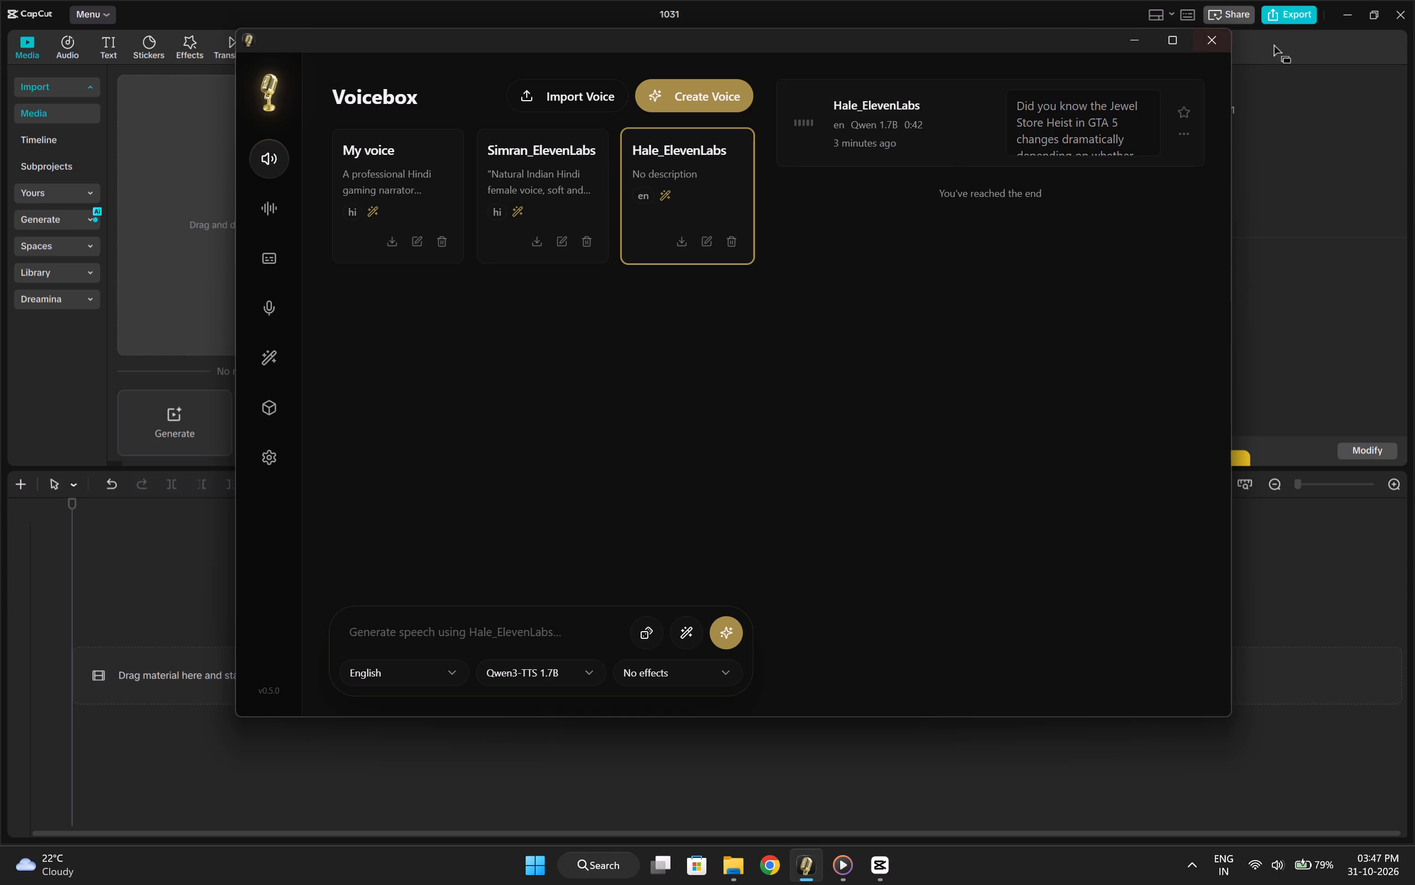
{"action": "left_click", "coordinate": [1220, 41]}
Import the "Cheap Crew VS Expensive Crew Heist Showdown!" voiceover from Downloads and add it to the timeline.
{"action": "left_click", "coordinate": [356, 175]}
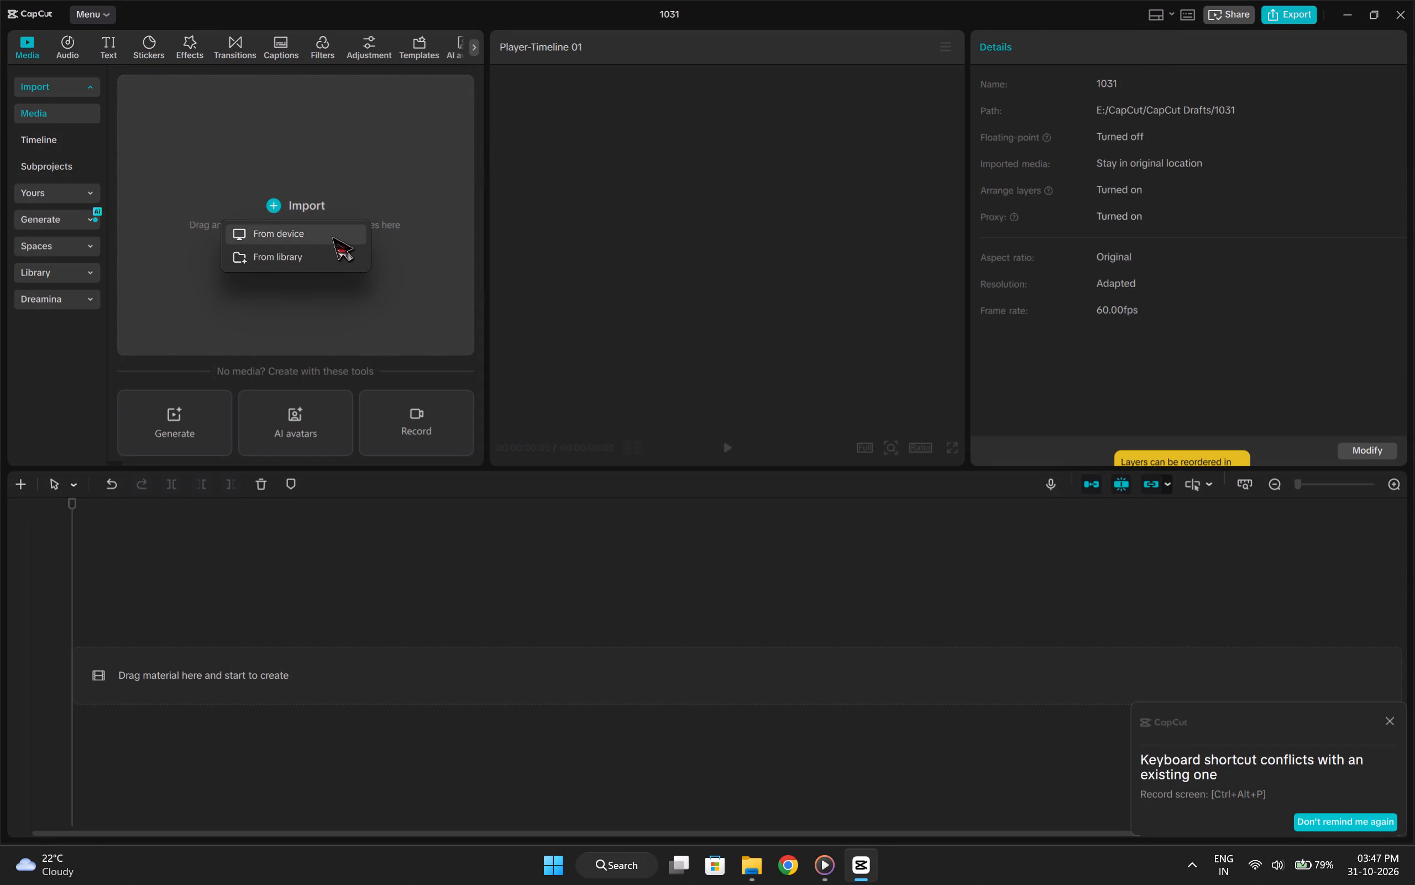
{"action": "left_click", "coordinate": [288, 229]}
{"action": "scroll", "coordinate": [89, 166], "scroll_direction": "up", "scroll_amount": 2}
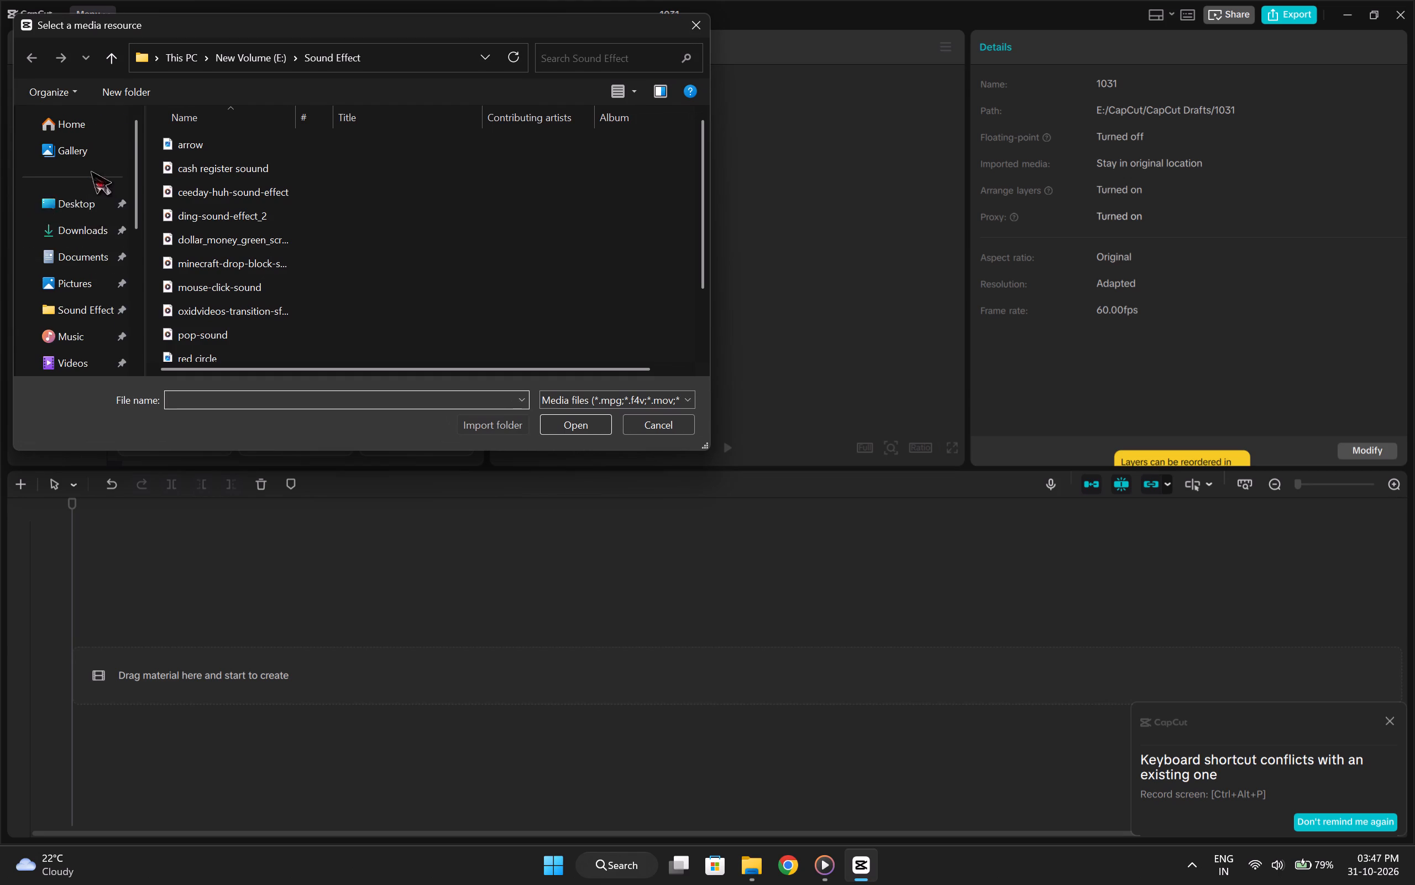
{"action": "left_click", "coordinate": [83, 226]}
{"action": "double_click", "coordinate": [280, 171]}
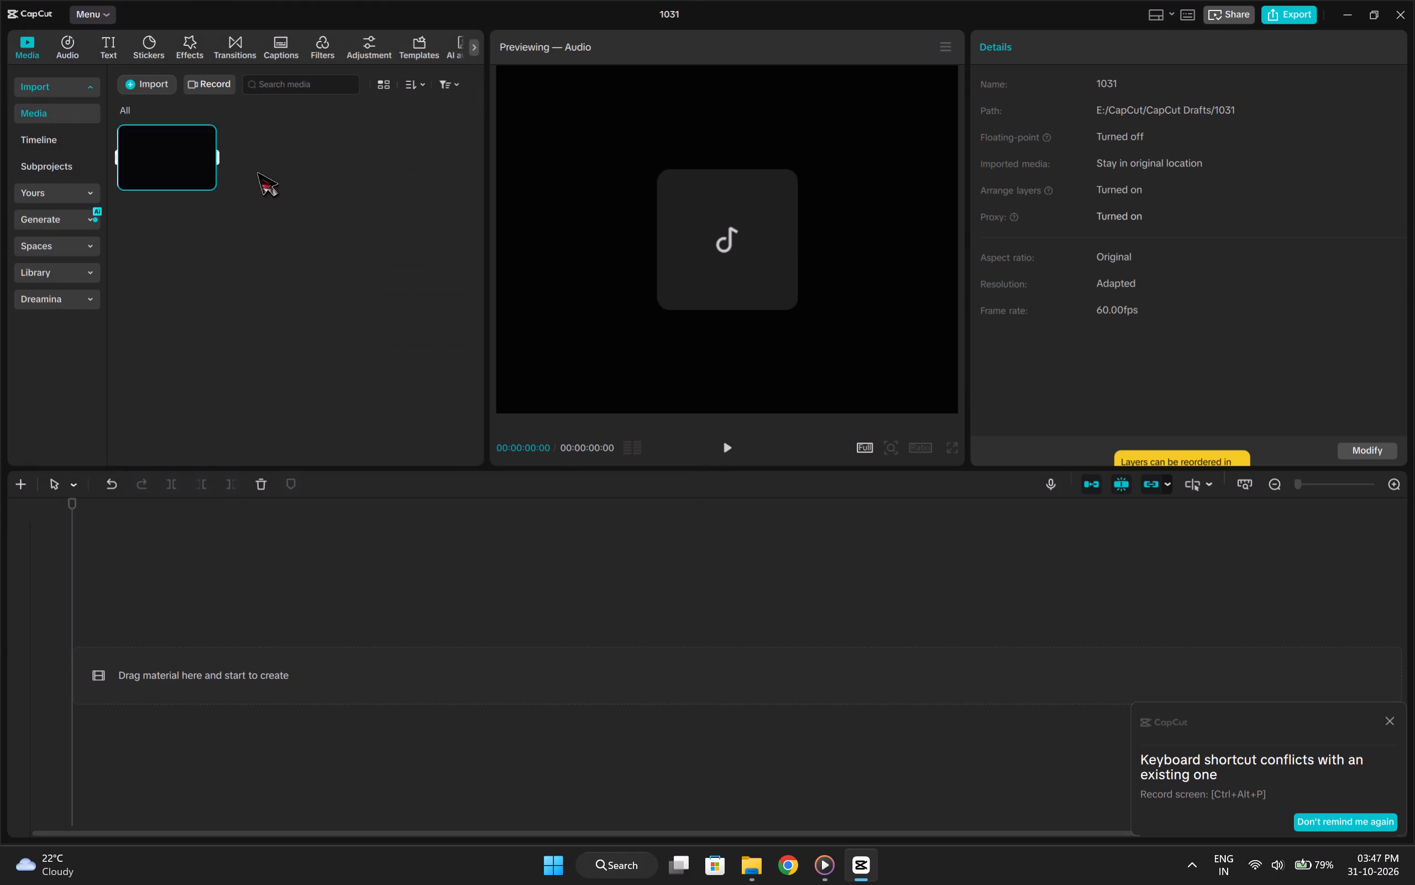
{"action": "left_click", "coordinate": [205, 181]}
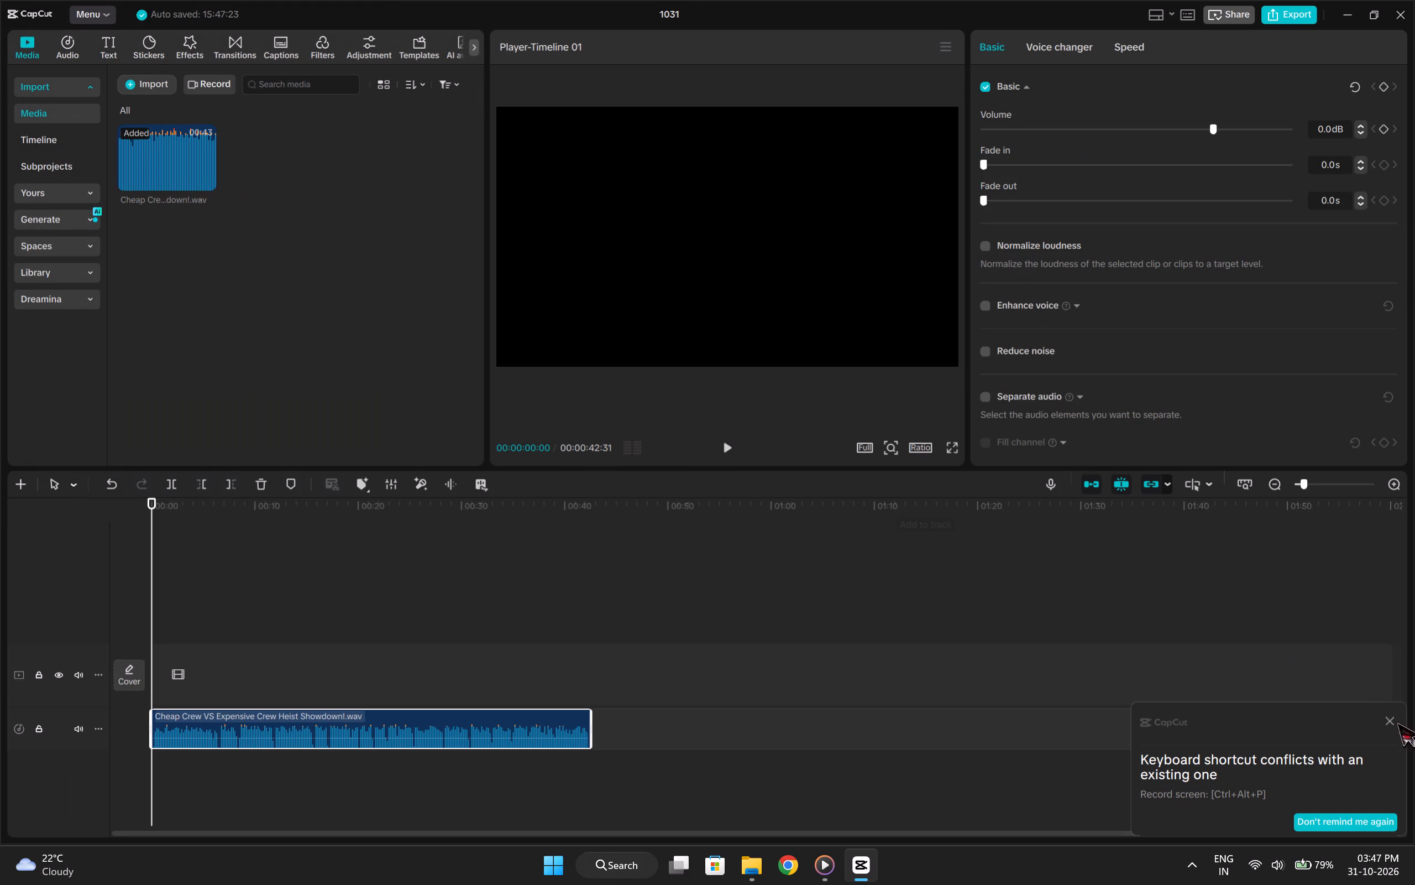
Dismiss the notification about the keyboard shortcut conflict.
{"action": "left_click", "coordinate": [1383, 722]}
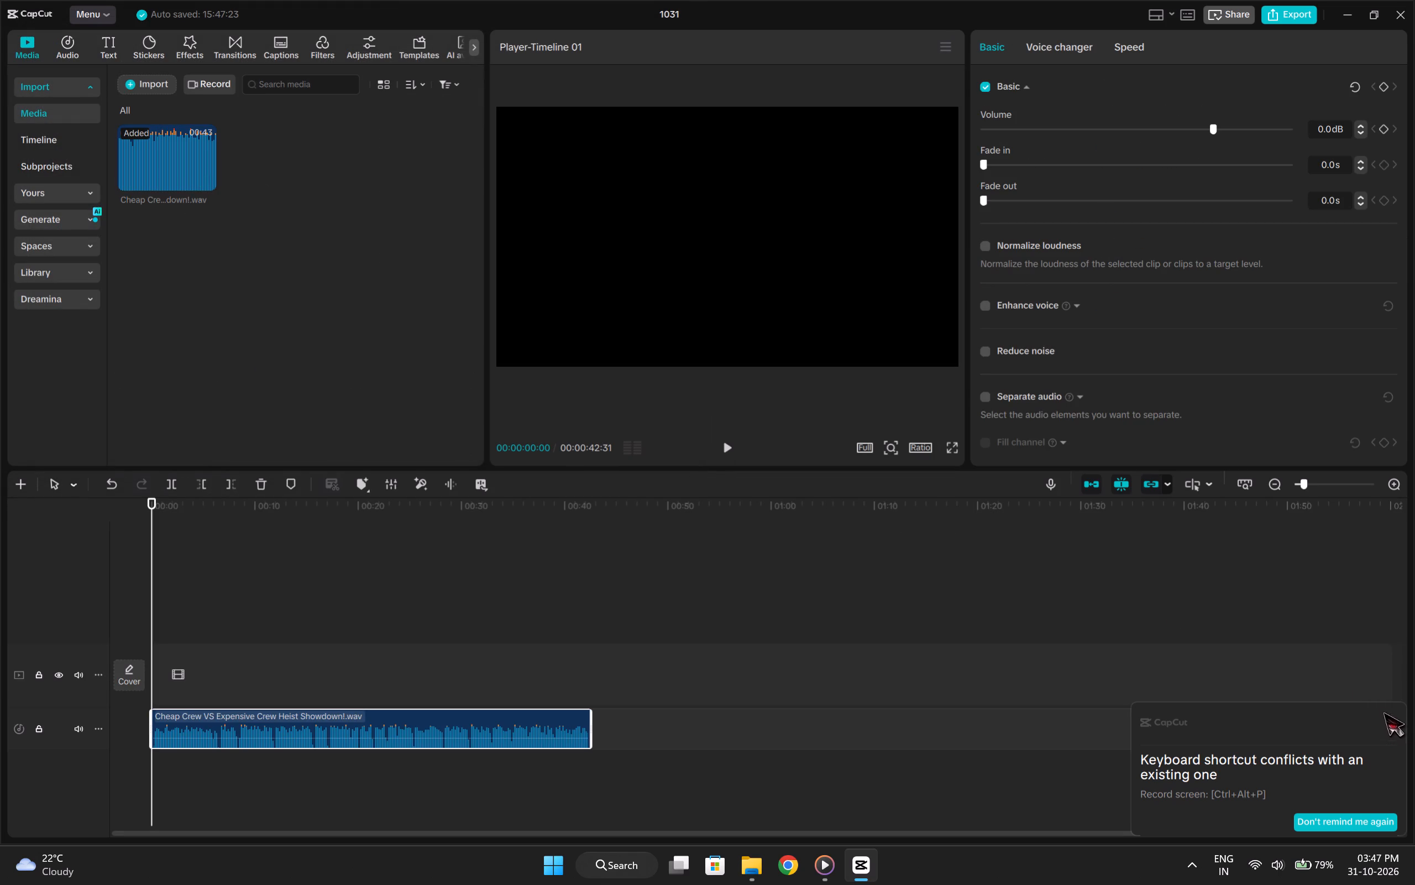
{"action": "left_click", "coordinate": [1390, 719]}
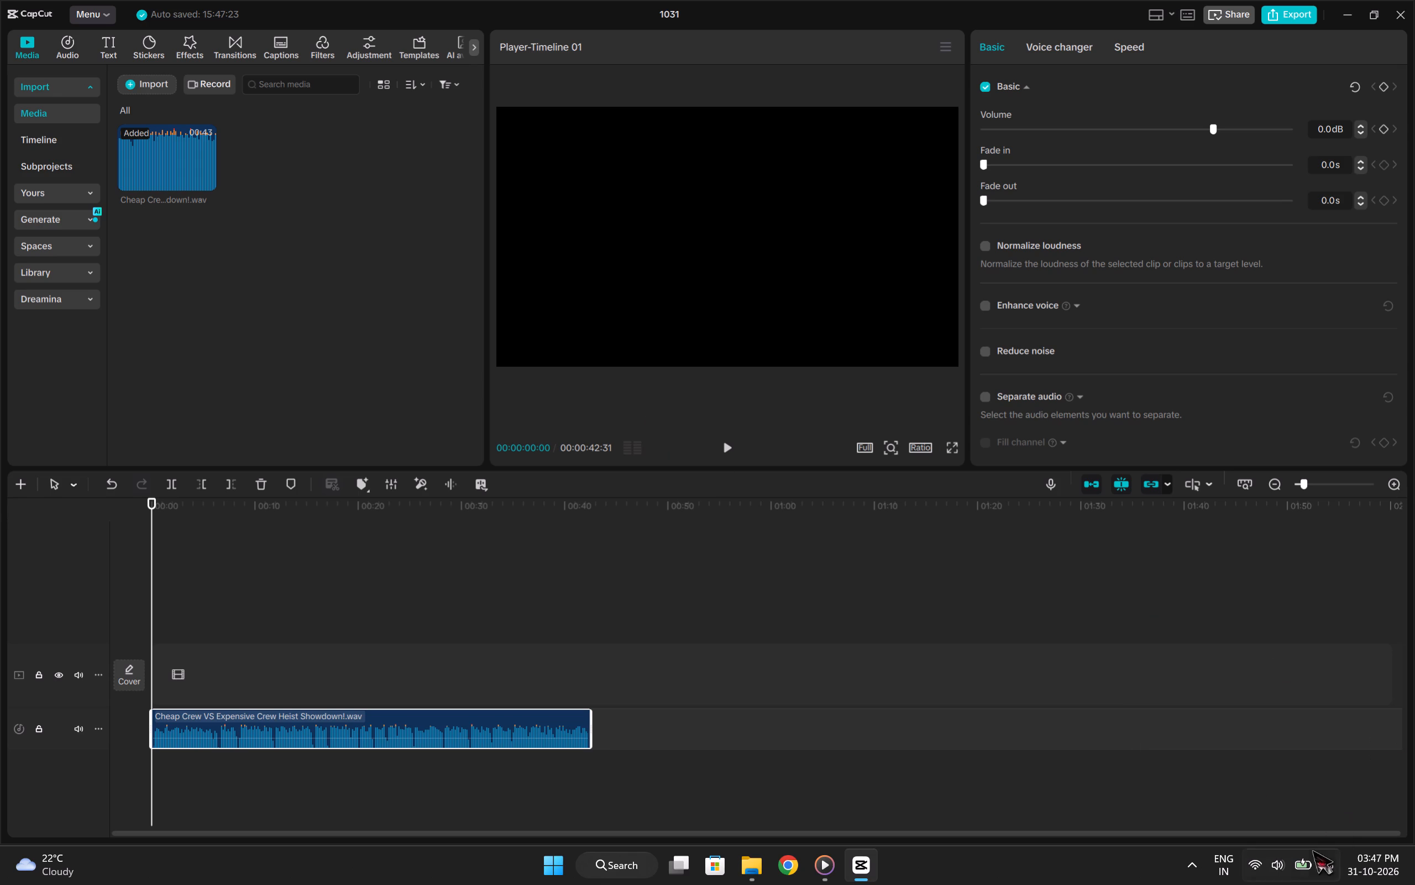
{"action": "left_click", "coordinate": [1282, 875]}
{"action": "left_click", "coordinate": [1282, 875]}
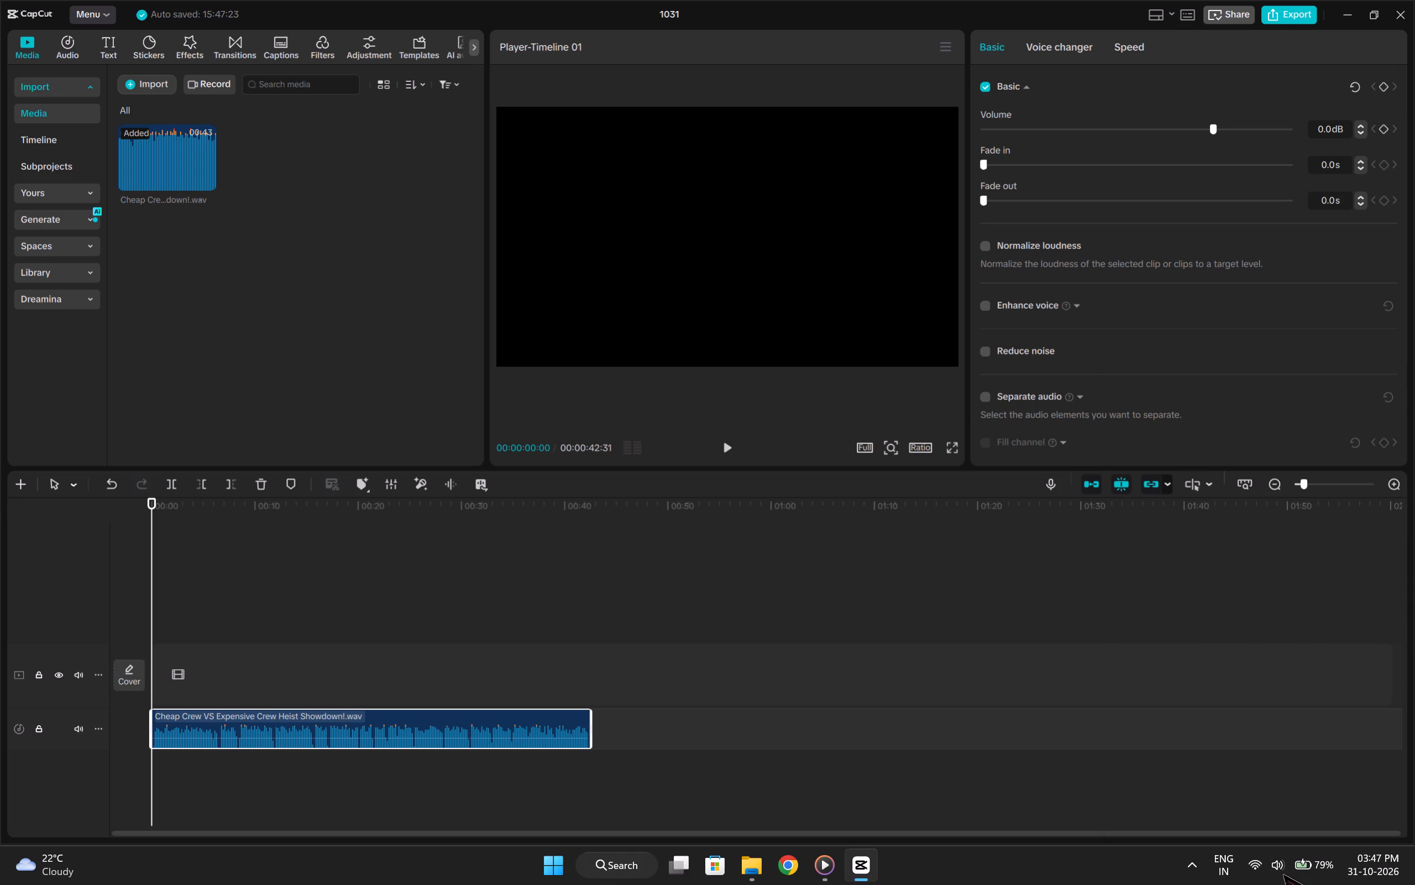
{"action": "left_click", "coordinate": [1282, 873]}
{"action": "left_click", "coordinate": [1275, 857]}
Set the voiceover clip's volume to 10 dB.
{"action": "scroll", "coordinate": [941, 689], "scroll_direction": "up", "scroll_amount": 2, "text": "ctrl"}
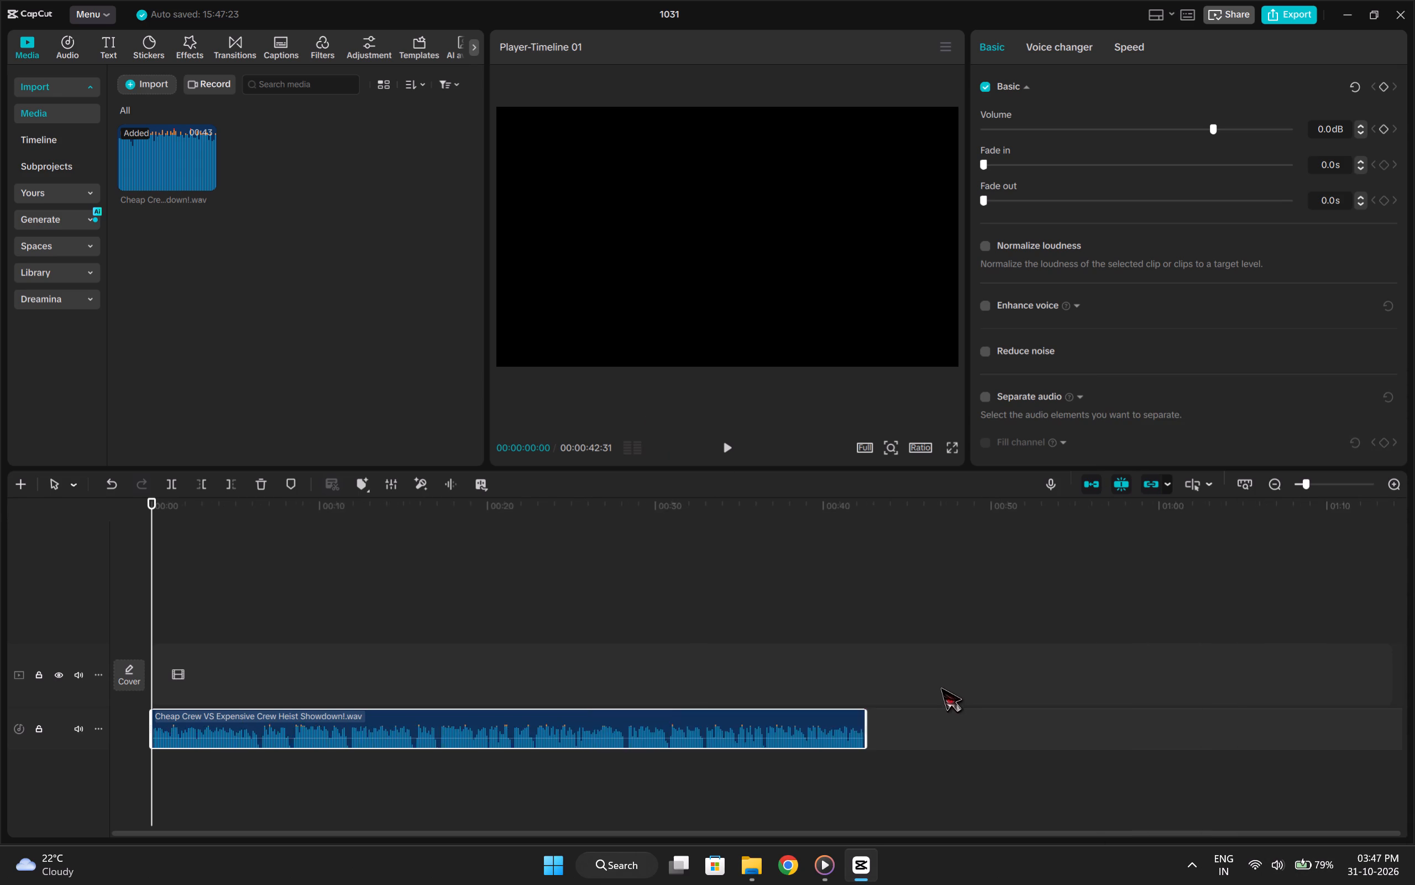
{"action": "scroll", "coordinate": [940, 687], "scroll_direction": "up", "scroll_amount": 13, "text": "ctrl"}
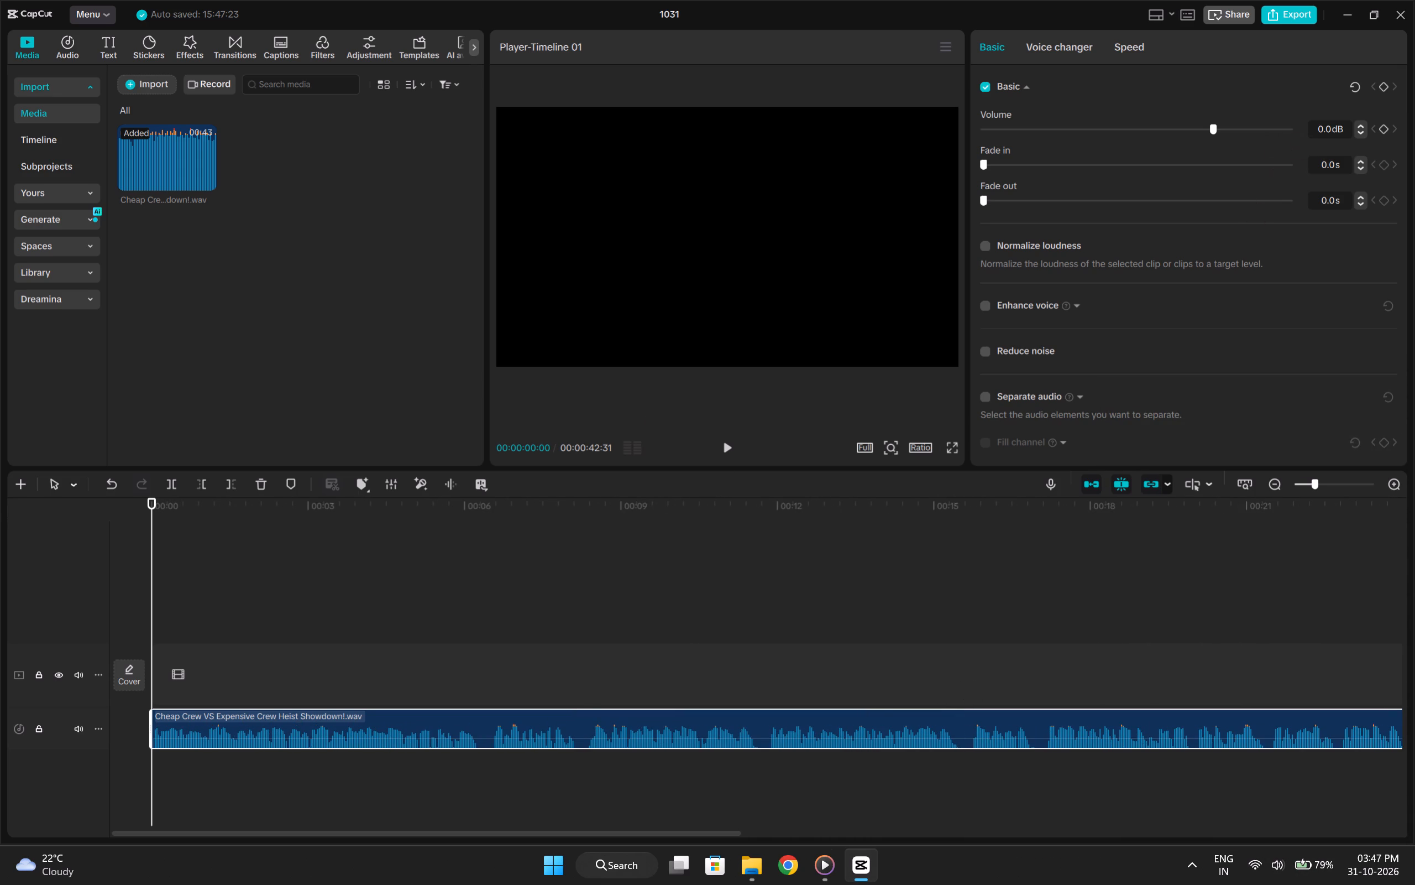
{"action": "left_click", "coordinate": [1321, 124]}
{"action": "key", "text": "Left"}
{"action": "key", "text": "1"}
{"action": "key", "text": "Return"}
Split the voiceover at the start and end of the silent pauses near 6, 8 and 12 seconds.
{"action": "key", "text": "b"}
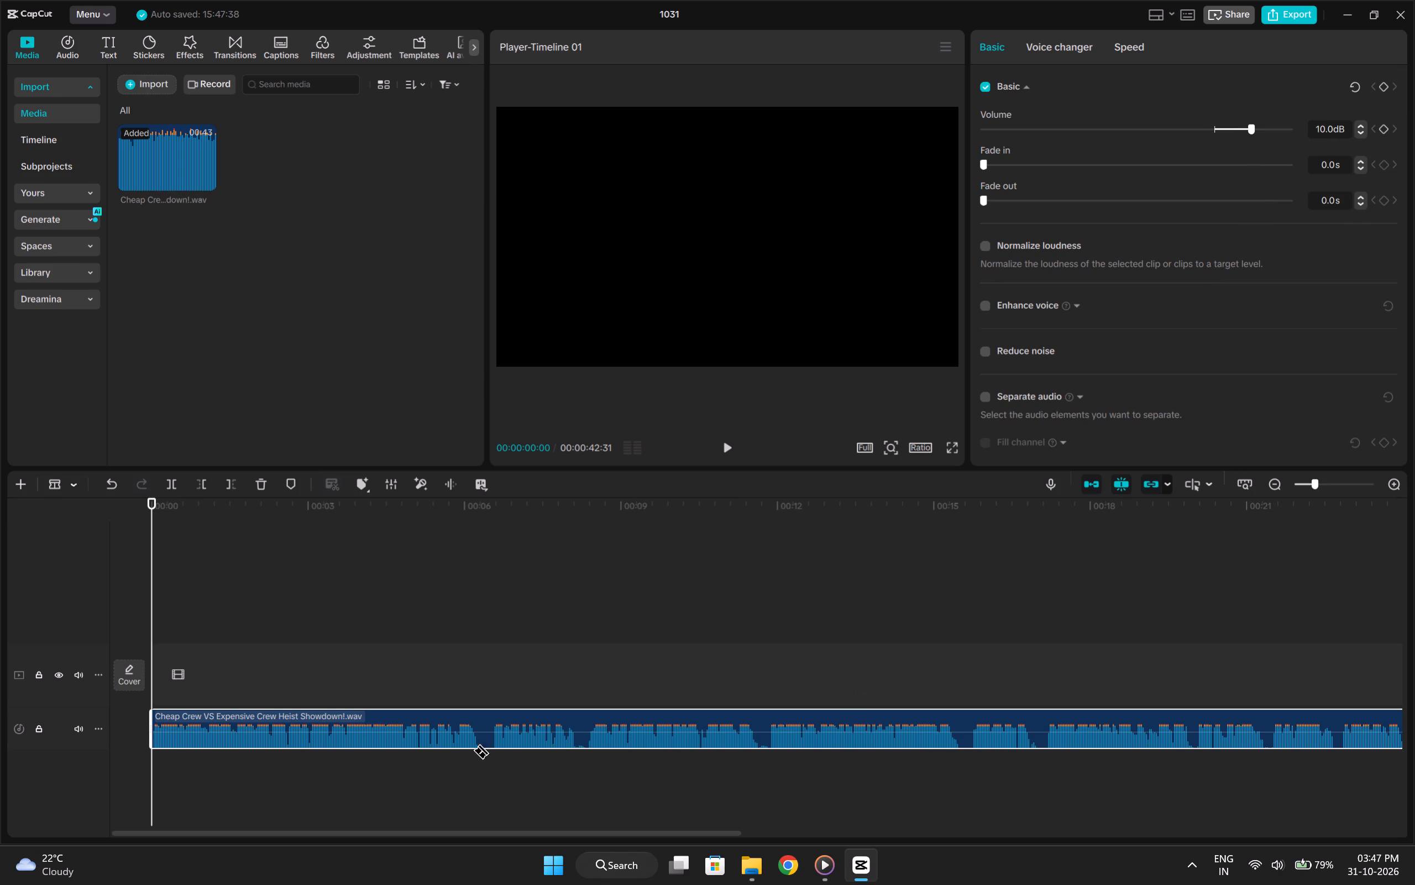
{"action": "left_click", "coordinate": [478, 746]}
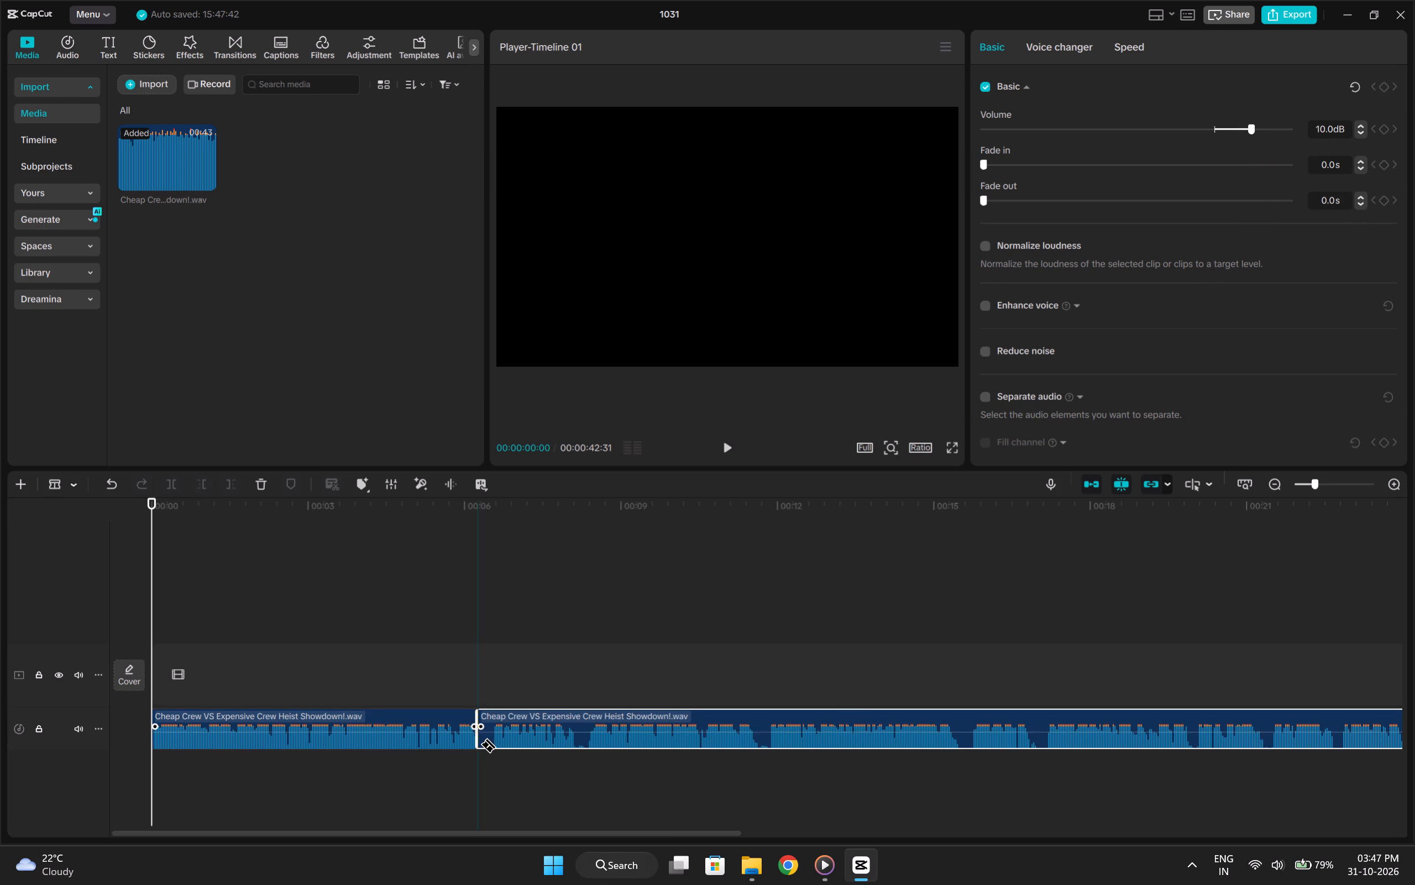
{"action": "left_click", "coordinate": [492, 742]}
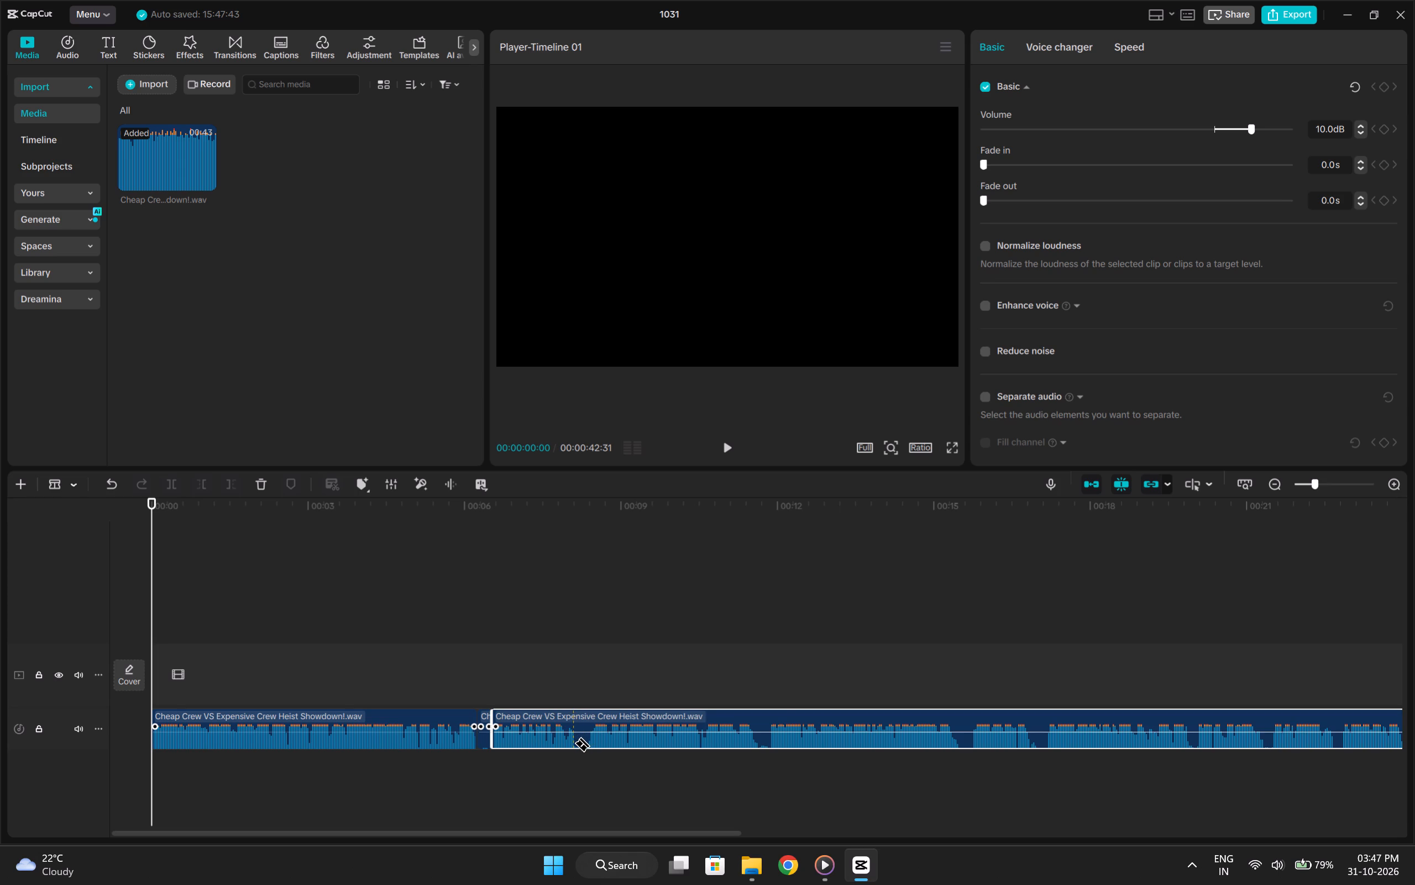
{"action": "left_click", "coordinate": [574, 742]}
{"action": "left_click", "coordinate": [592, 738]}
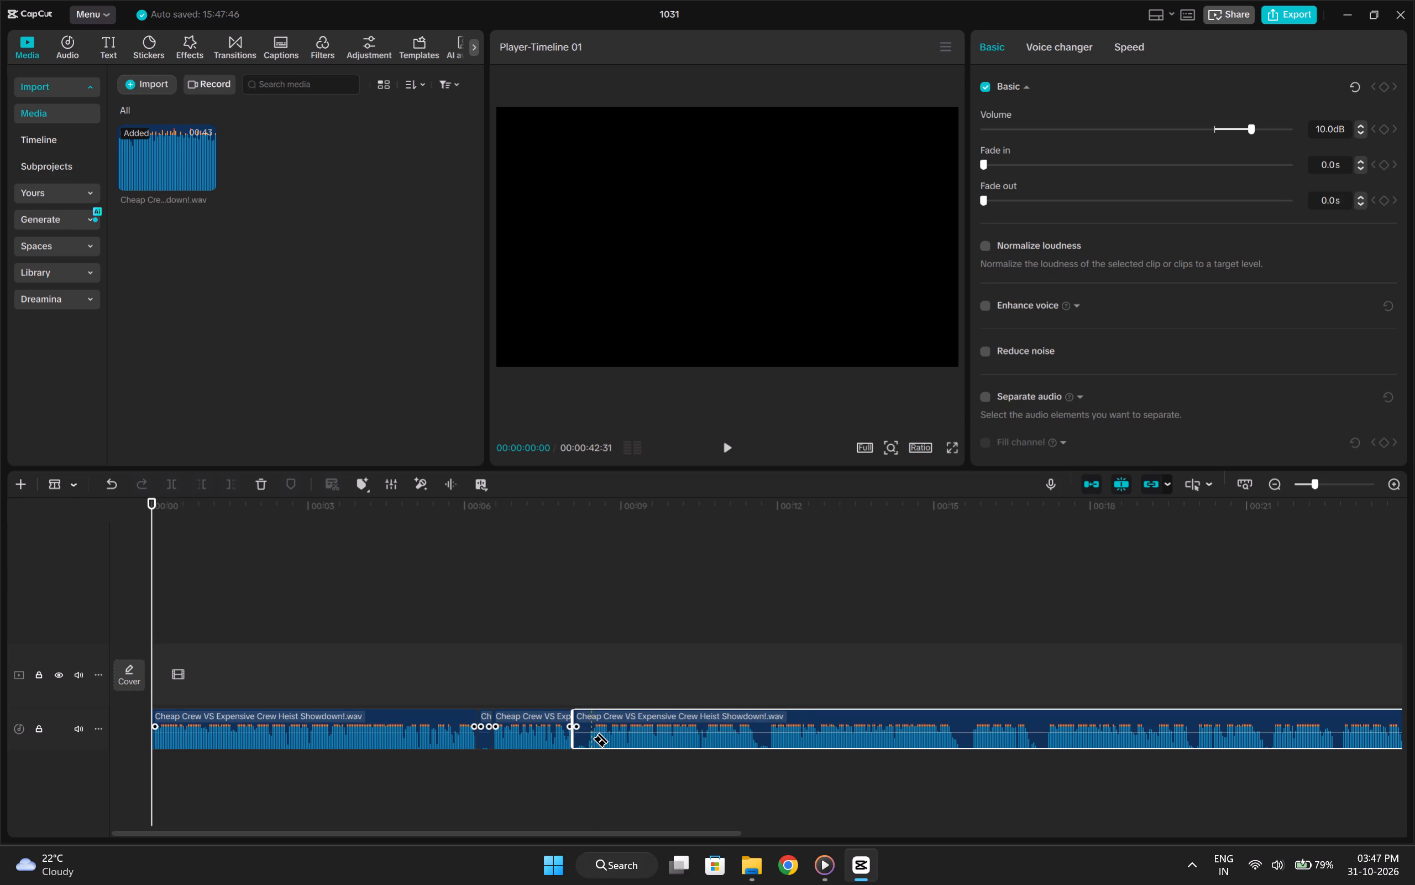
{"action": "left_click", "coordinate": [757, 733]}
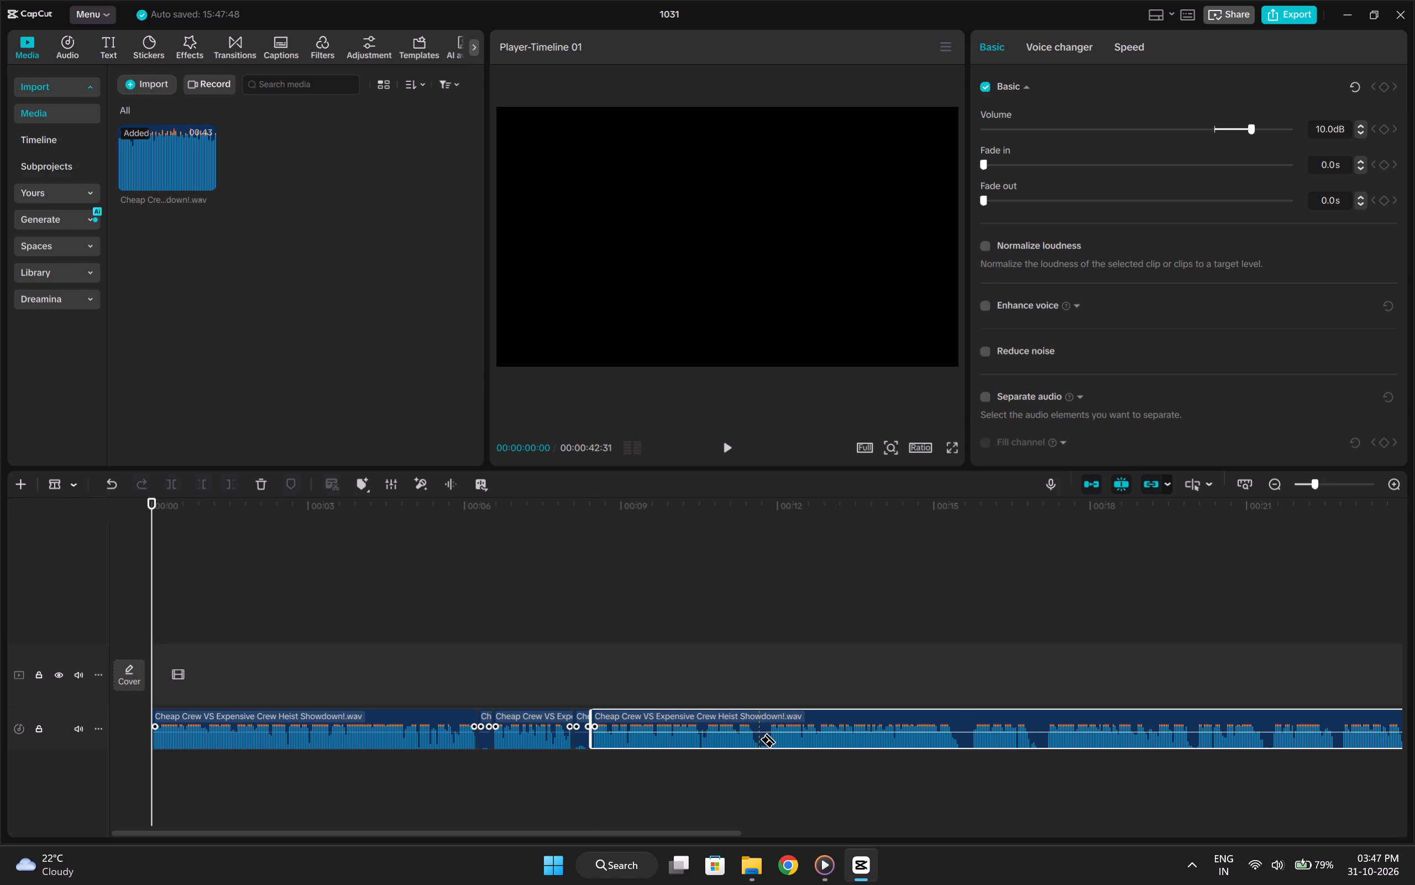
{"action": "left_click", "coordinate": [757, 740]}
{"action": "left_click", "coordinate": [771, 740]}
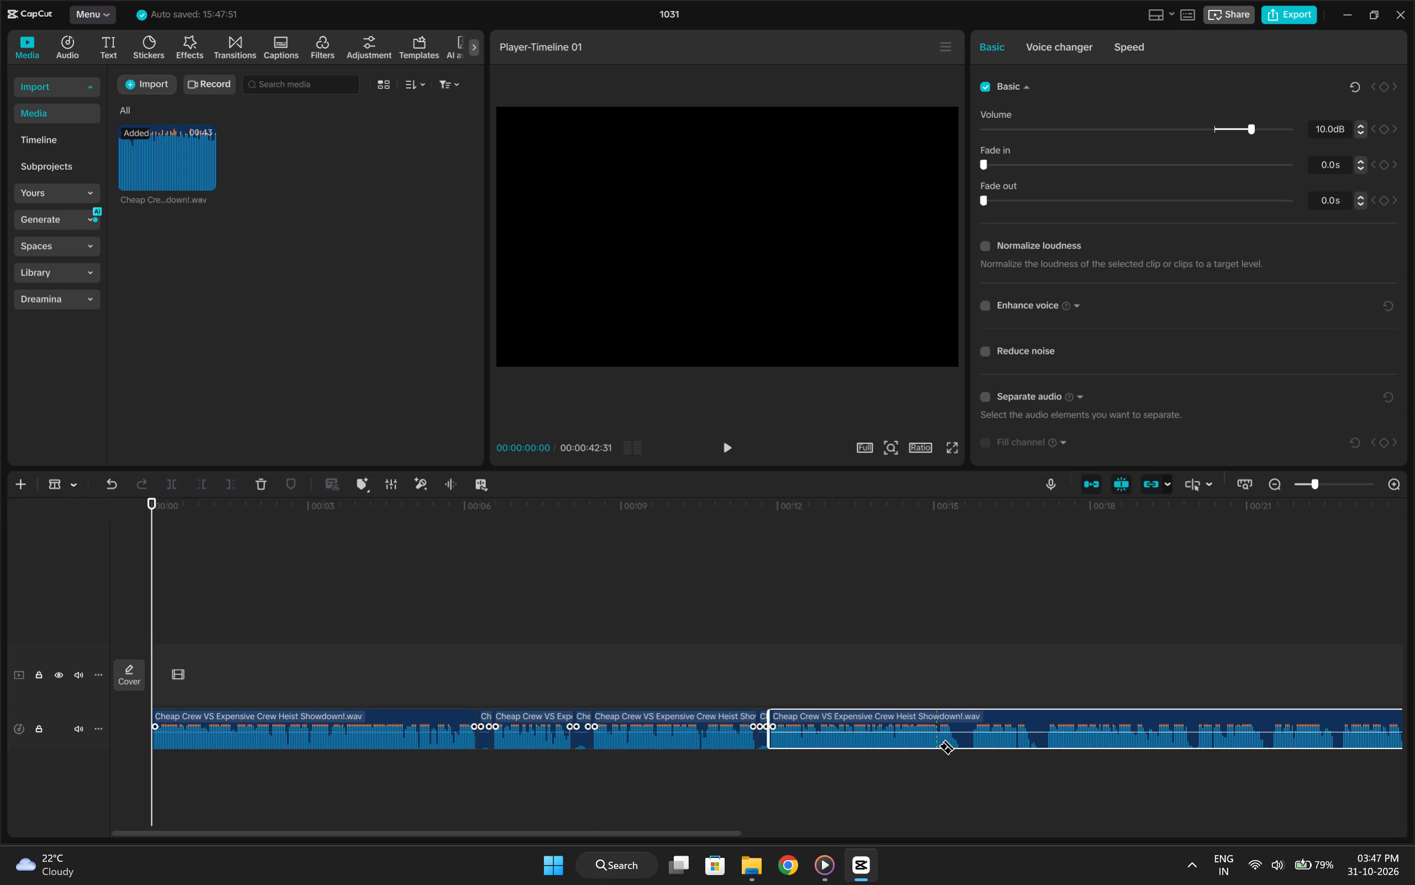
Split the voiceover at both ends of the silent pauses near 15, 17, 20, 21 and 23 seconds.
{"action": "left_click", "coordinate": [957, 743]}
{"action": "left_click", "coordinate": [975, 741]}
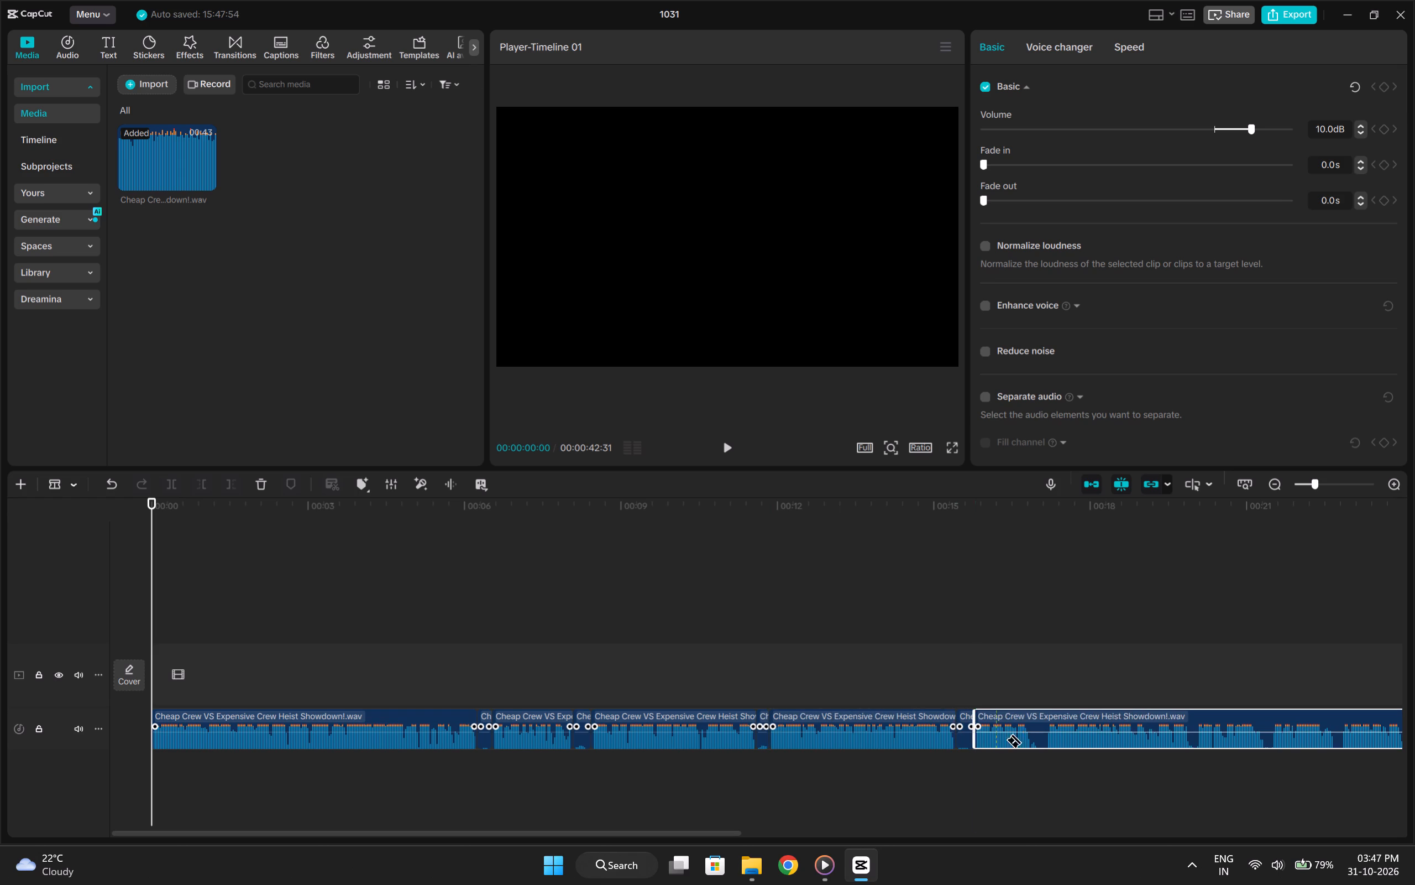
{"action": "left_click", "coordinate": [1029, 739]}
{"action": "left_click", "coordinate": [1049, 740]}
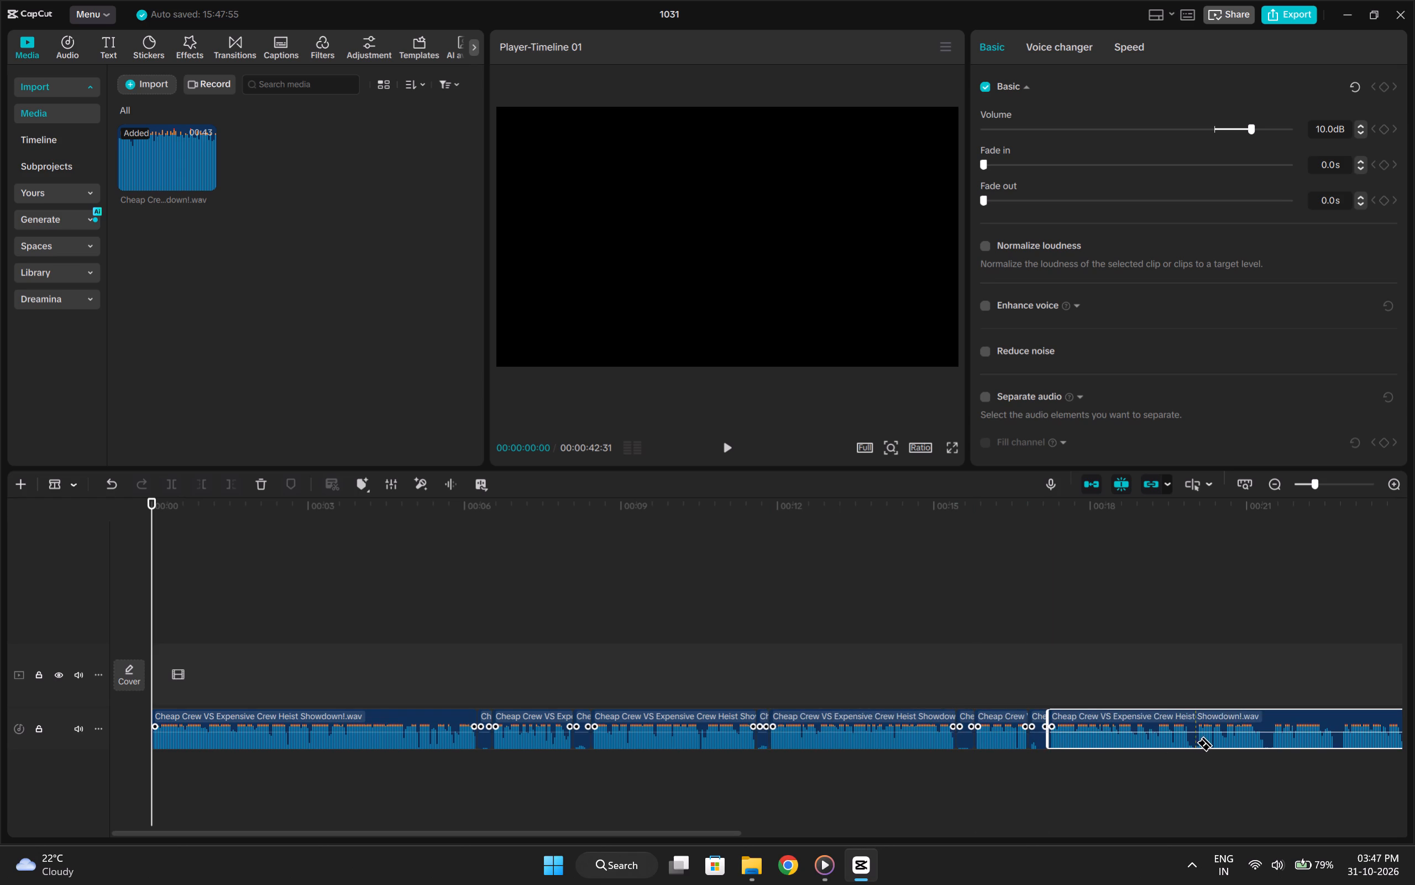
{"action": "left_click", "coordinate": [1189, 740]}
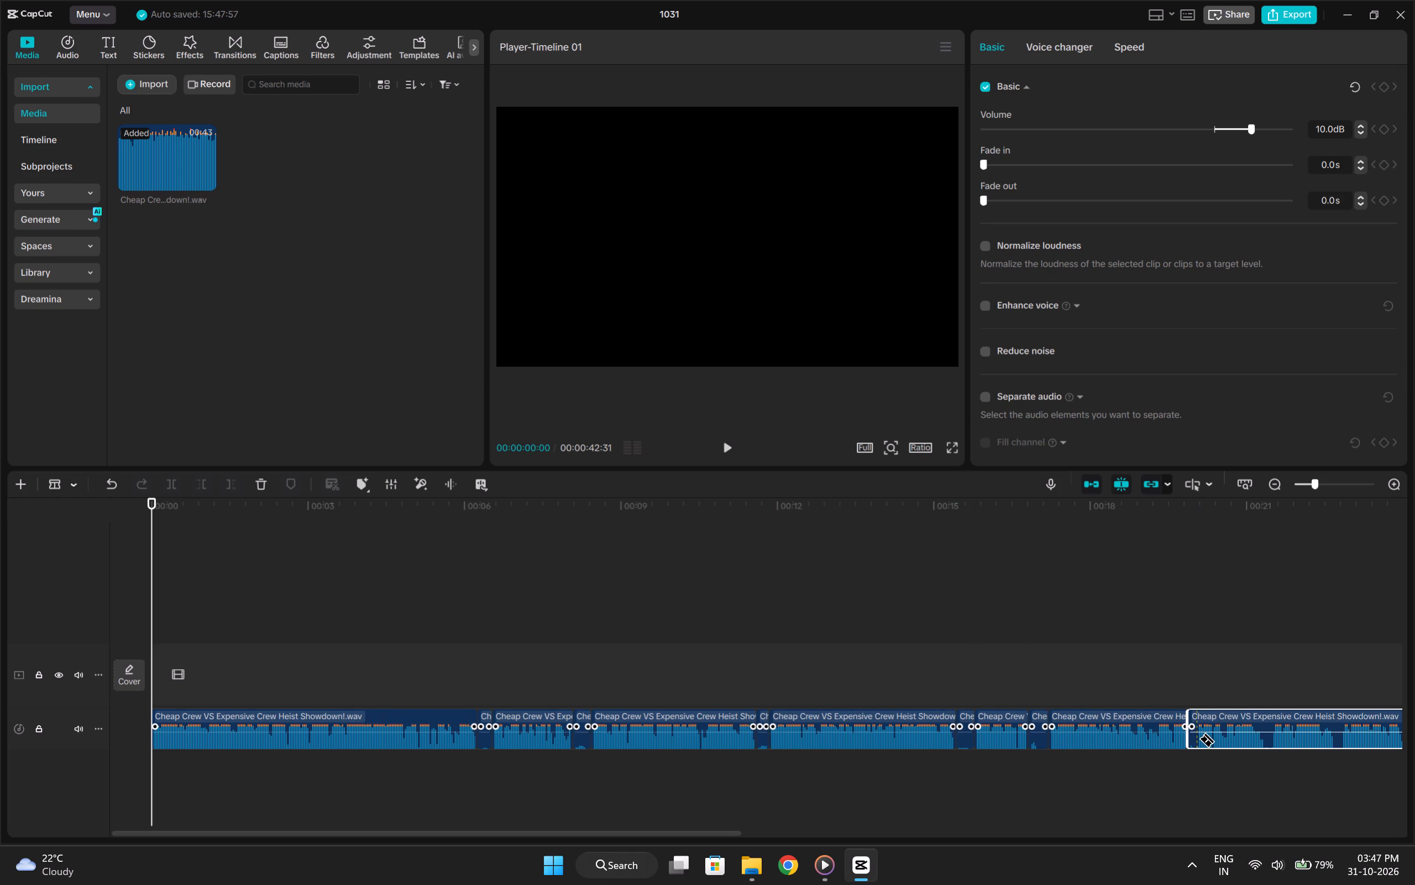
{"action": "left_click", "coordinate": [1198, 738]}
{"action": "left_click", "coordinate": [1262, 740]}
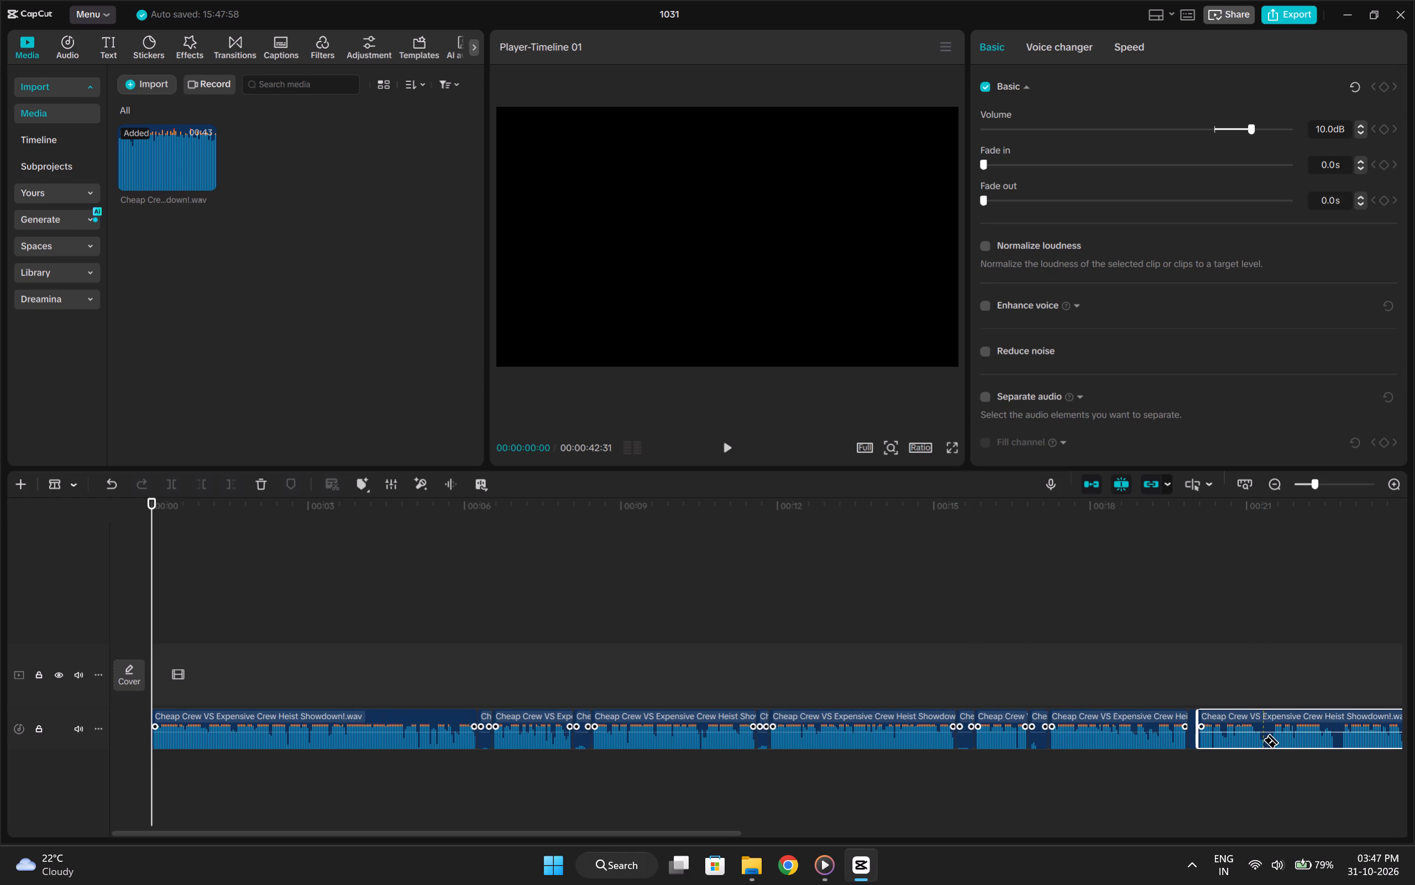
{"action": "left_click", "coordinate": [1274, 738]}
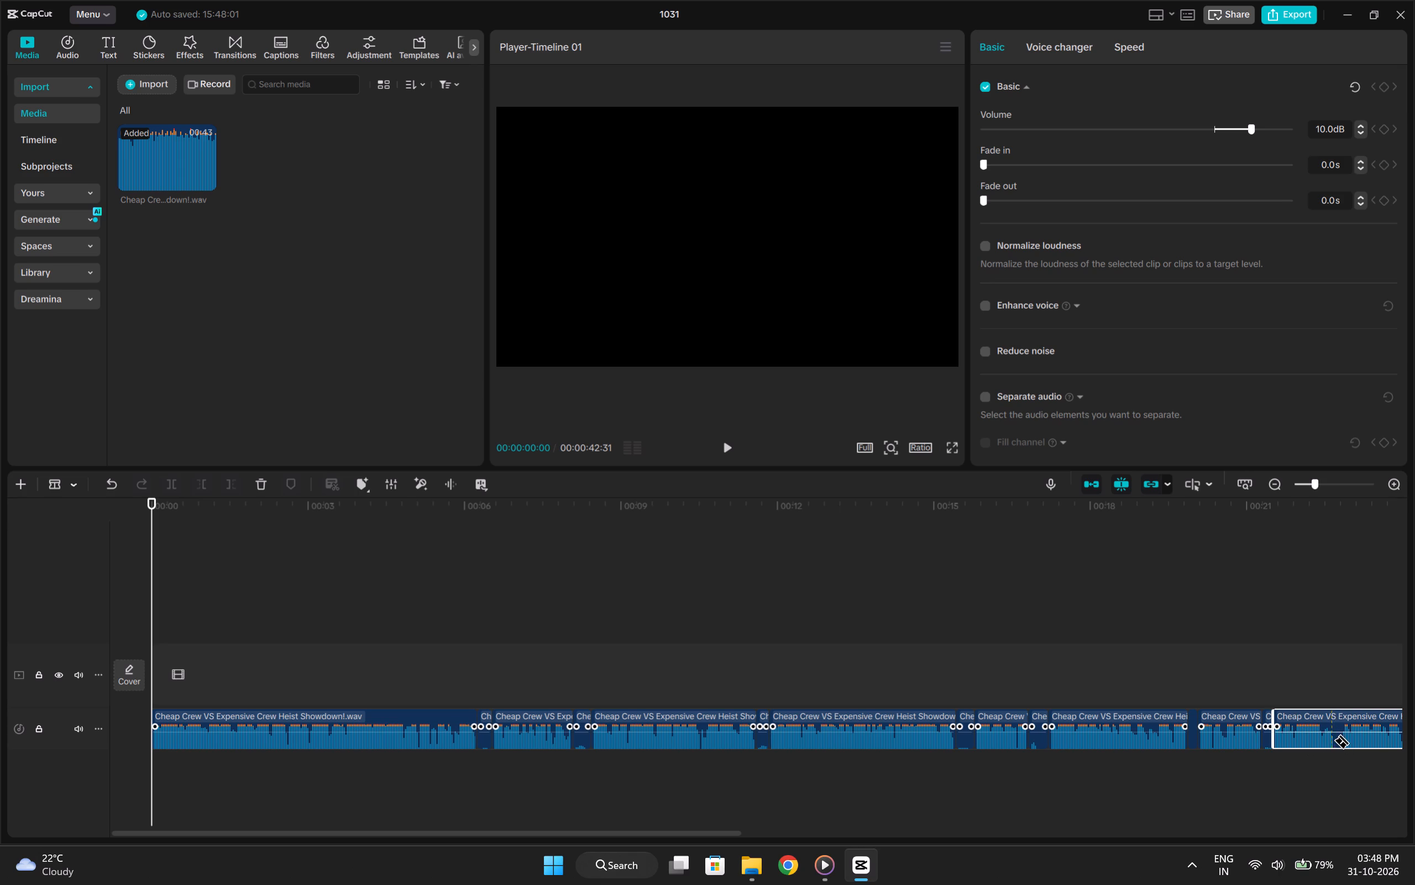
{"action": "left_click", "coordinate": [1334, 740]}
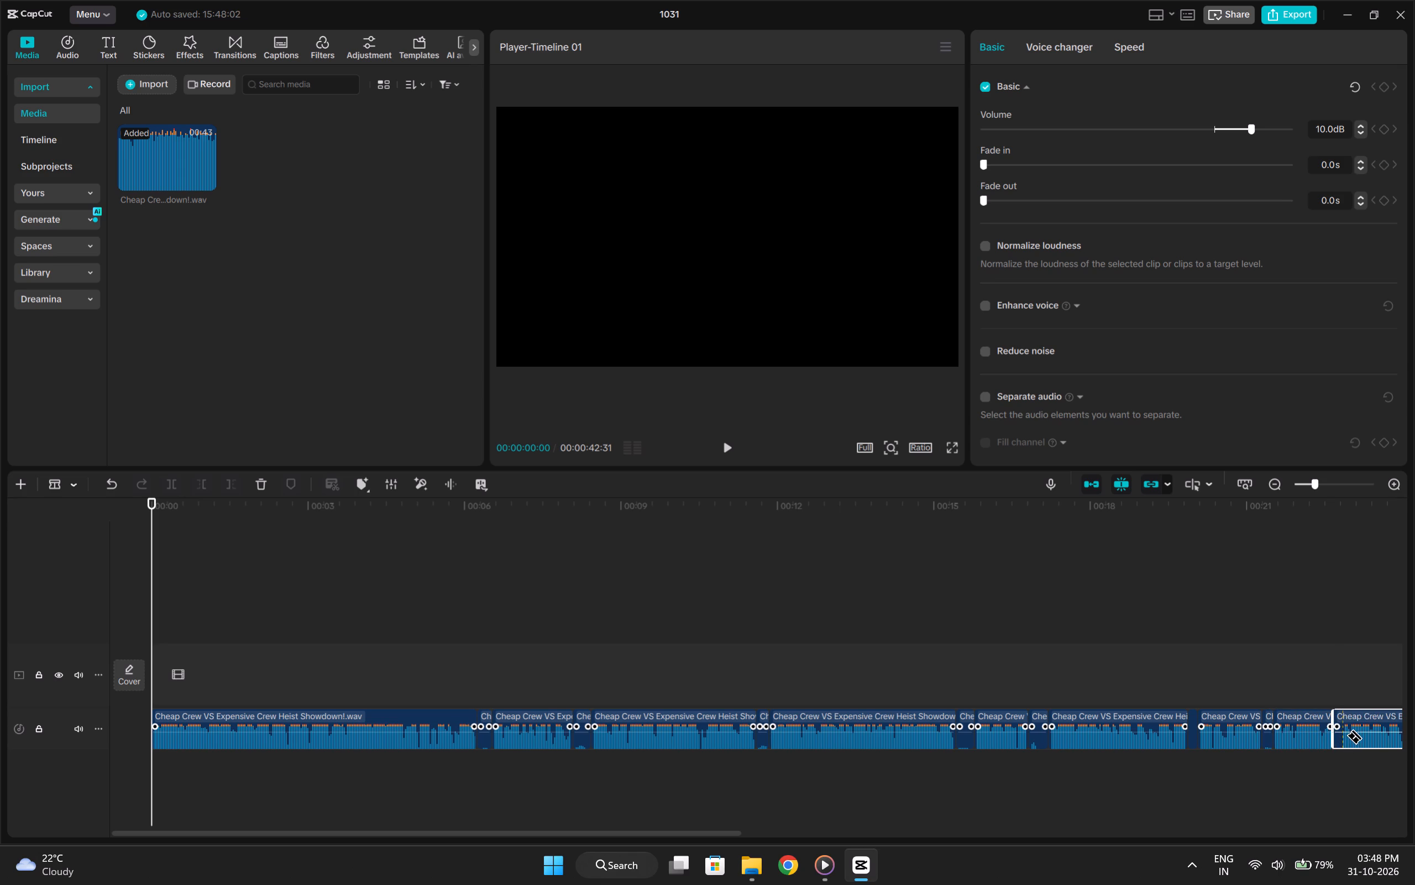
{"action": "left_click", "coordinate": [1344, 735]}
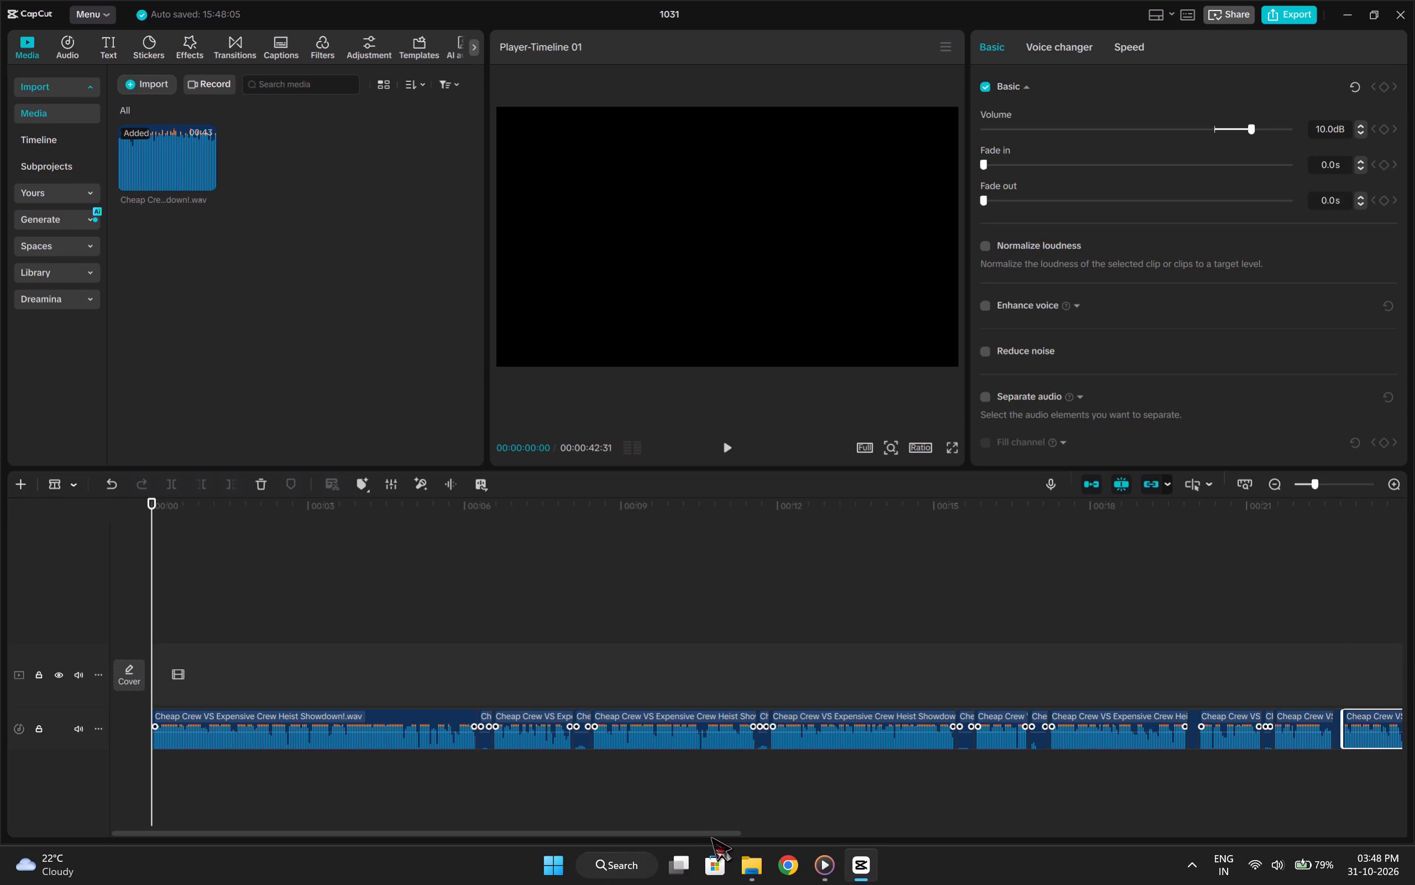
Split the voiceover at both ends of the silent pauses near 25, 28, 30, 33 and 36 seconds.
{"action": "left_click_drag", "start_coordinate": [710, 836], "coordinate": [1041, 823]}
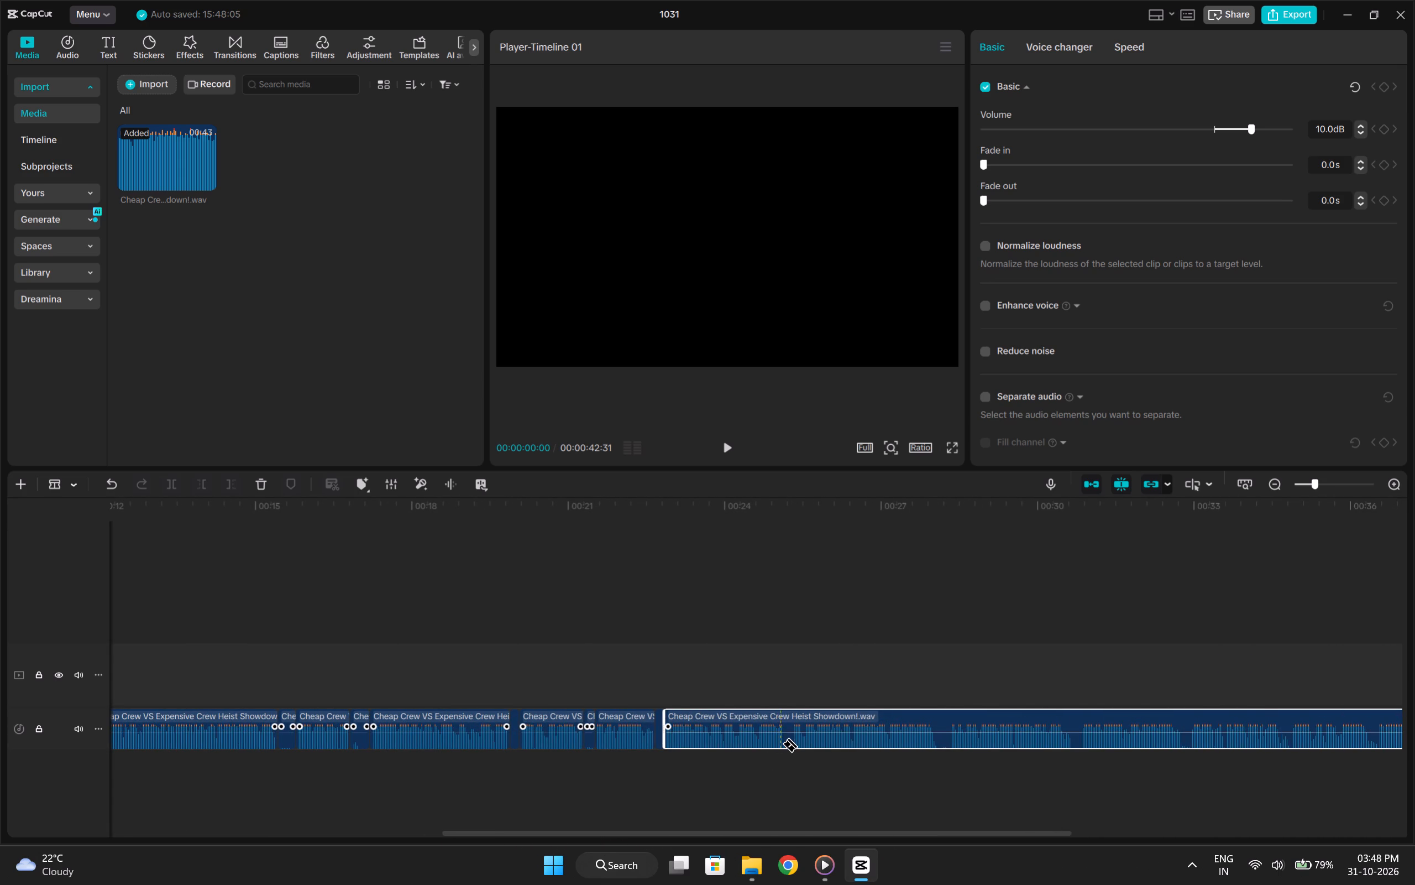
{"action": "left_click", "coordinate": [784, 740]}
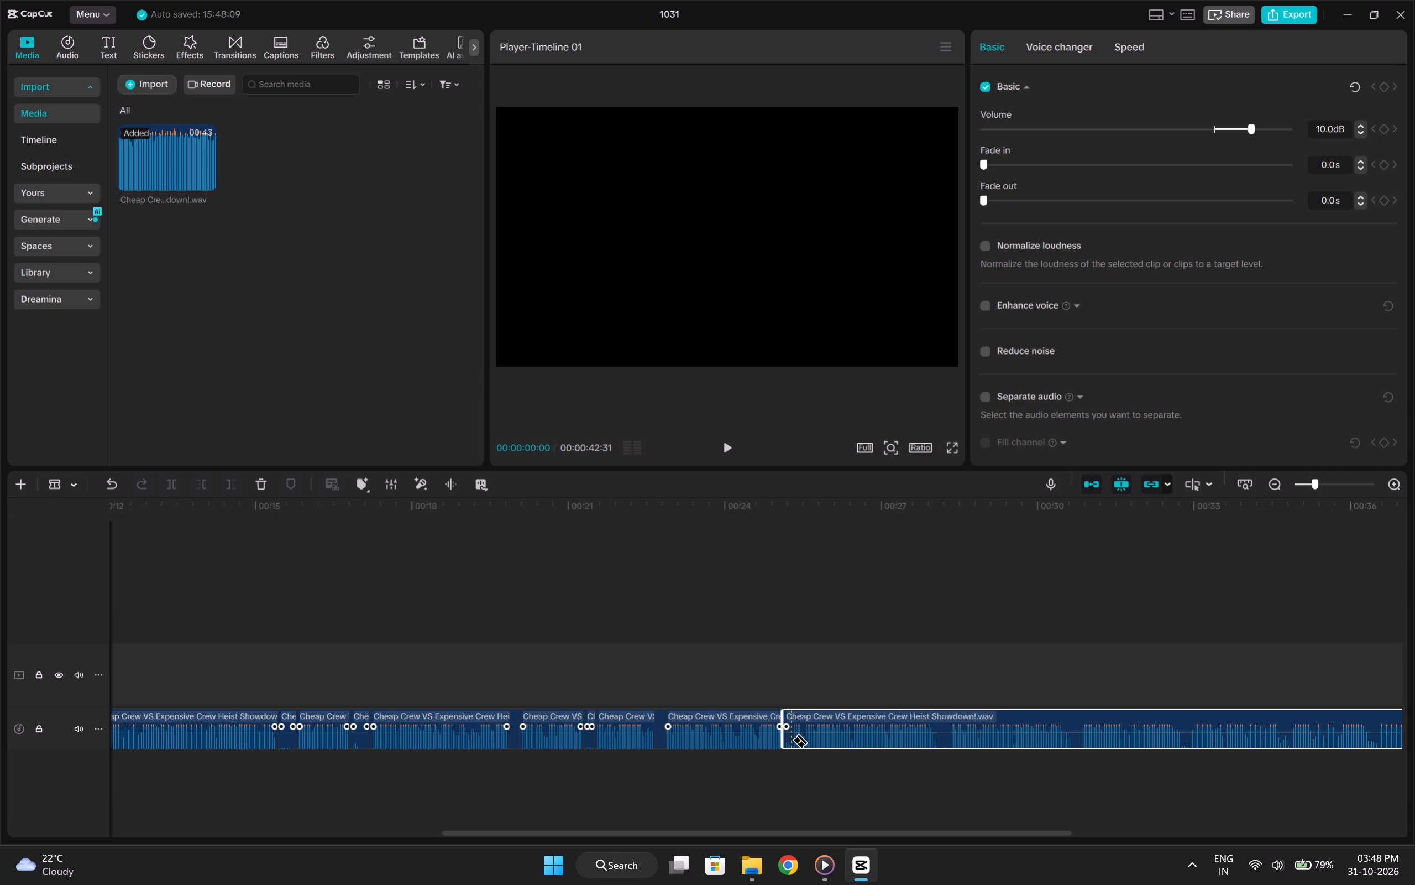
{"action": "left_click", "coordinate": [792, 740]}
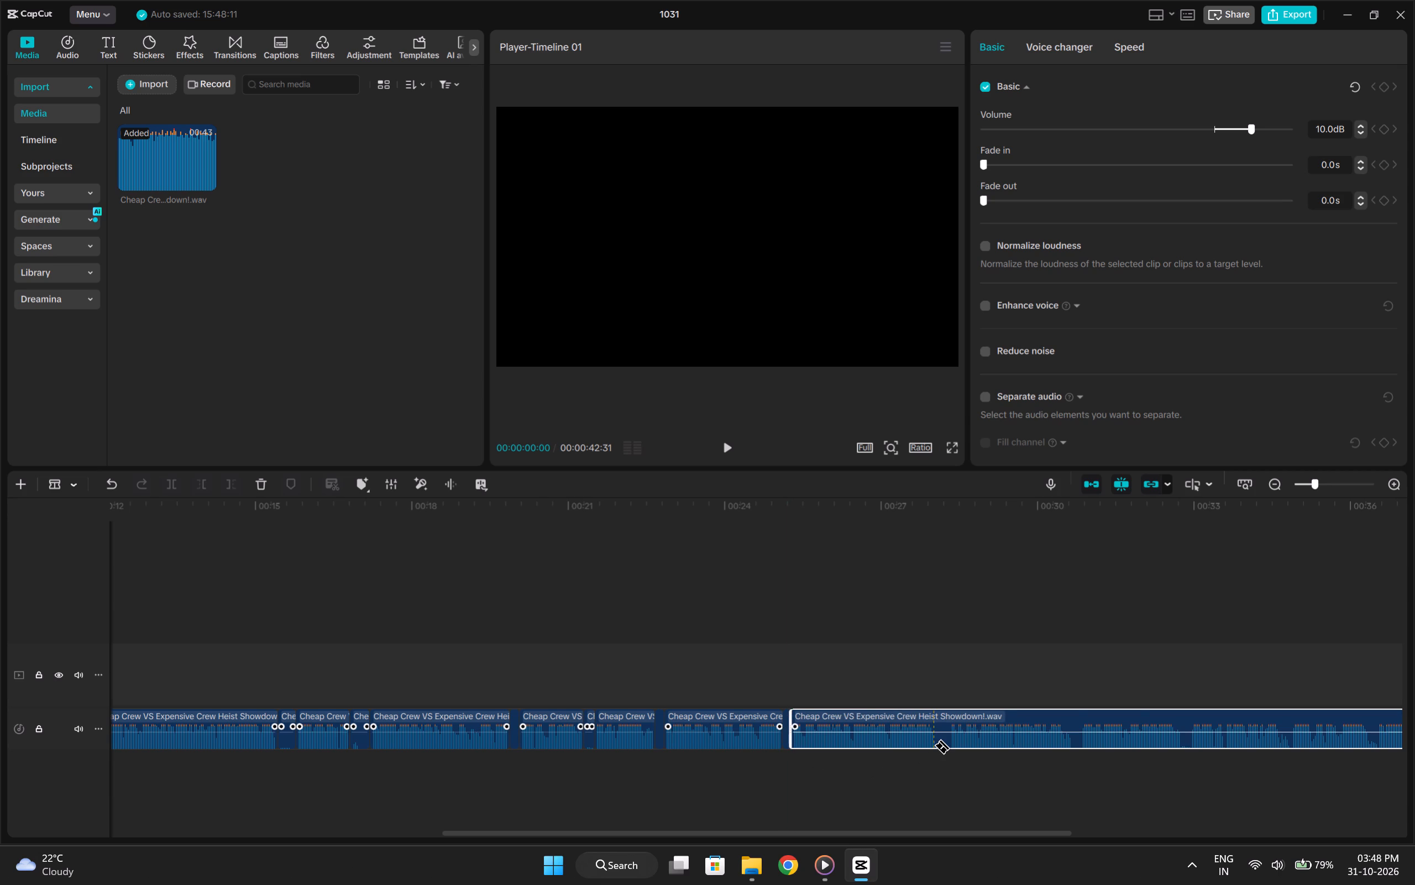
{"action": "left_click", "coordinate": [934, 745]}
{"action": "left_click", "coordinate": [951, 743]}
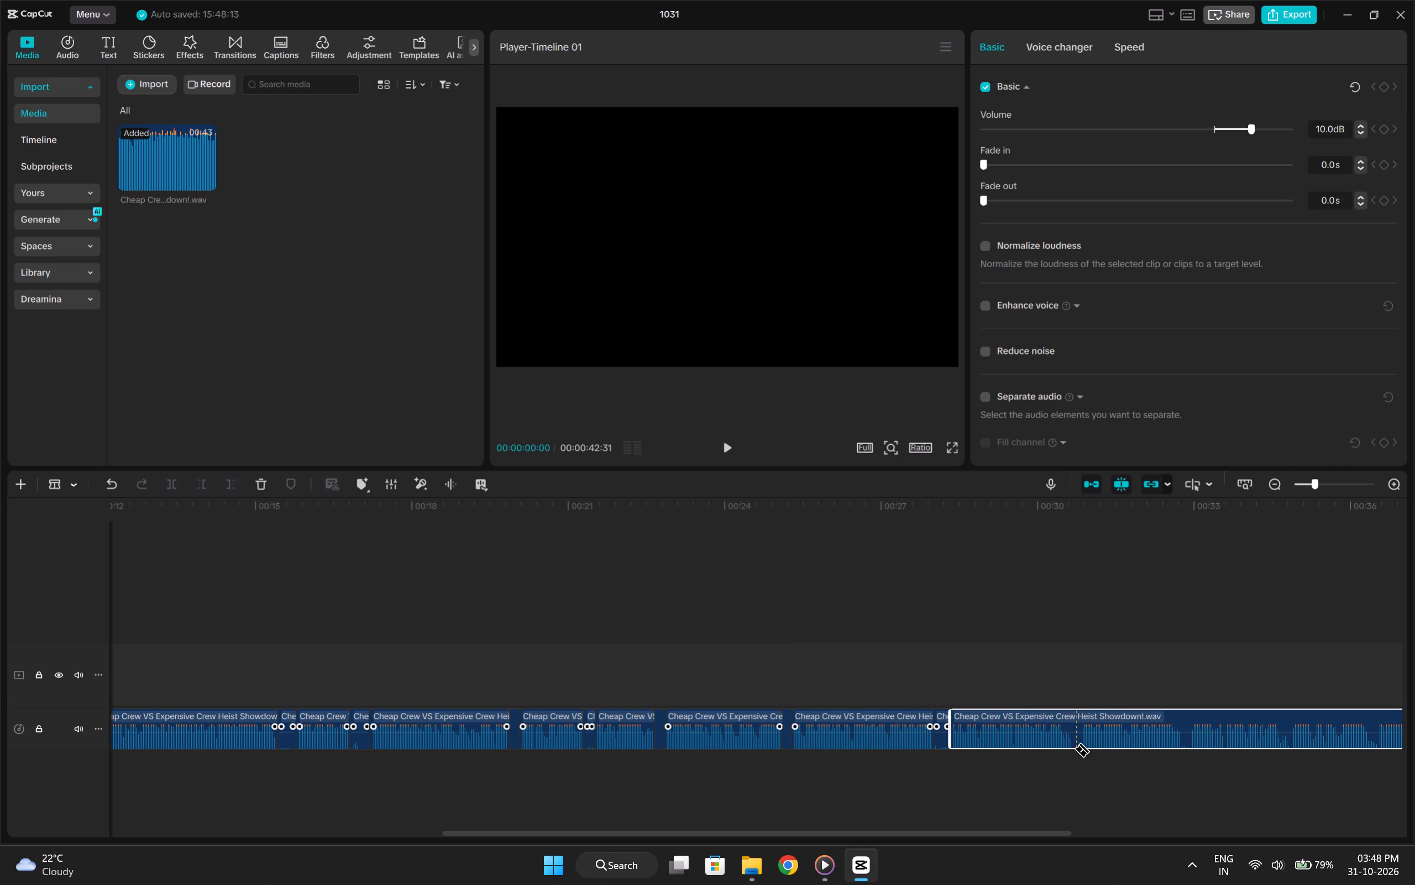
{"action": "left_click", "coordinate": [1070, 744]}
{"action": "left_click", "coordinate": [1082, 740]}
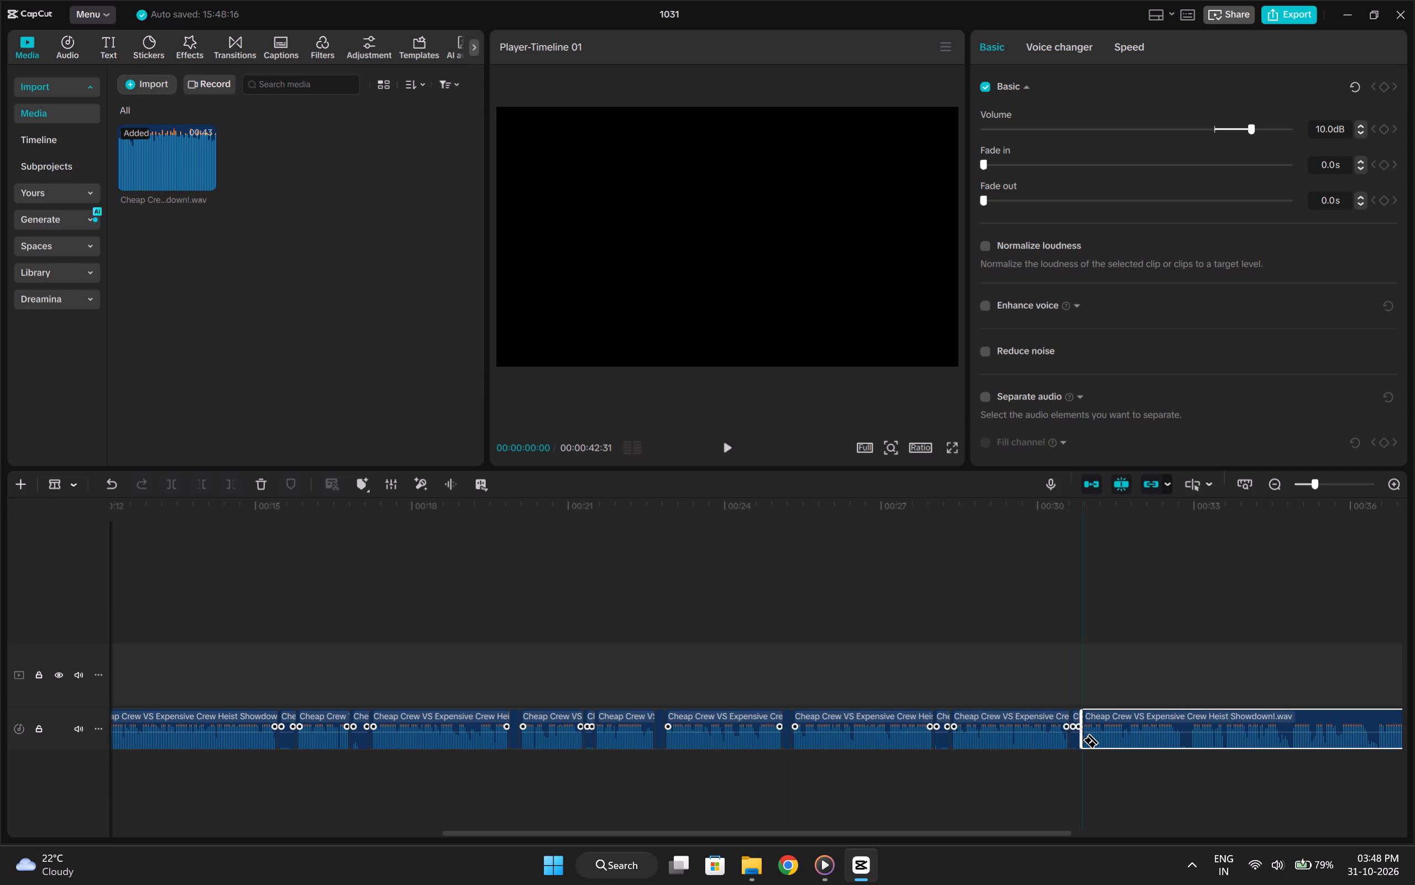
{"action": "left_click", "coordinate": [1180, 746]}
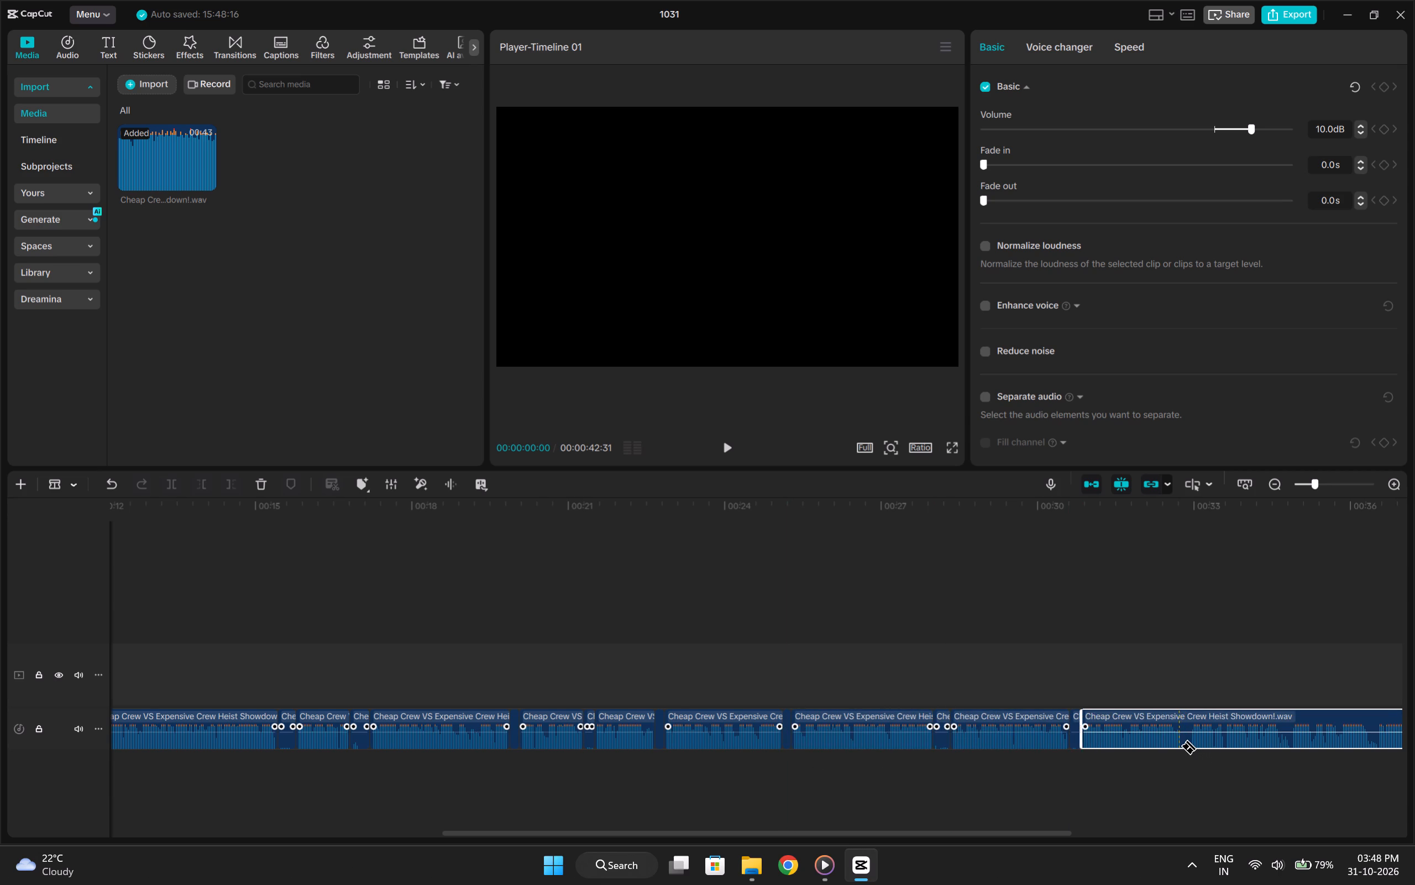
{"action": "left_click", "coordinate": [1192, 740]}
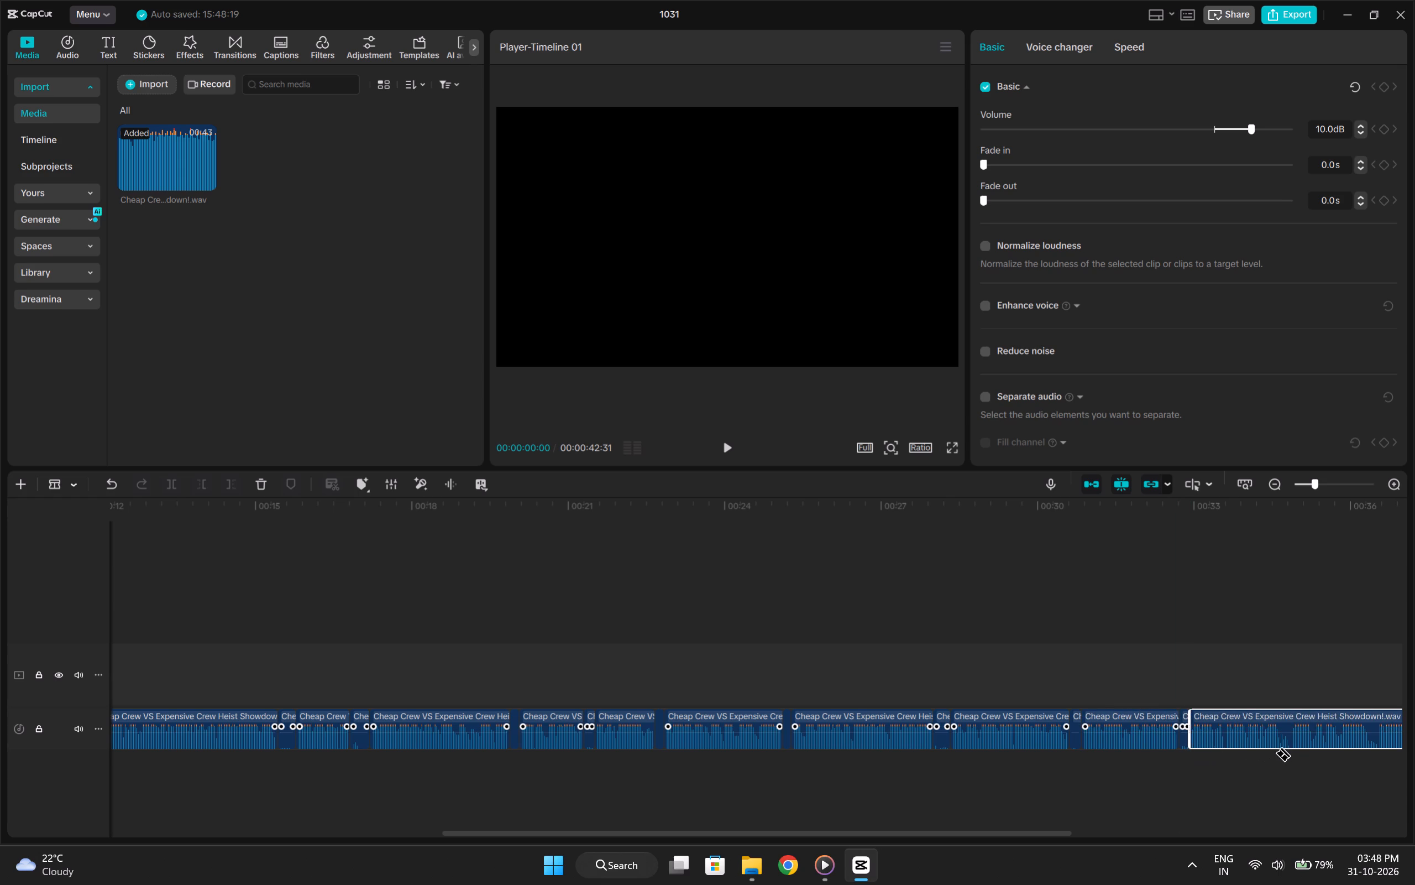
{"action": "left_click_drag", "start_coordinate": [876, 830], "coordinate": [1042, 835]}
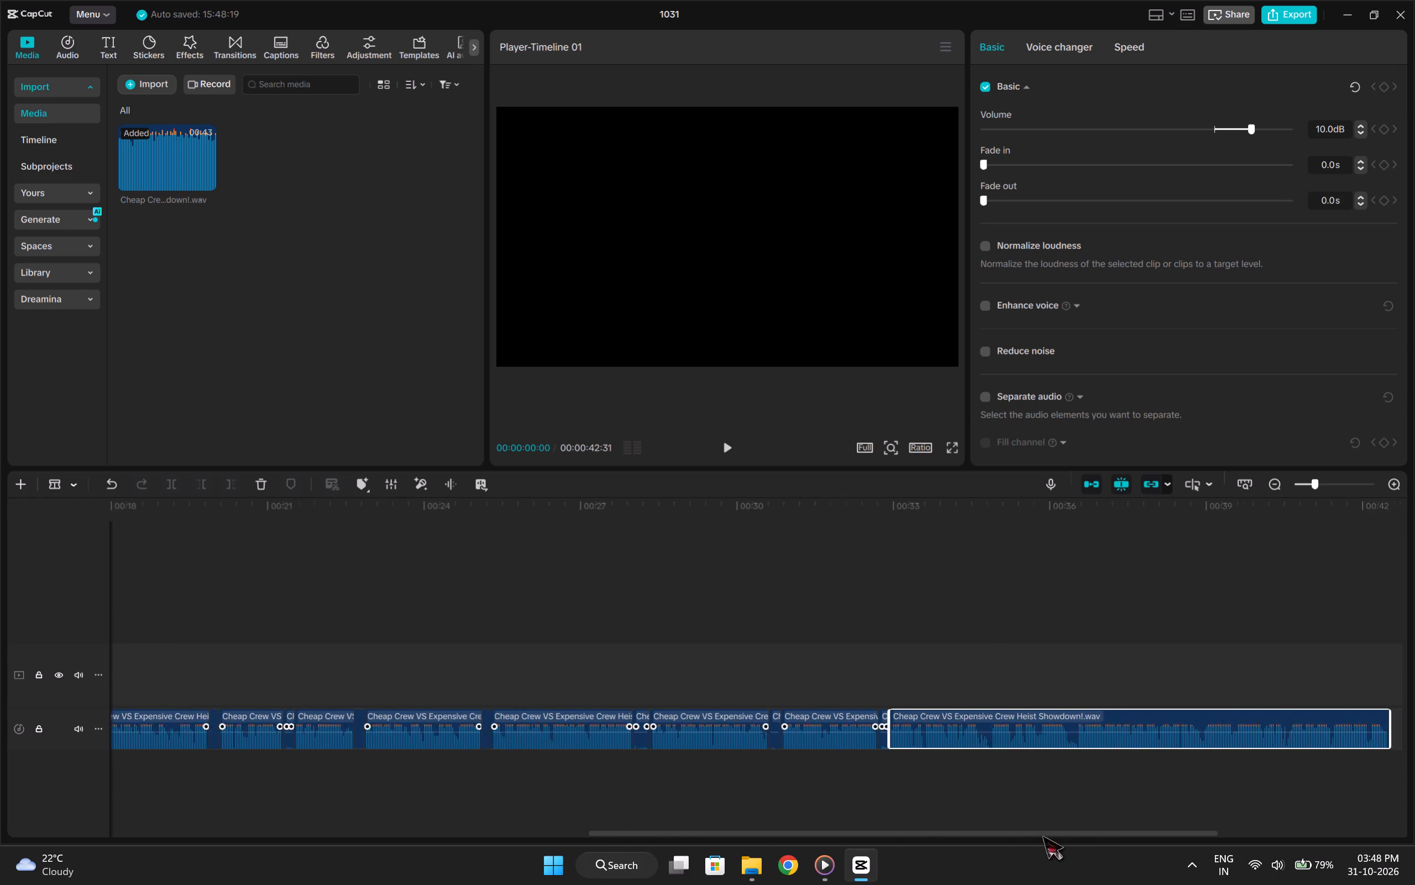
{"action": "left_click_drag", "start_coordinate": [1042, 835], "coordinate": [1125, 834]}
{"action": "left_click", "coordinate": [856, 741]}
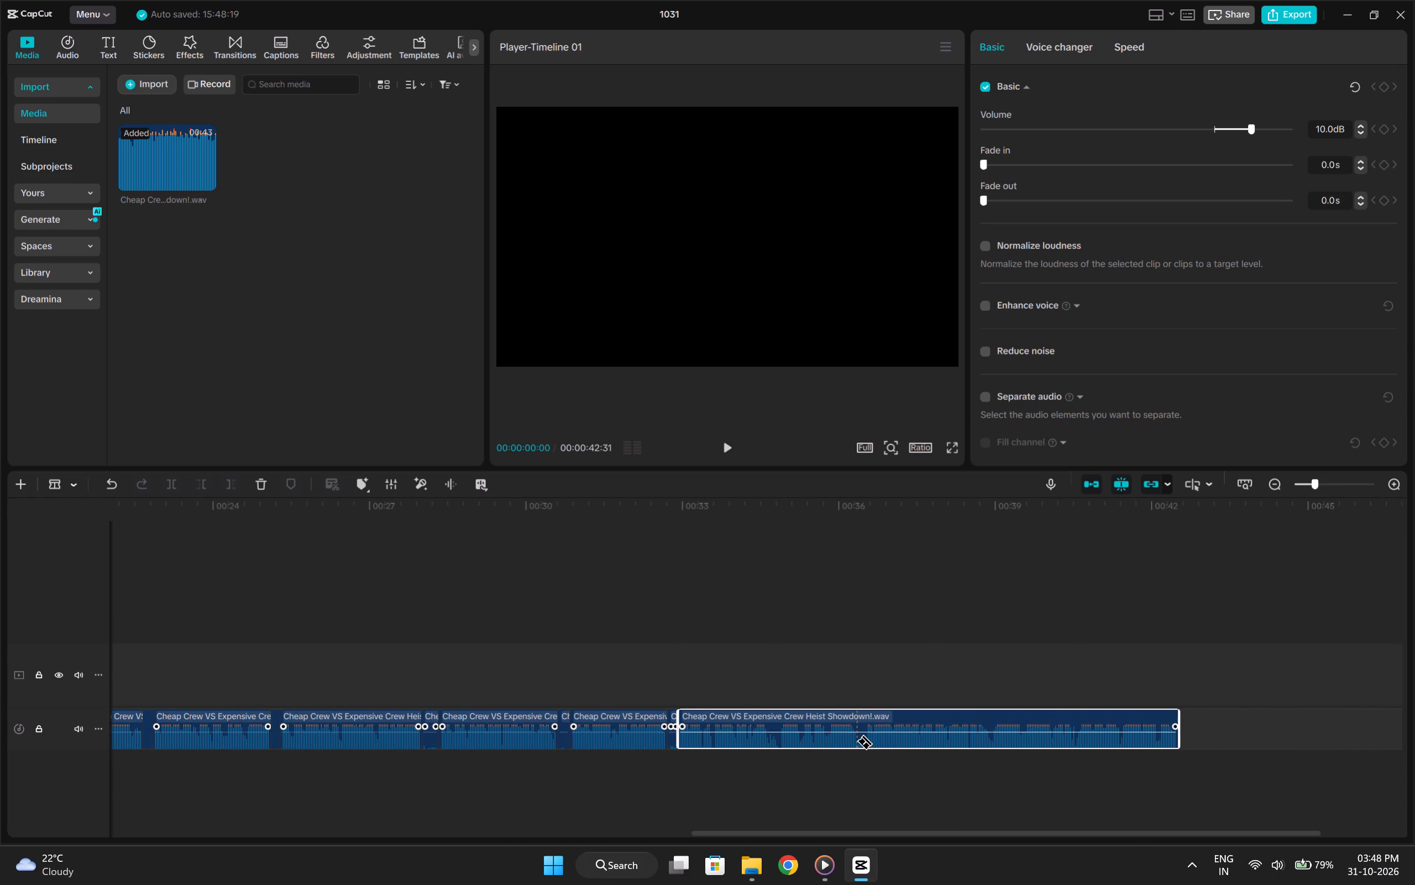
{"action": "left_click", "coordinate": [868, 741]}
Delete the silent voiceover pieces near 36, 33, 30, 28, 25 and 23 seconds.
{"action": "key", "text": "a"}
{"action": "left_click", "coordinate": [861, 741]}
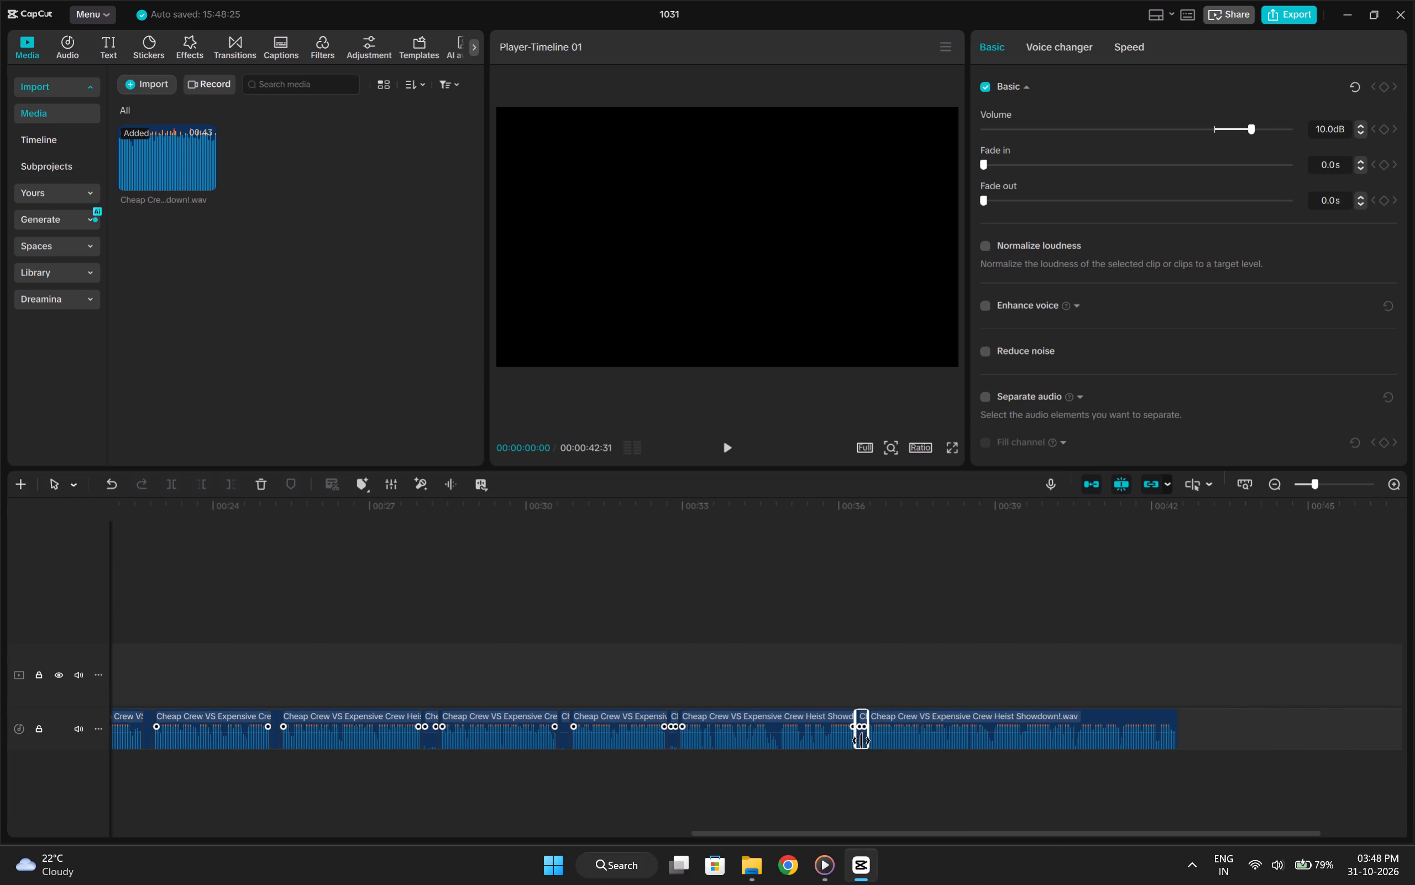
{"action": "key", "text": "Delete"}
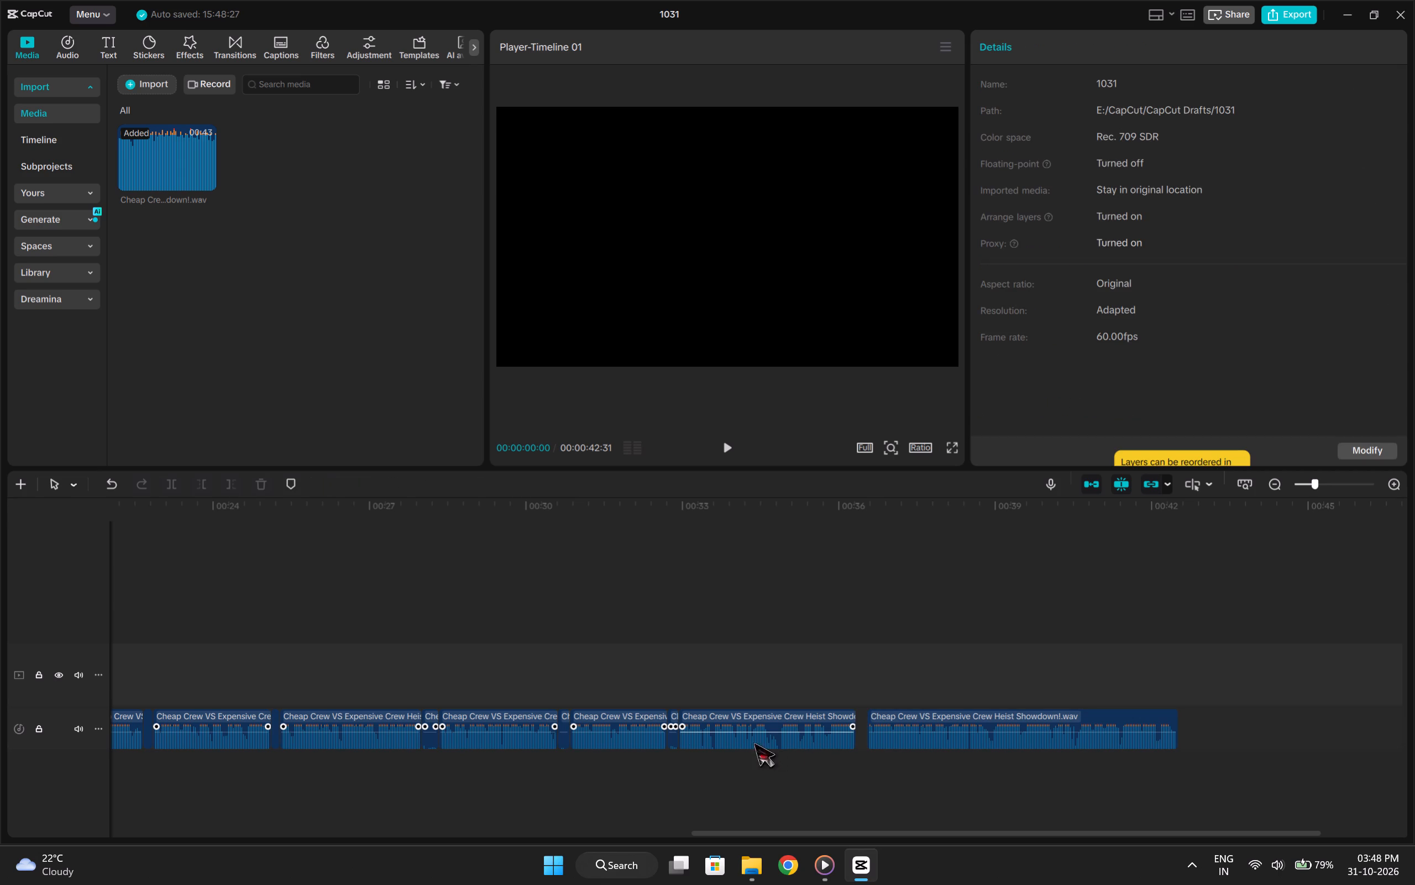
{"action": "left_click", "coordinate": [673, 739]}
{"action": "key", "text": "Delete"}
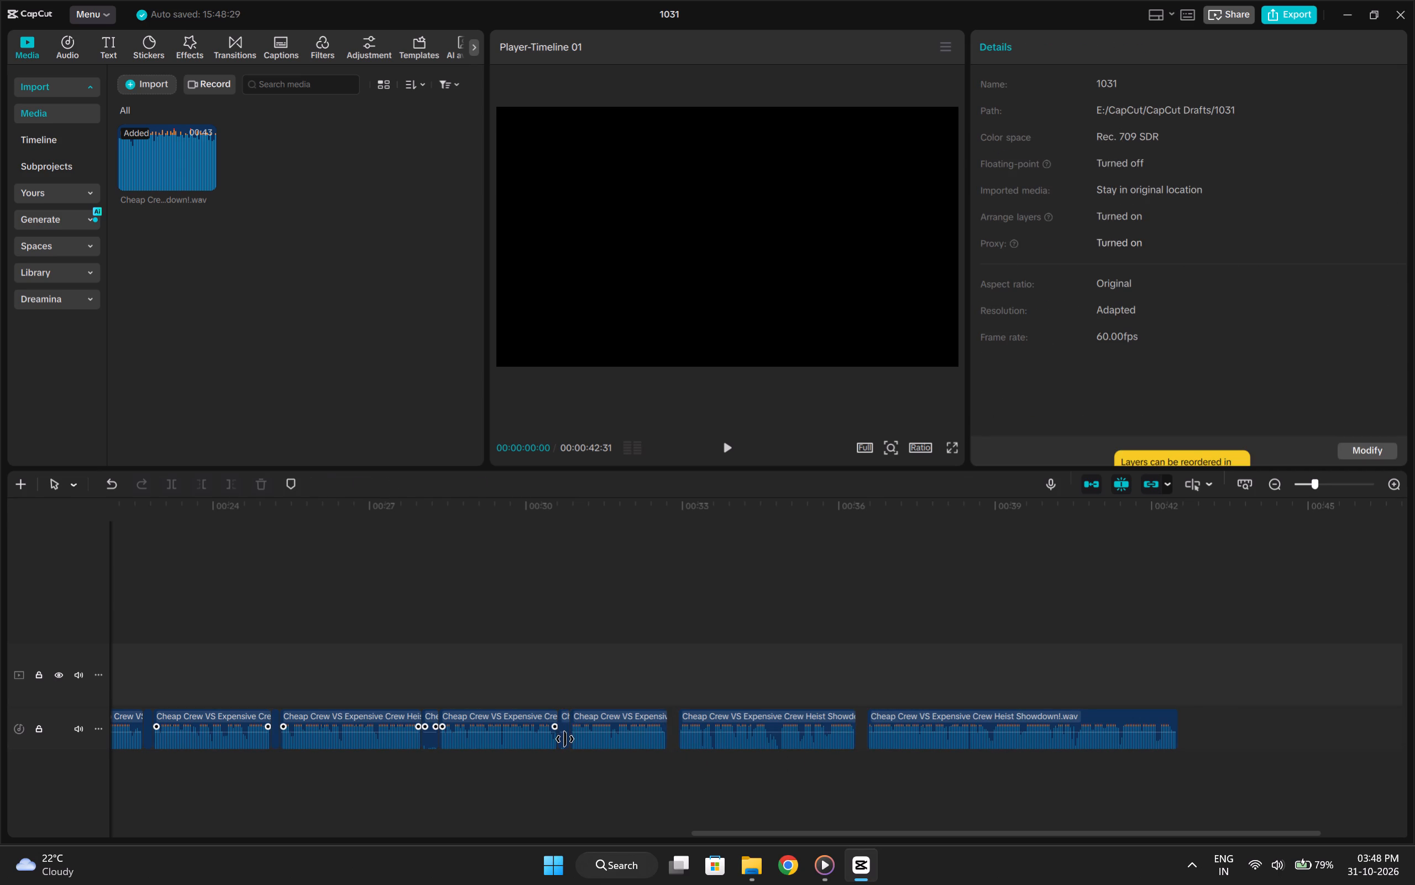
{"action": "left_click", "coordinate": [565, 740]}
{"action": "key", "text": "Delete"}
{"action": "left_click", "coordinate": [428, 742]}
{"action": "key", "text": "Delete"}
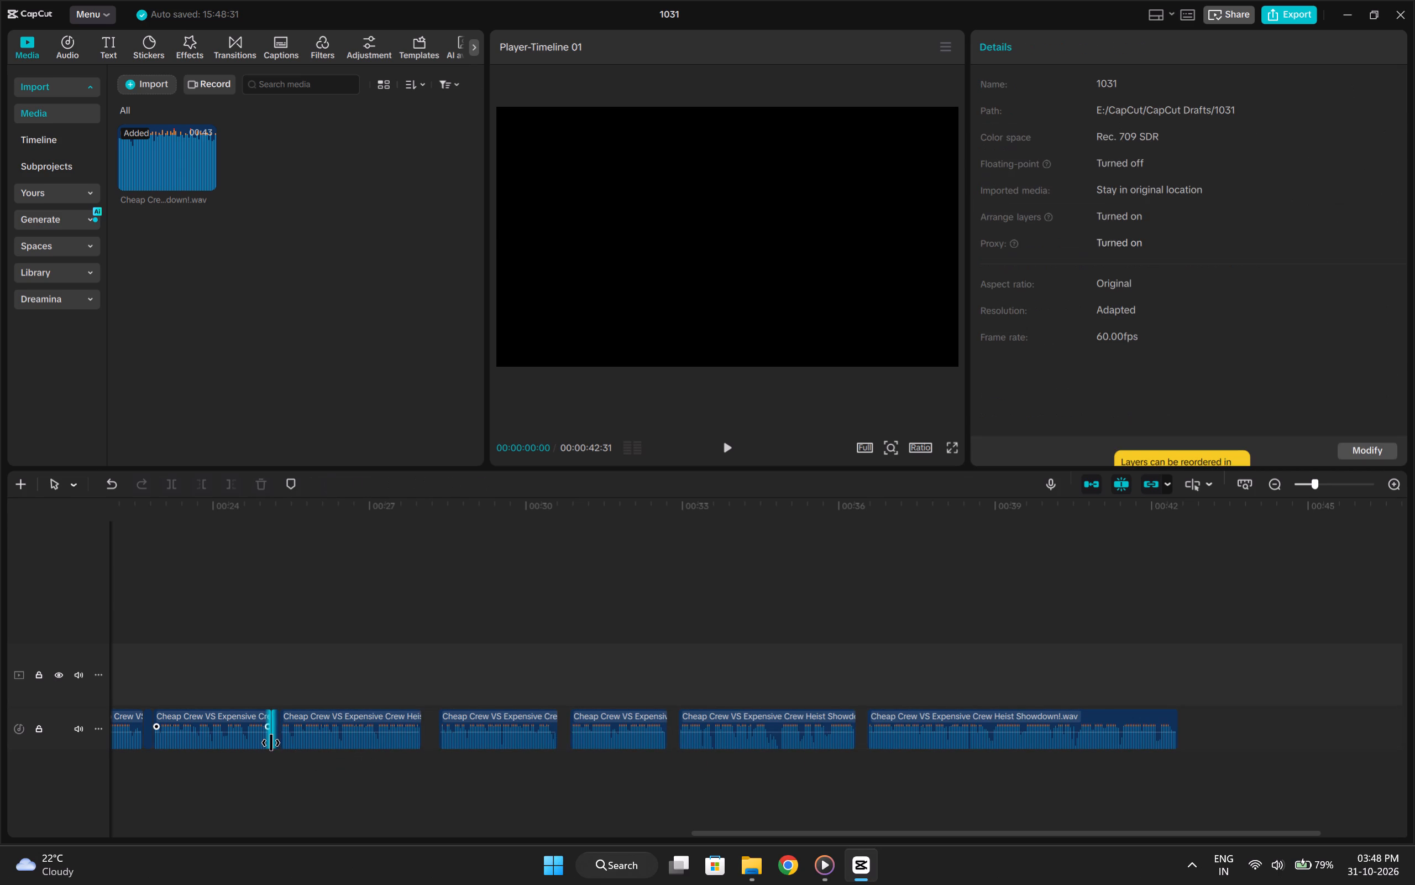
{"action": "left_click", "coordinate": [271, 743]}
{"action": "left_click", "coordinate": [277, 740]}
{"action": "key", "text": "Delete"}
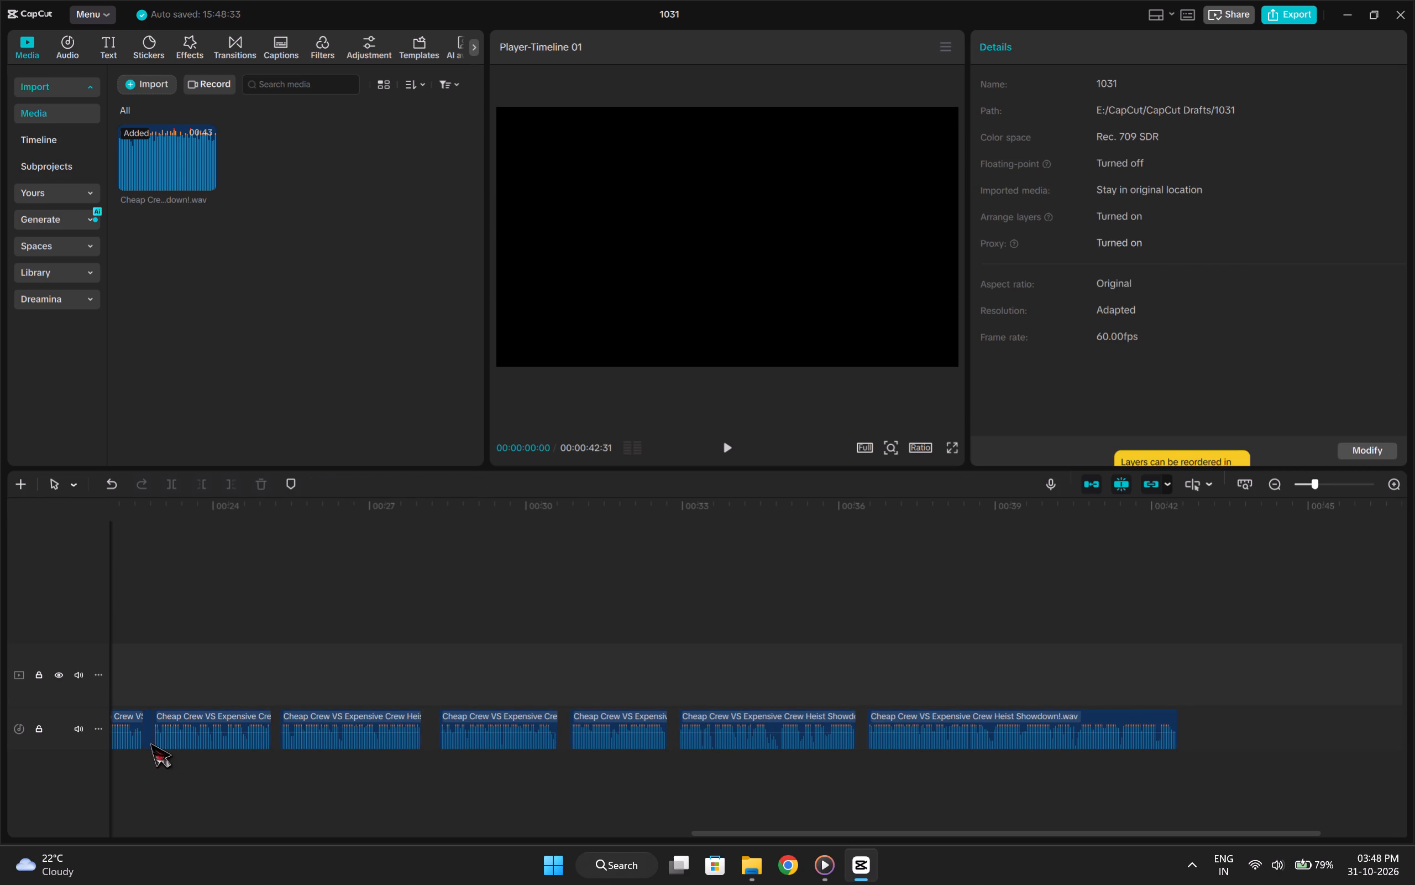
{"action": "left_click", "coordinate": [150, 743]}
{"action": "key", "text": "Delete"}
Delete the silent voiceover pieces near 21, 20, 17 and 15 seconds.
{"action": "left_click_drag", "start_coordinate": [853, 836], "coordinate": [470, 825]}
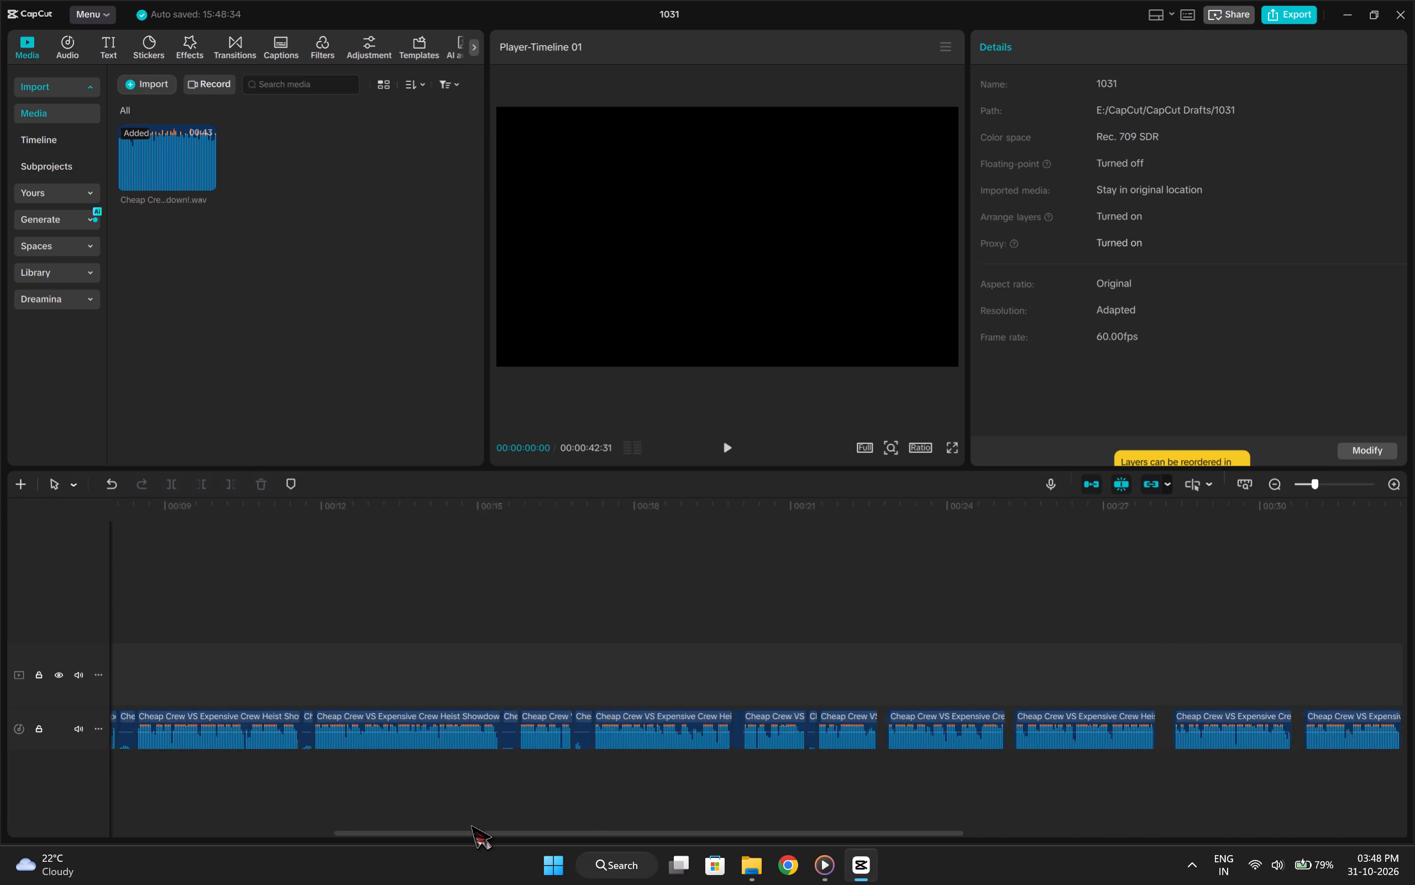
{"action": "left_click_drag", "start_coordinate": [470, 825], "coordinate": [308, 804]}
{"action": "left_click", "coordinate": [1196, 735]}
{"action": "key", "text": "Delete"}
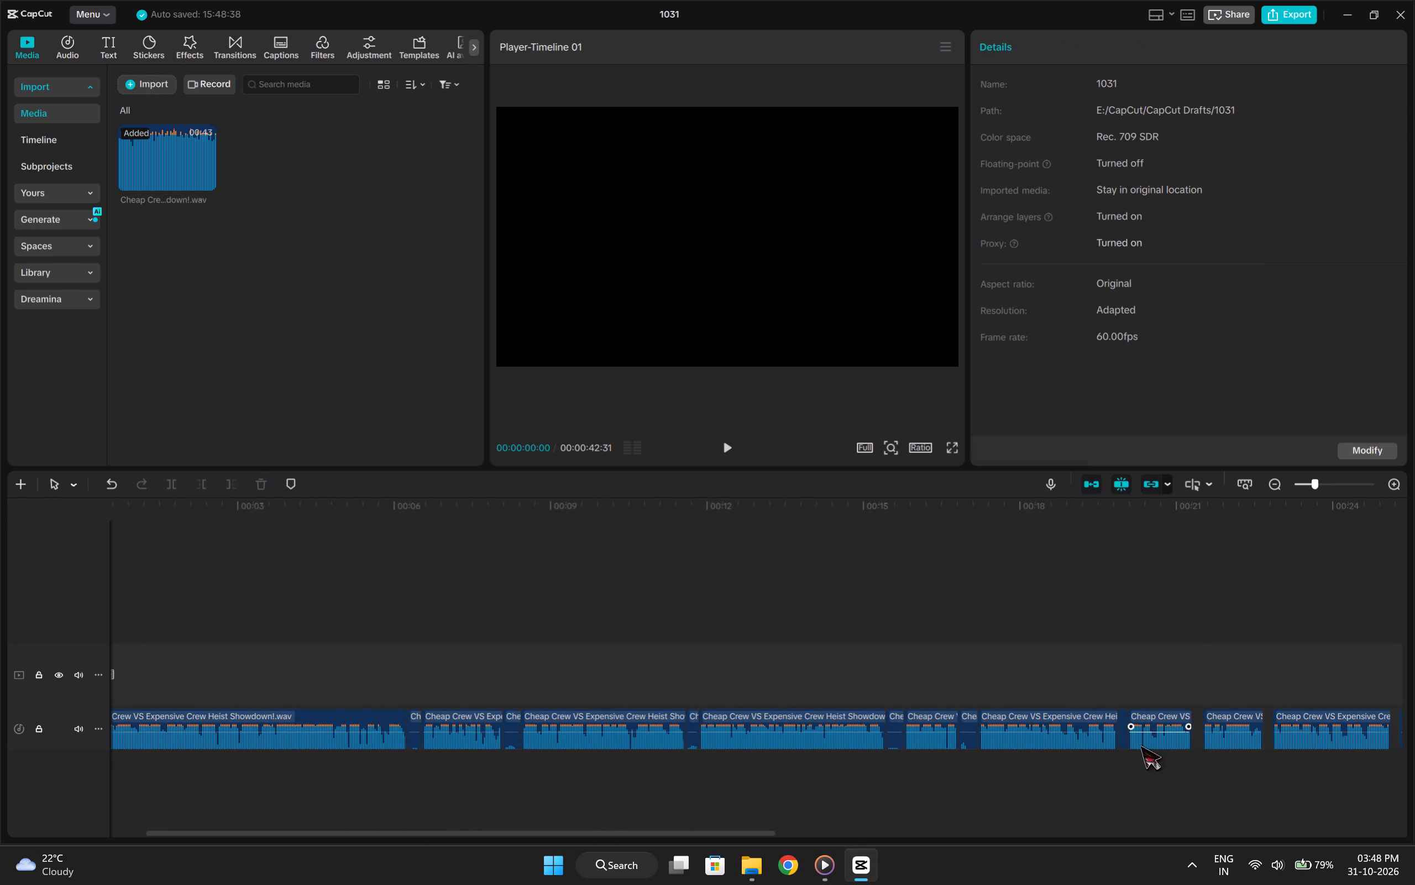
{"action": "left_click", "coordinate": [1125, 742]}
{"action": "key", "text": "Delete"}
{"action": "left_click", "coordinate": [967, 733]}
{"action": "key", "text": "Delete"}
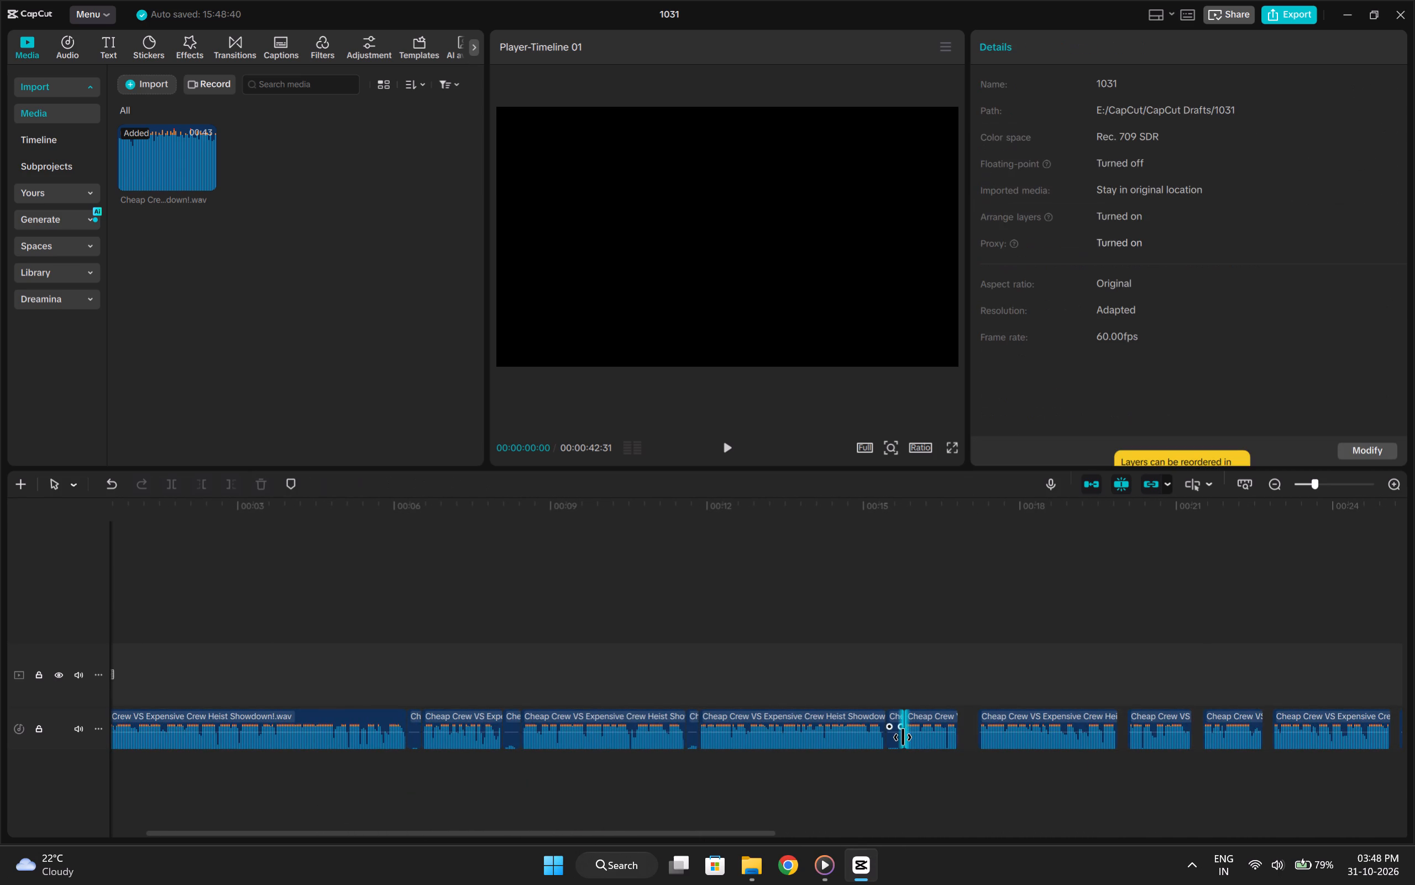
{"action": "left_click", "coordinate": [903, 737]}
{"action": "left_click", "coordinate": [899, 737]}
{"action": "key", "text": "Delete"}
Delete the silent voiceover pieces near 12, 8 and 6 seconds.
{"action": "left_click", "coordinate": [691, 731]}
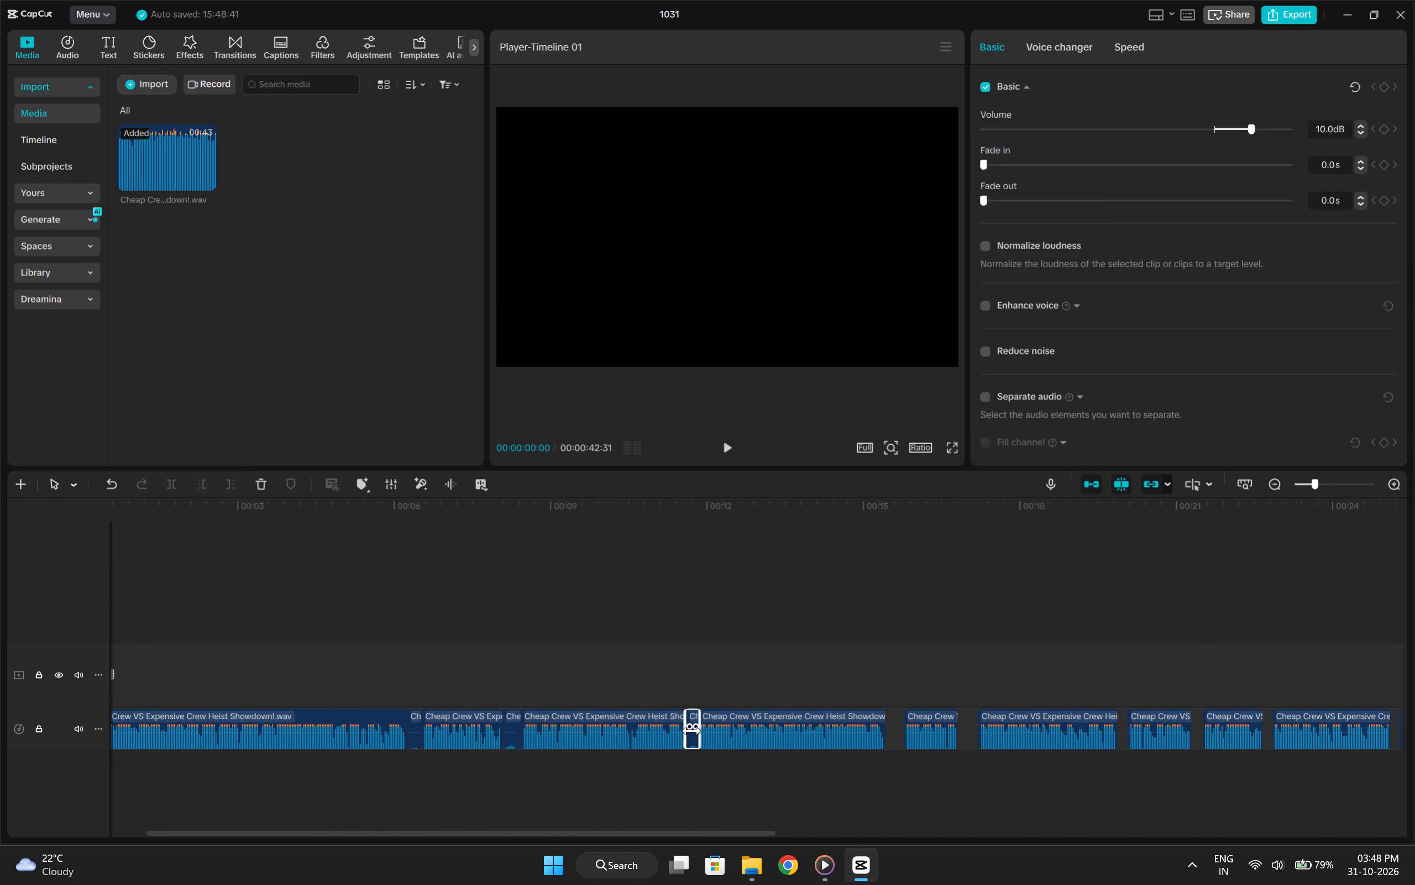
{"action": "key", "text": "Delete"}
{"action": "left_click", "coordinate": [519, 731]}
{"action": "key", "text": "Delete"}
{"action": "left_click", "coordinate": [413, 737]}
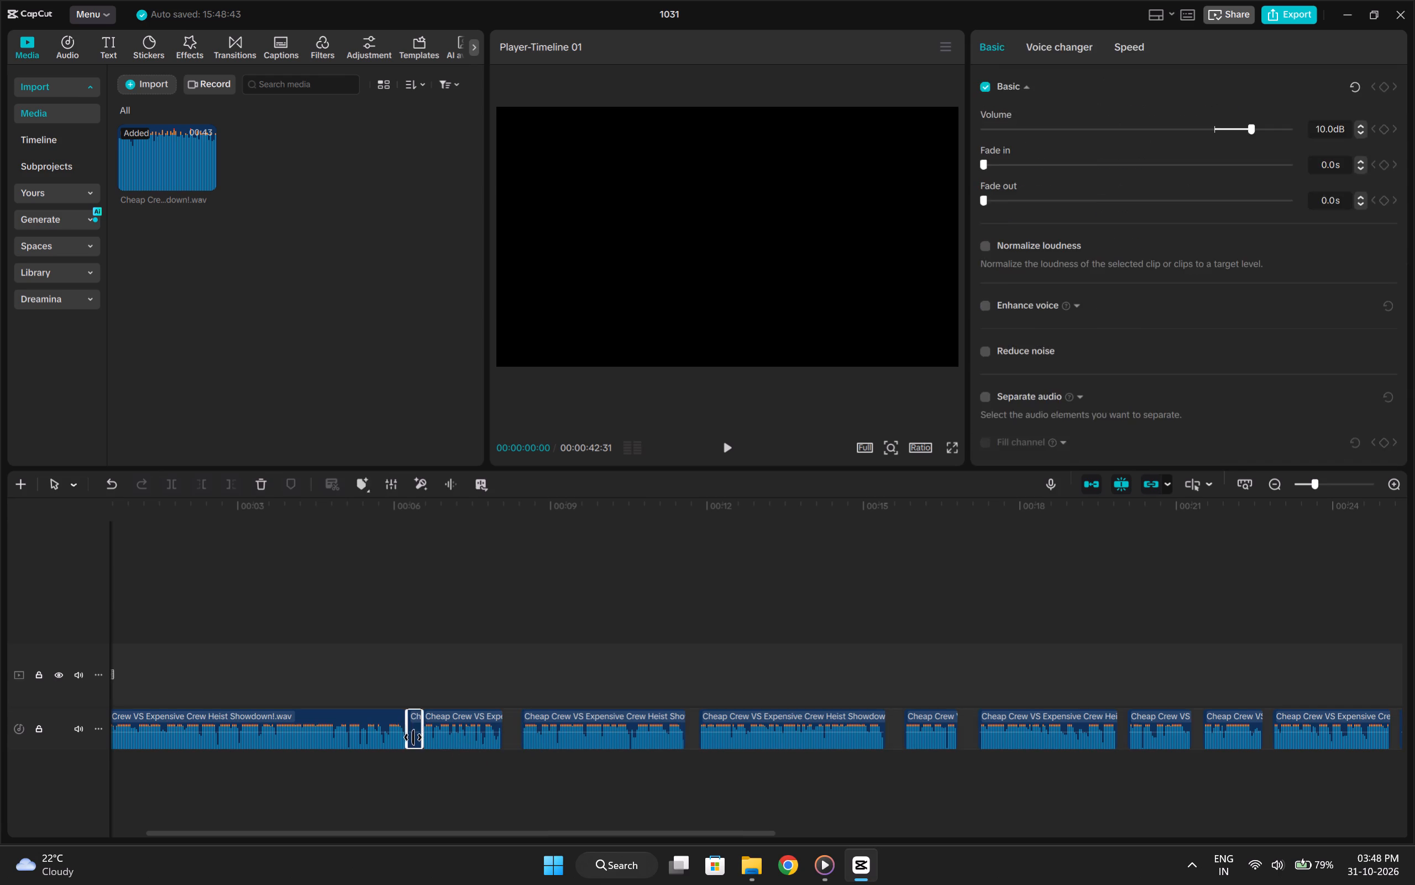
{"action": "key", "text": "Delete"}
Select all remaining voiceover pieces and close all gaps between them on the audio track.
{"action": "left_click_drag", "start_coordinate": [509, 827], "coordinate": [304, 816]}
{"action": "left_click_drag", "start_coordinate": [322, 834], "coordinate": [182, 836]}
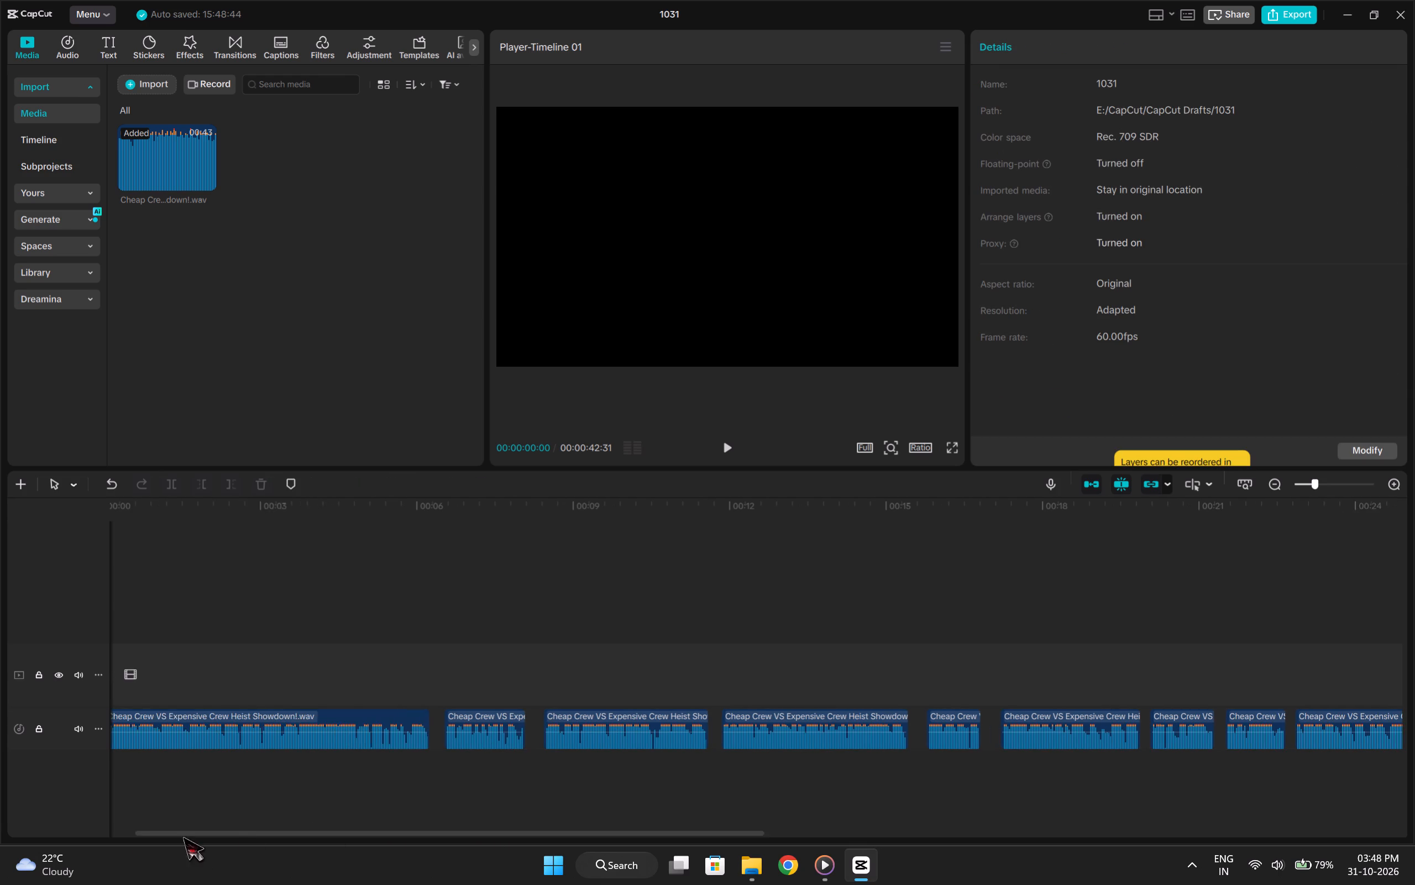
{"action": "left_click_drag", "start_coordinate": [182, 836], "coordinate": [122, 833]}
{"action": "left_click_drag", "start_coordinate": [201, 781], "coordinate": [1412, 719]}
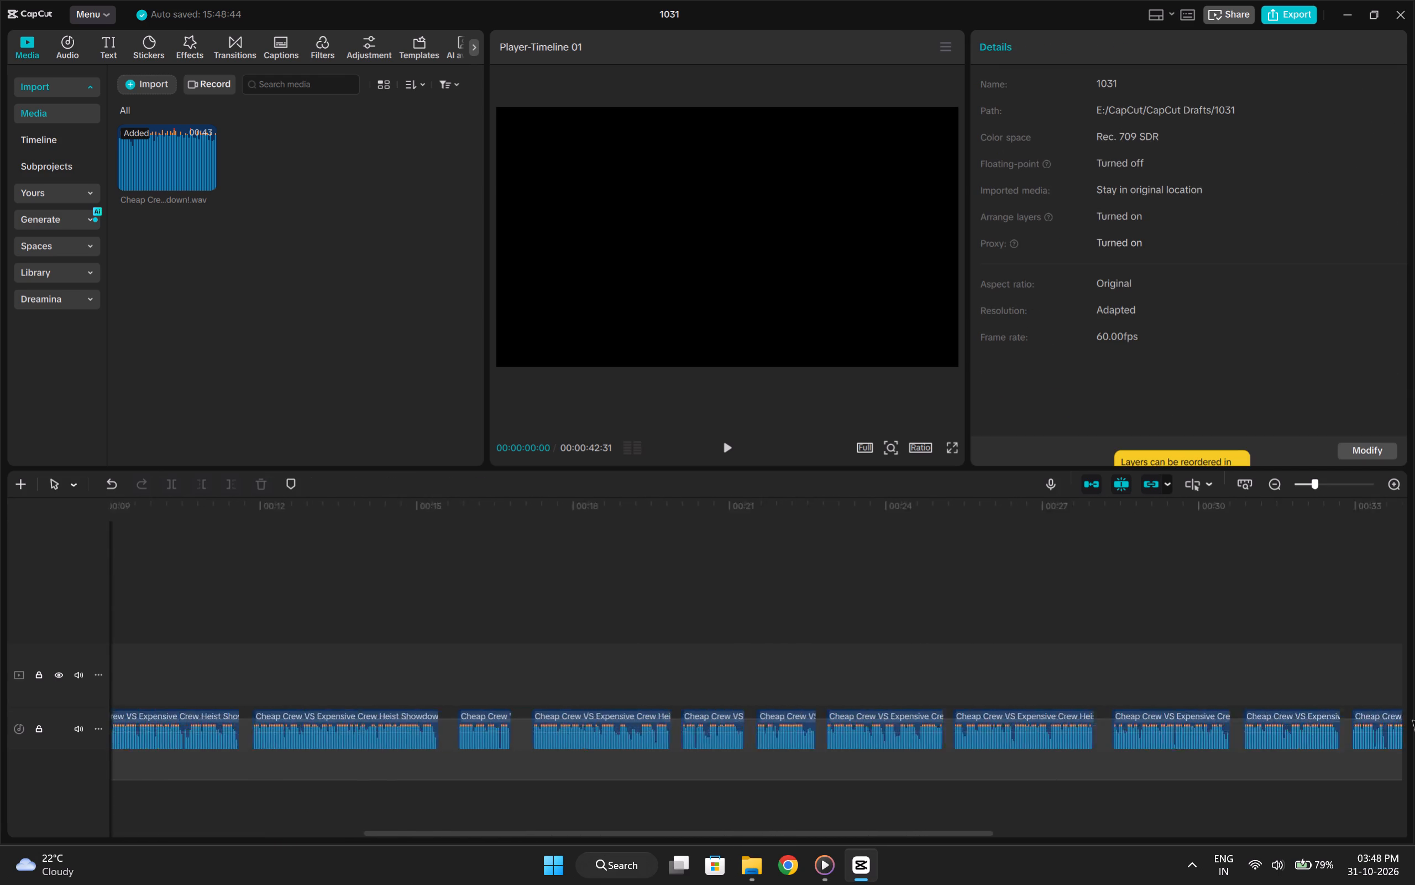
{"action": "left_click_drag", "start_coordinate": [1412, 719], "coordinate": [1410, 722]}
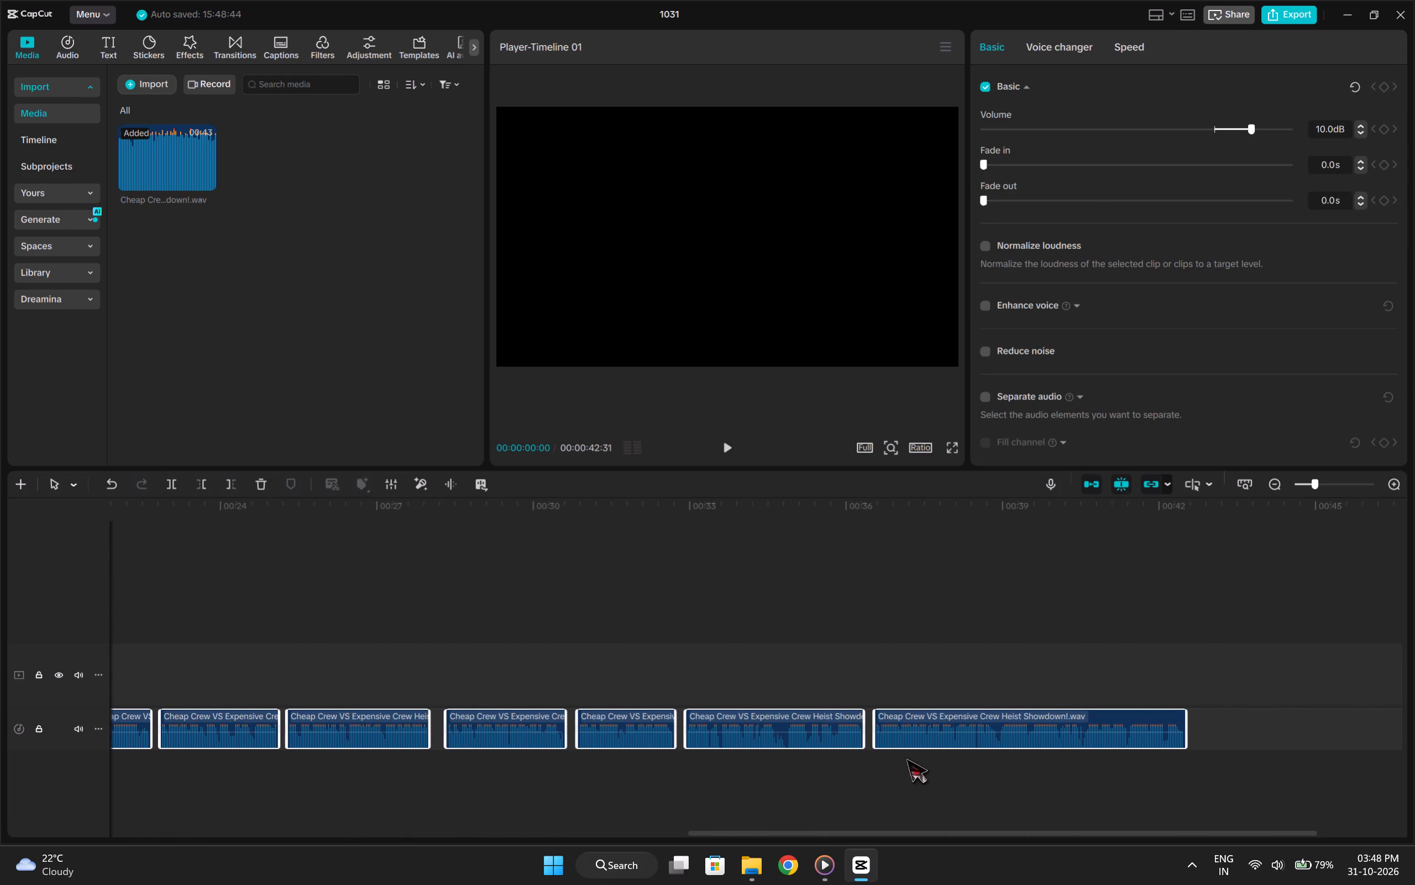
{"action": "right_click", "coordinate": [1217, 741]}
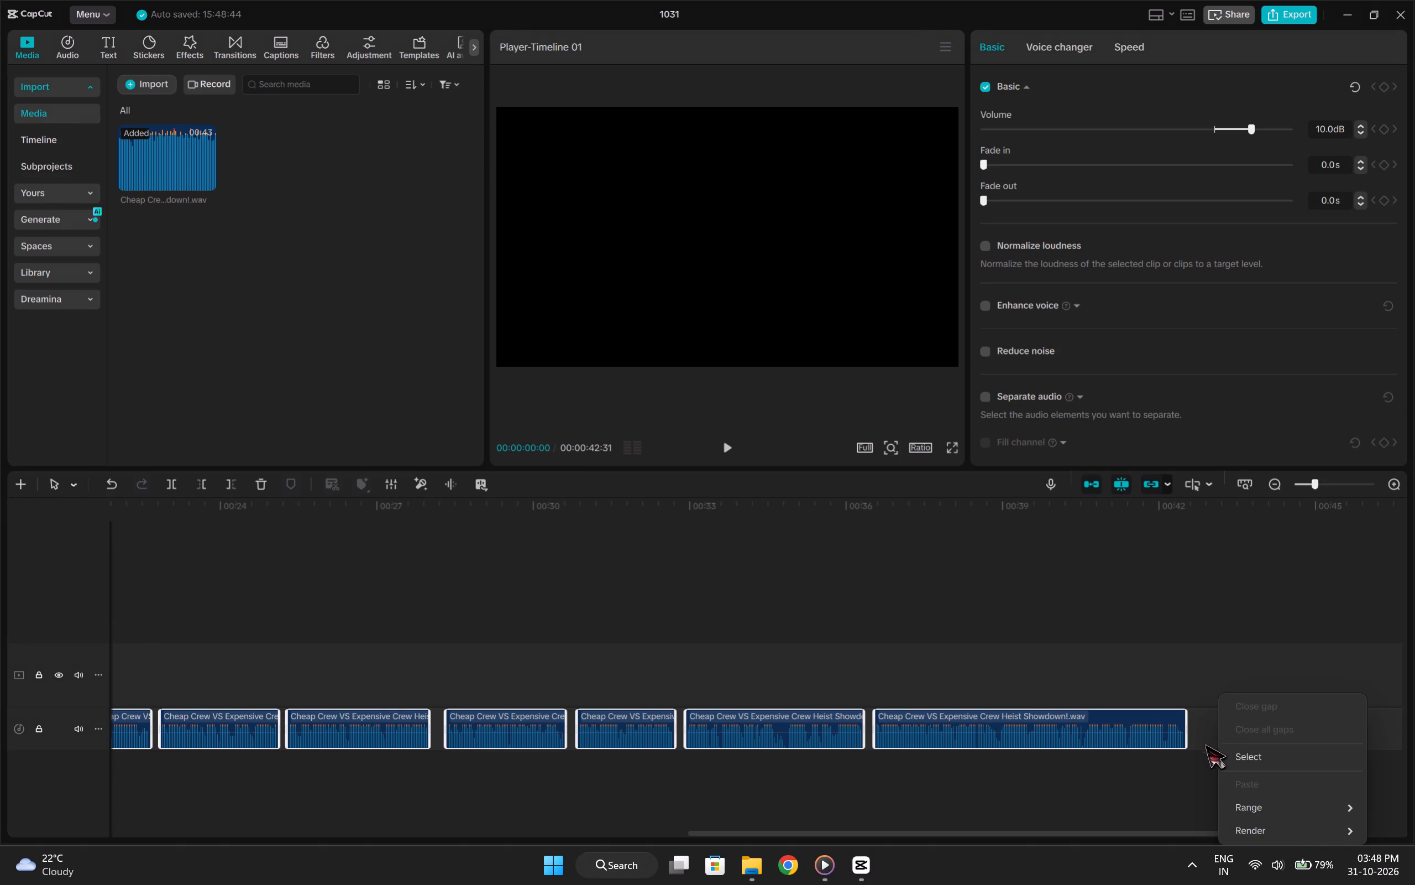
{"action": "left_click", "coordinate": [869, 736]}
{"action": "right_click", "coordinate": [869, 736]}
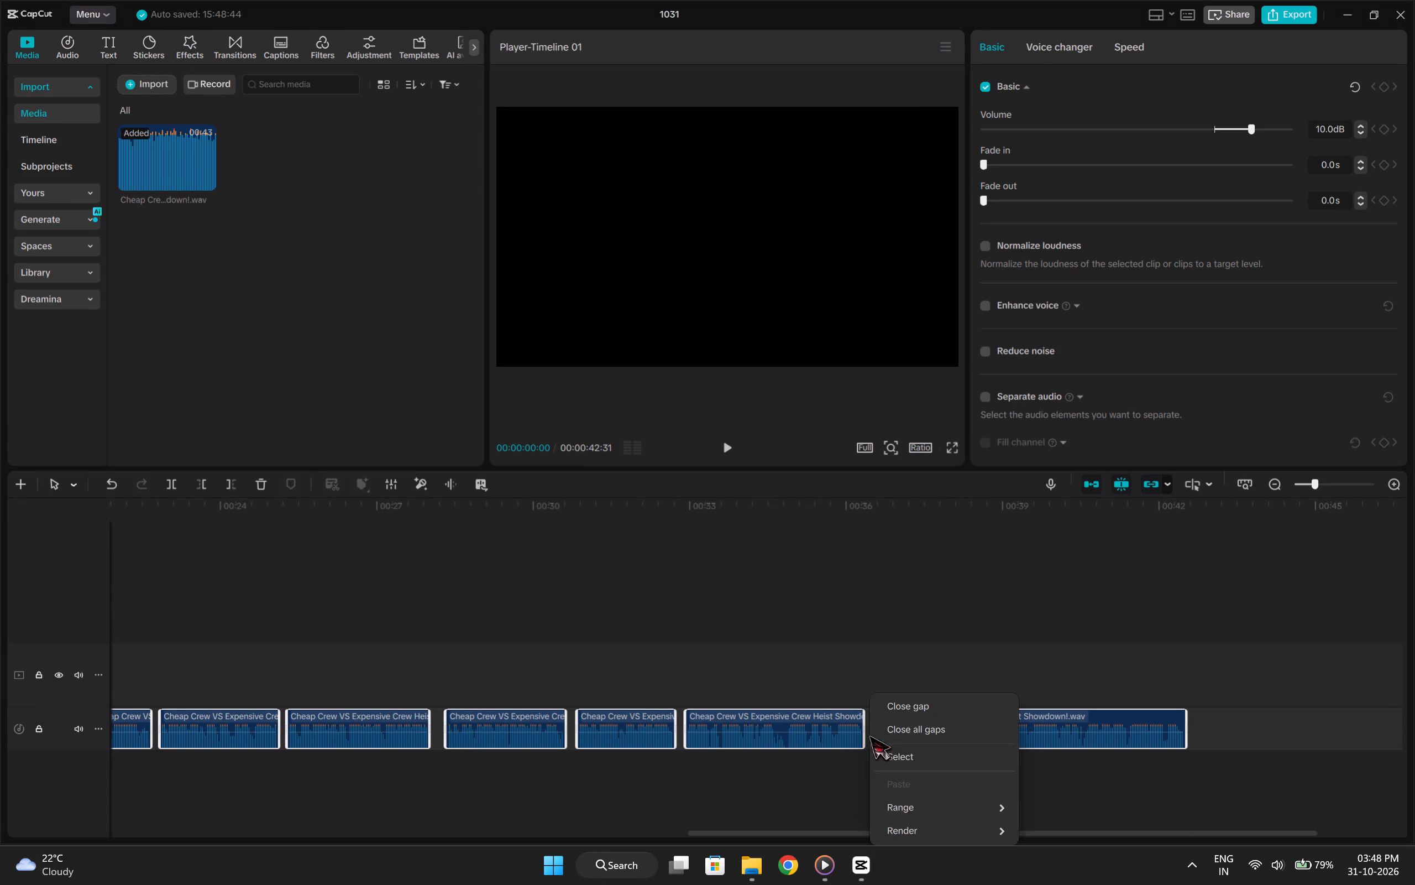
{"action": "left_click", "coordinate": [887, 732]}
Fit the whole shortened voiceover in the timeline view and return the playhead to the start.
{"action": "left_click", "coordinate": [826, 798]}
{"action": "left_click_drag", "start_coordinate": [872, 833], "coordinate": [516, 849]}
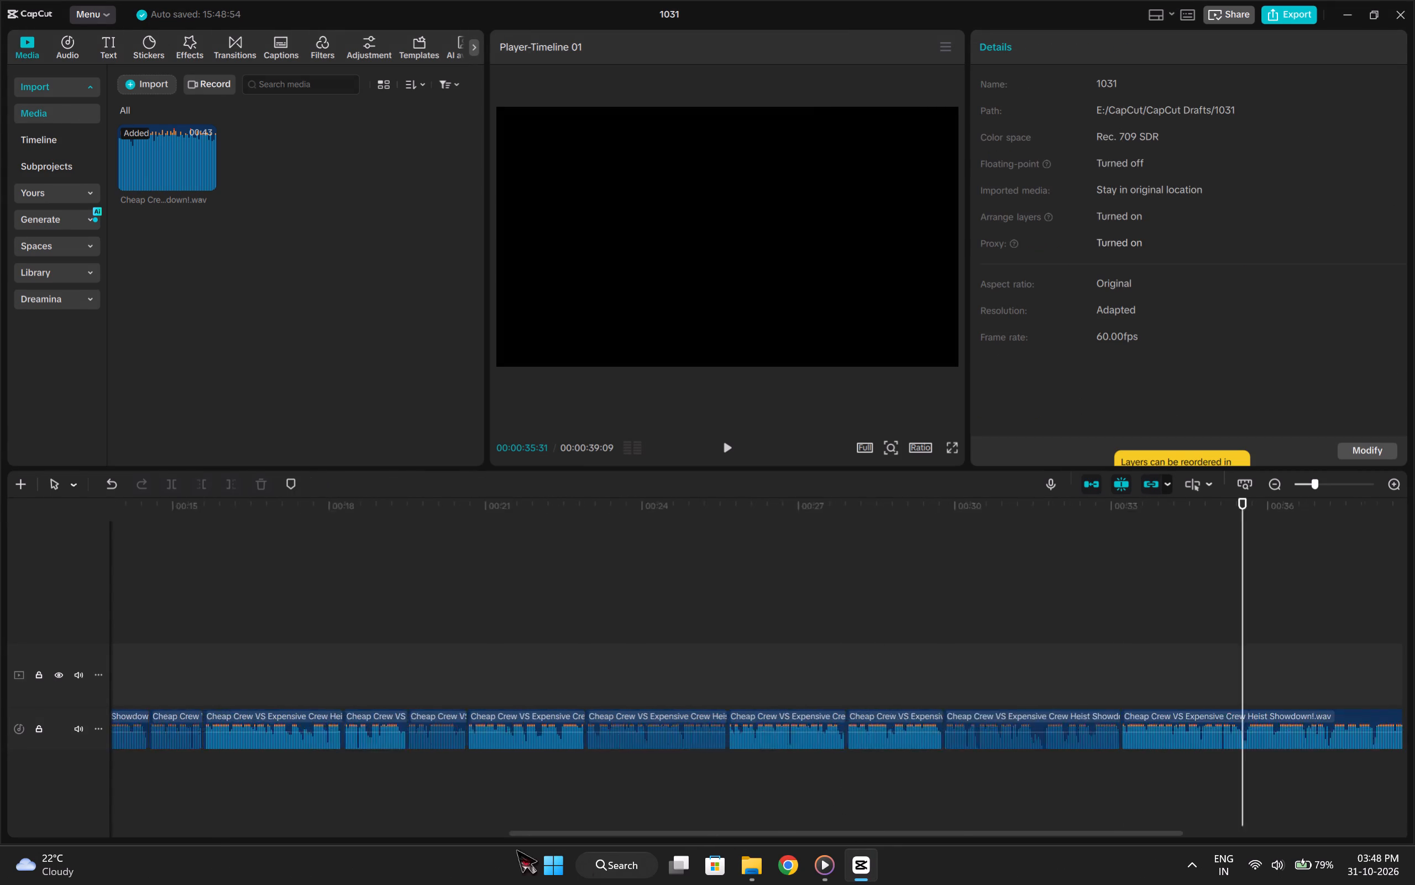
{"action": "left_click_drag", "start_coordinate": [516, 849], "coordinate": [57, 793]}
{"action": "scroll", "coordinate": [614, 662], "scroll_direction": "down", "scroll_amount": 5, "text": "ctrl"}
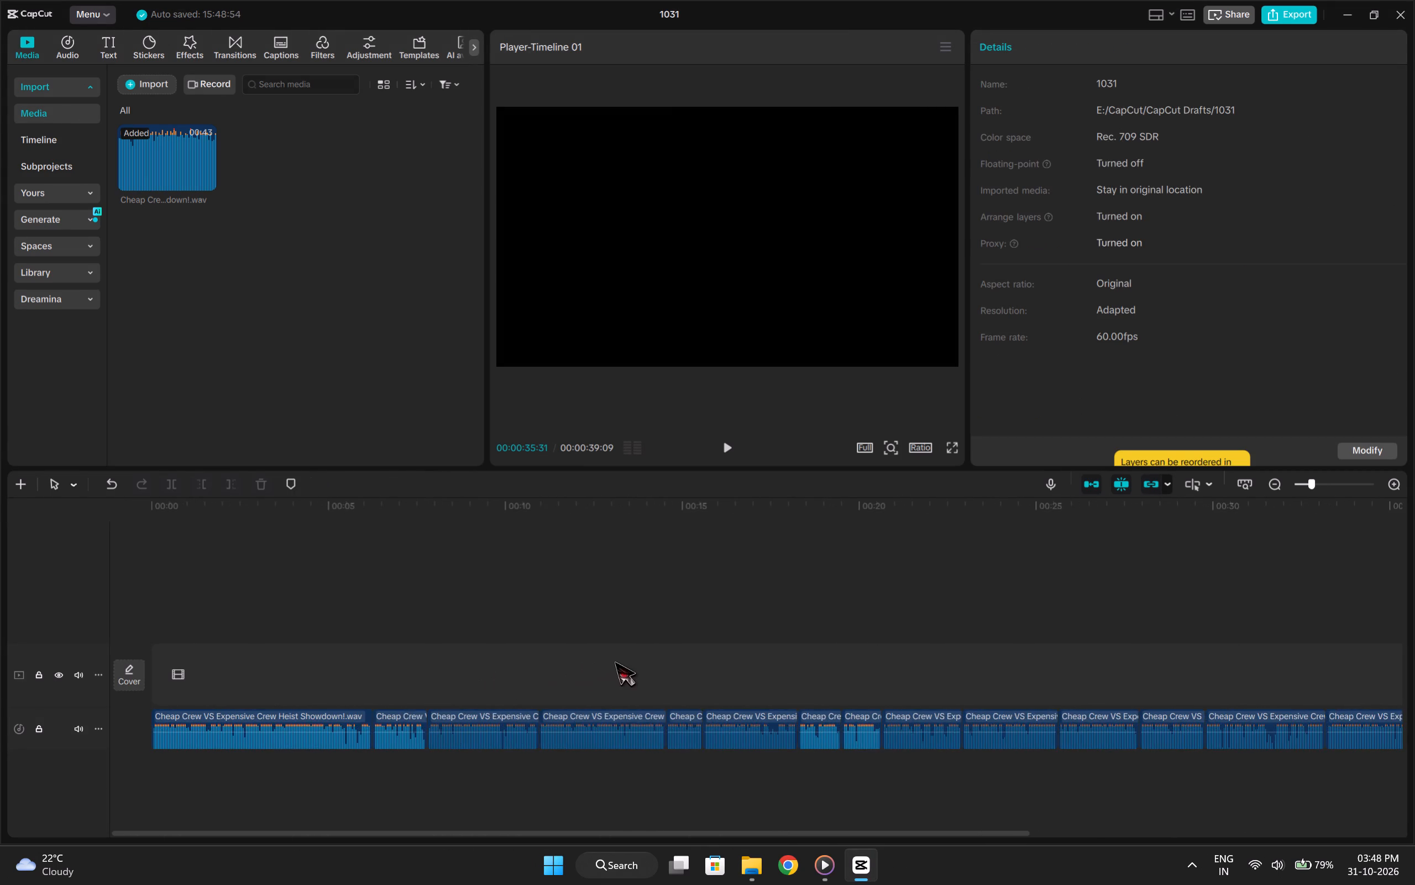
{"action": "scroll", "coordinate": [614, 661], "scroll_direction": "down", "scroll_amount": 2, "text": "ctrl"}
{"action": "left_click", "coordinate": [596, 662]}
{"action": "left_click_drag", "start_coordinate": [579, 662], "coordinate": [513, 657]}
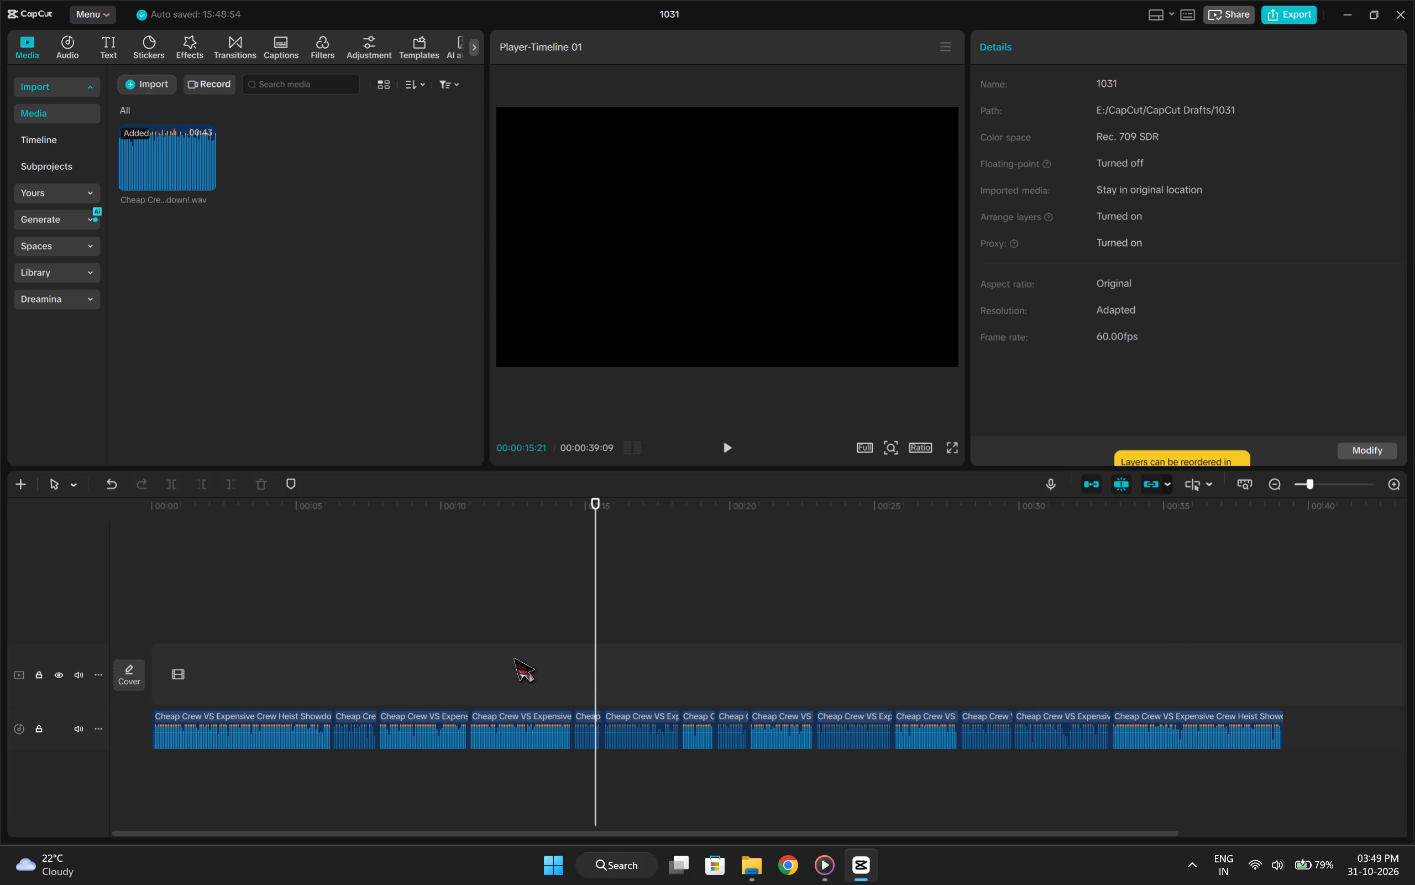
{"action": "left_click_drag", "start_coordinate": [513, 657], "coordinate": [23, 626]}
{"action": "left_click", "coordinate": [323, 617]}
{"action": "left_click_drag", "start_coordinate": [323, 617], "coordinate": [35, 589]}
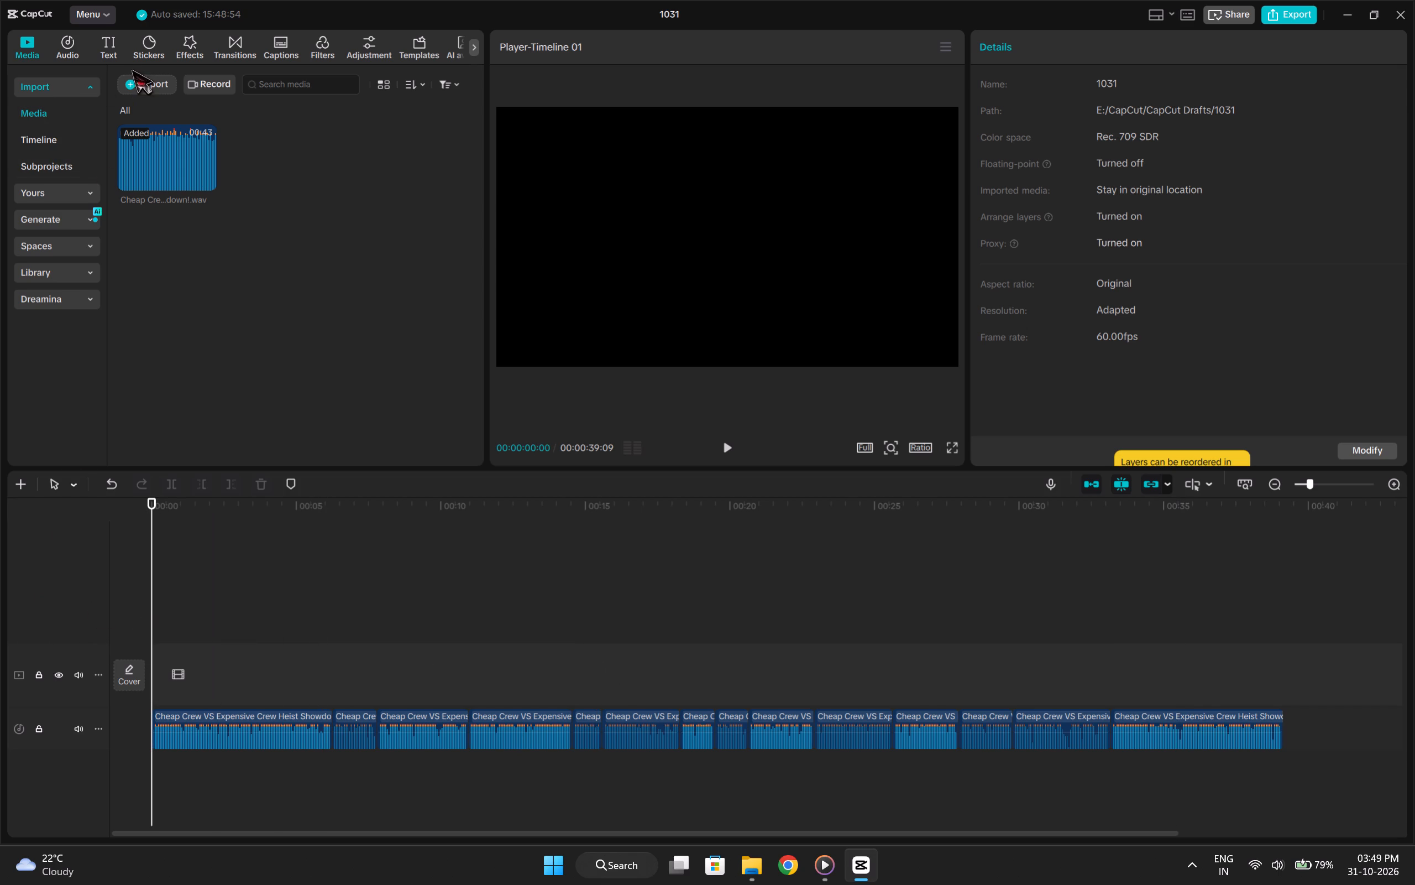
Start a media import and browse to the Grand Theft Auto V recordings folder.
{"action": "left_click", "coordinate": [134, 83]}
{"action": "left_click", "coordinate": [178, 123]}
{"action": "scroll", "coordinate": [102, 236], "scroll_direction": "up", "scroll_amount": 1}
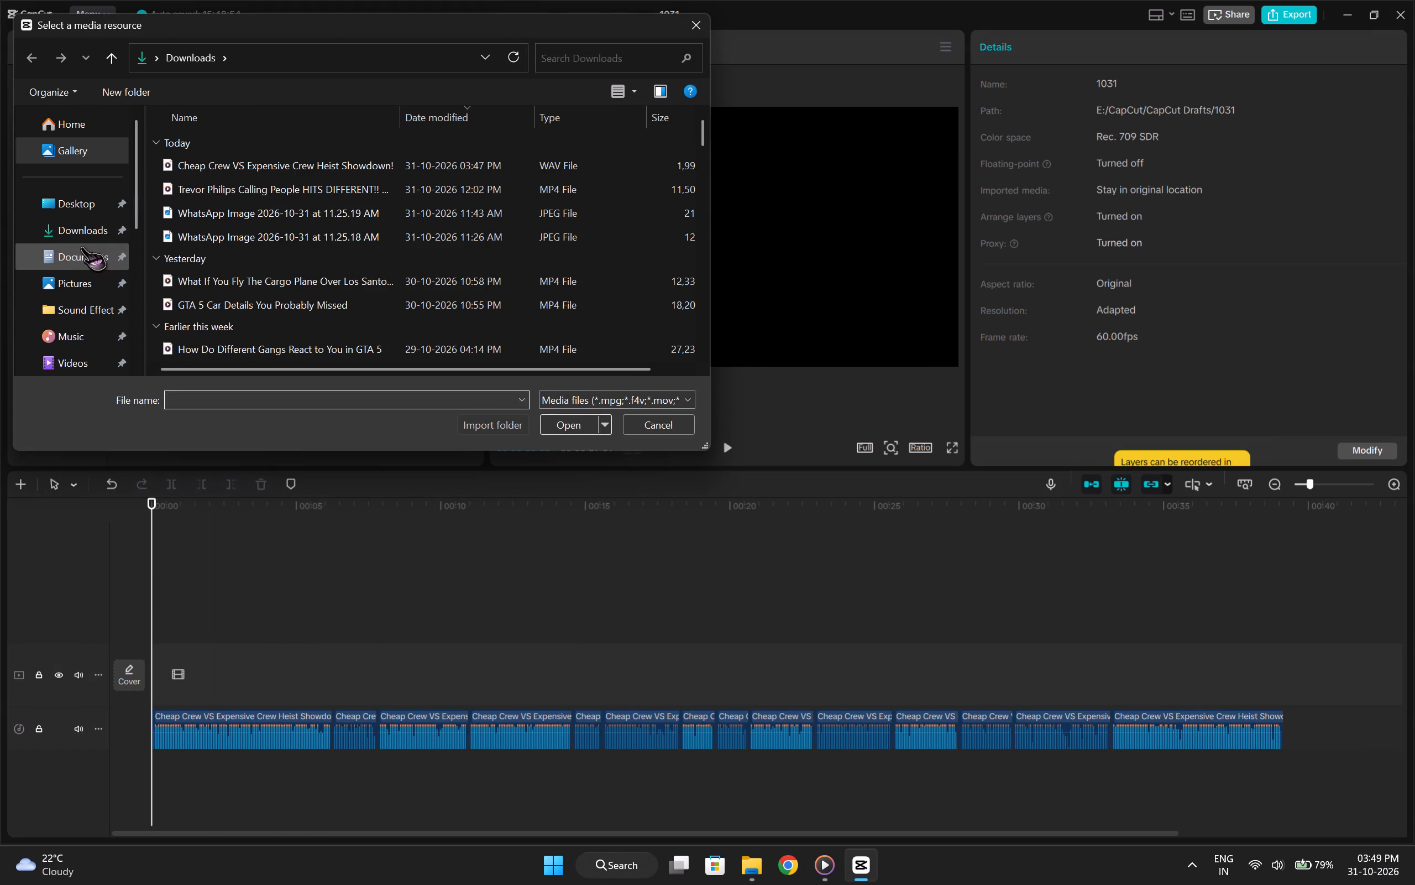
{"action": "scroll", "coordinate": [78, 260], "scroll_direction": "down", "scroll_amount": 1}
{"action": "left_click", "coordinate": [98, 277]}
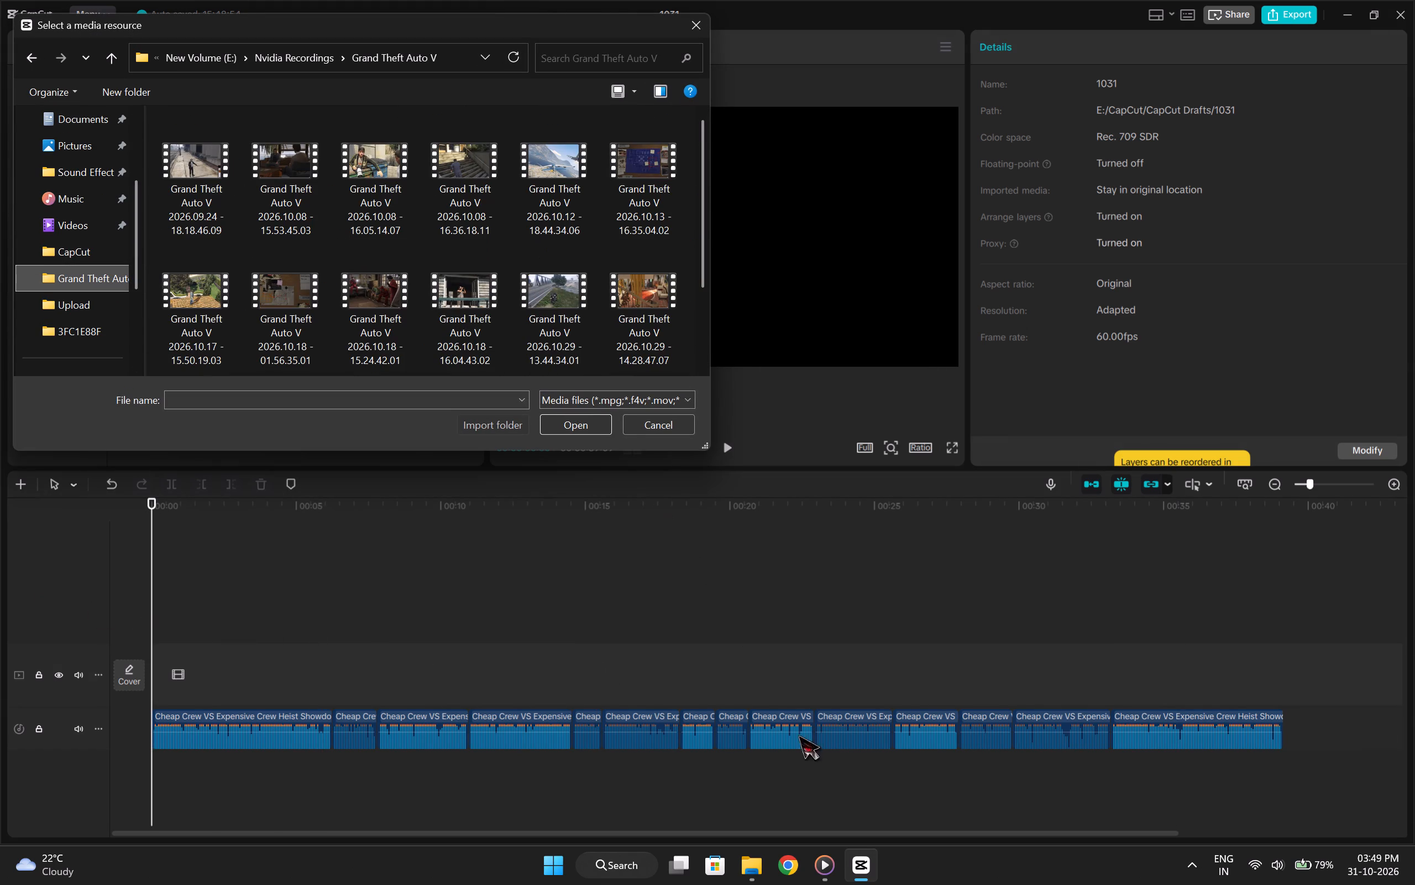
Skim the recording "Grand Theft Auto V 2026.10.18 - 15.24.42.01" from File Explorer in Media Player, then return to CapCut's import dialog.
{"action": "left_click", "coordinate": [753, 876]}
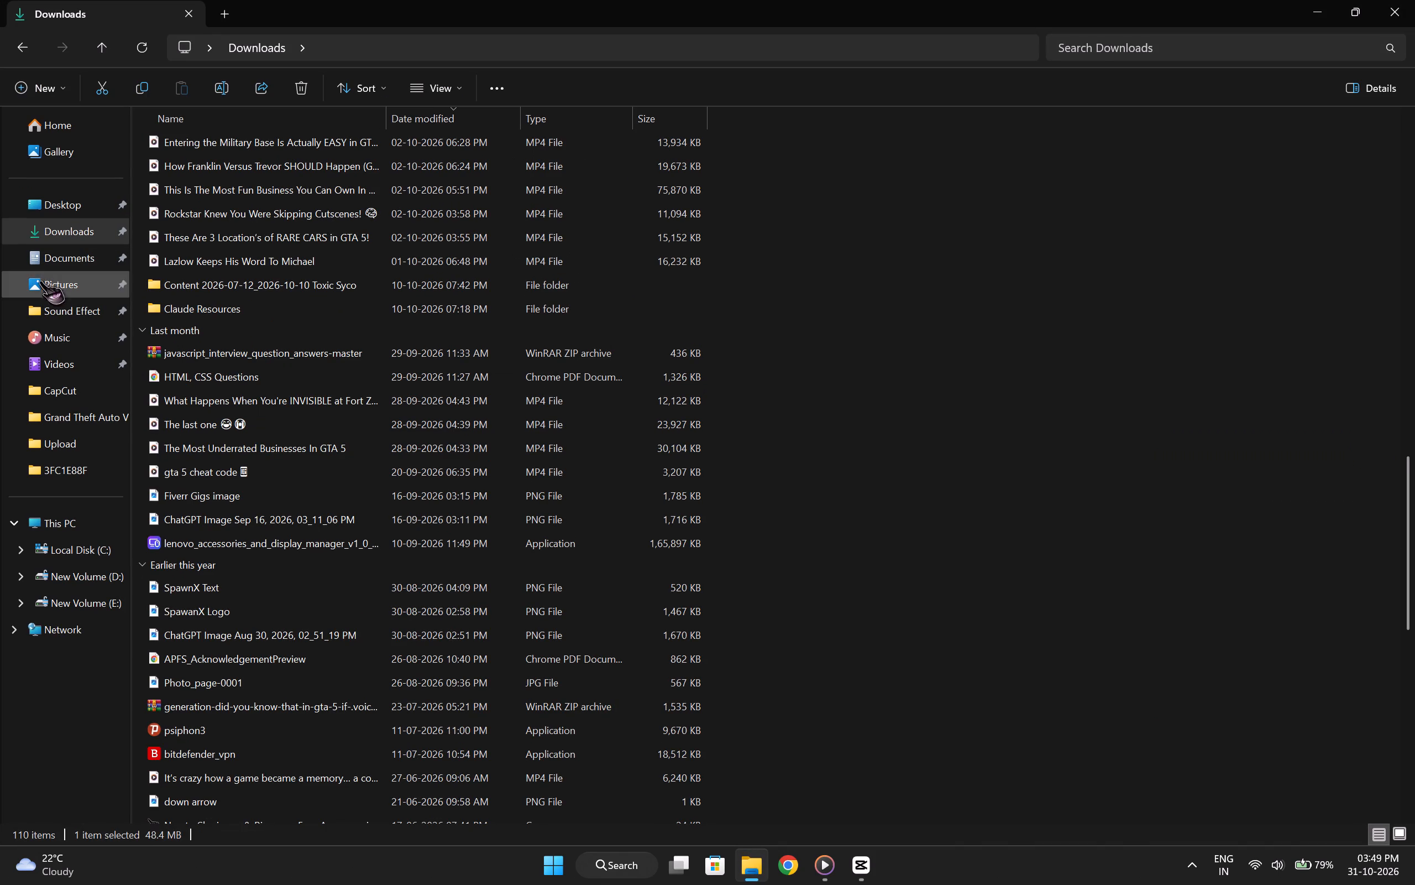
{"action": "left_click", "coordinate": [112, 414]}
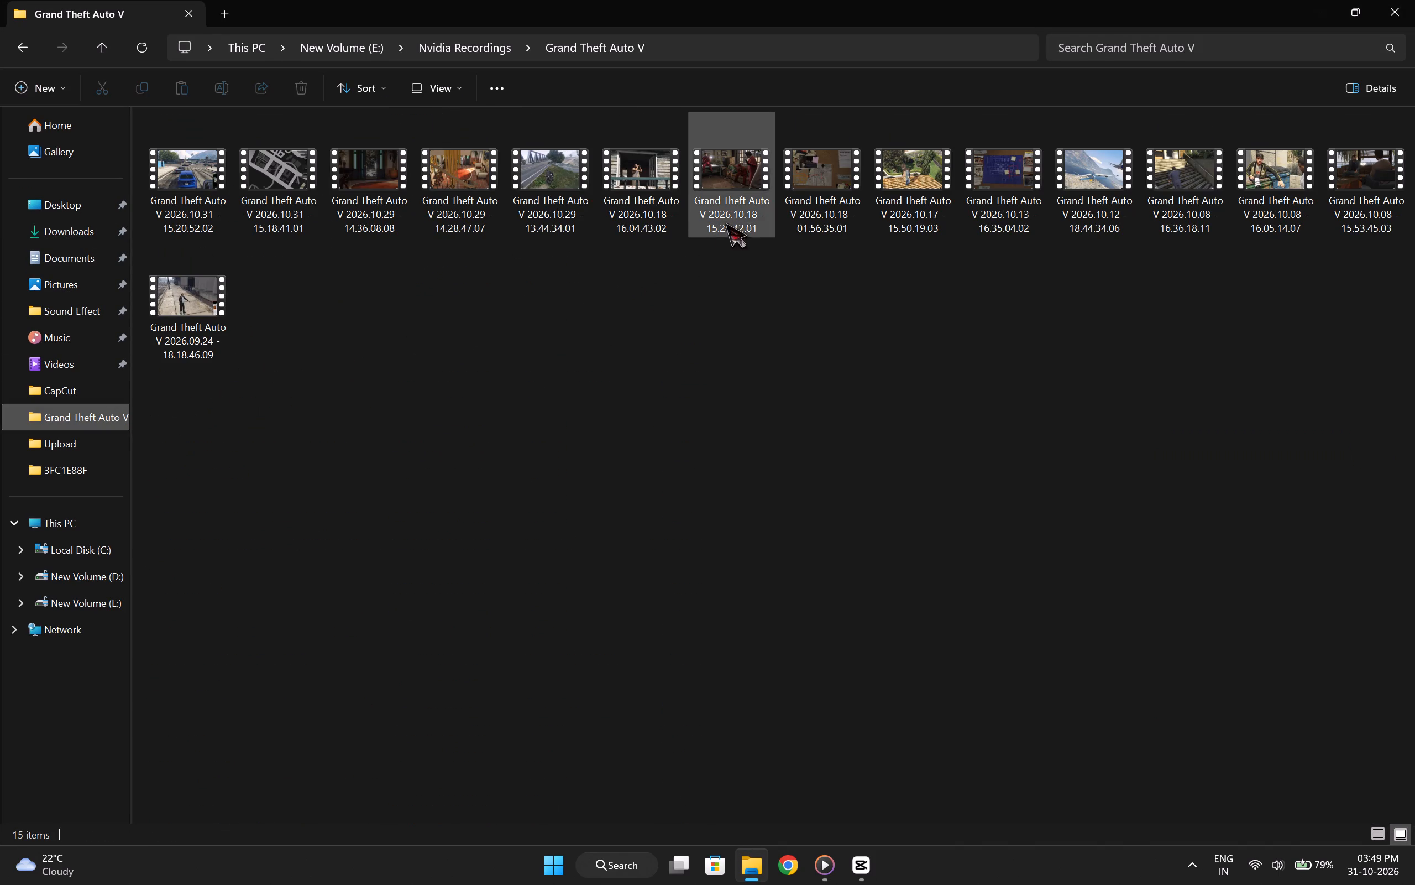
{"action": "double_click", "coordinate": [741, 210]}
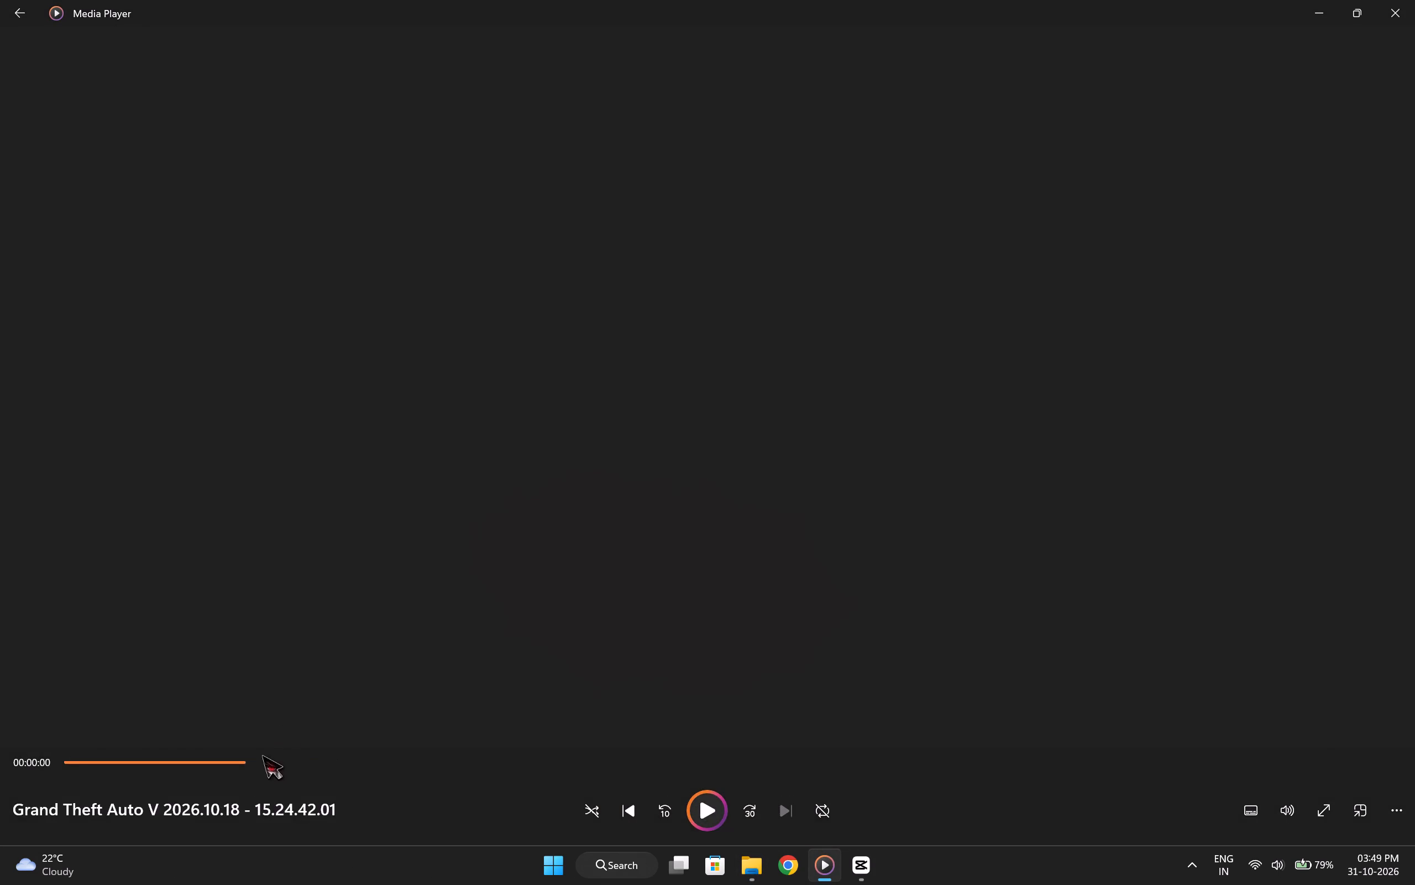
{"action": "left_click_drag", "start_coordinate": [262, 758], "coordinate": [580, 758]}
{"action": "left_click", "coordinate": [1414, 0]}
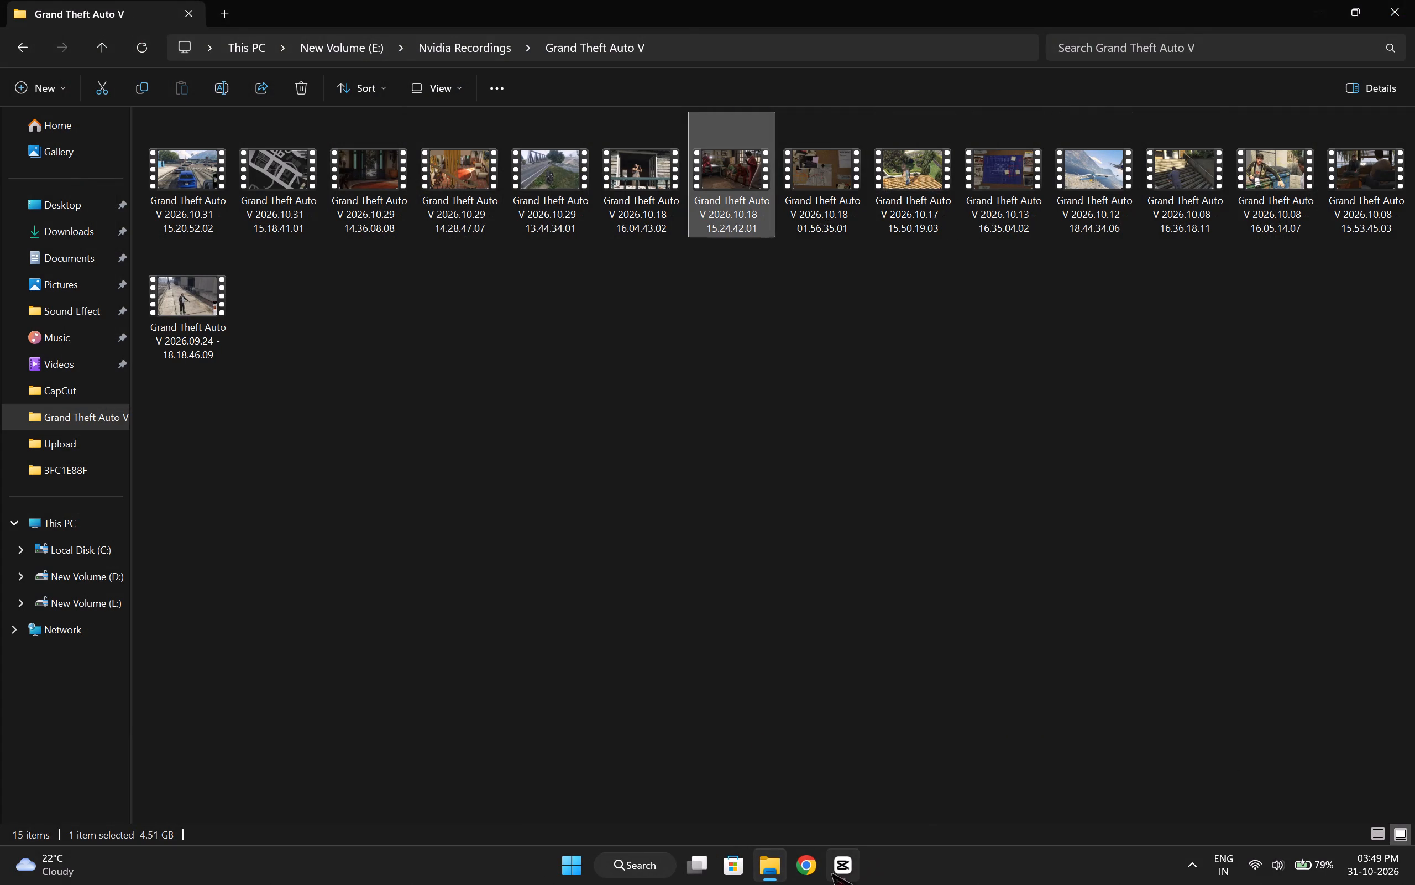
{"action": "left_click", "coordinate": [835, 874]}
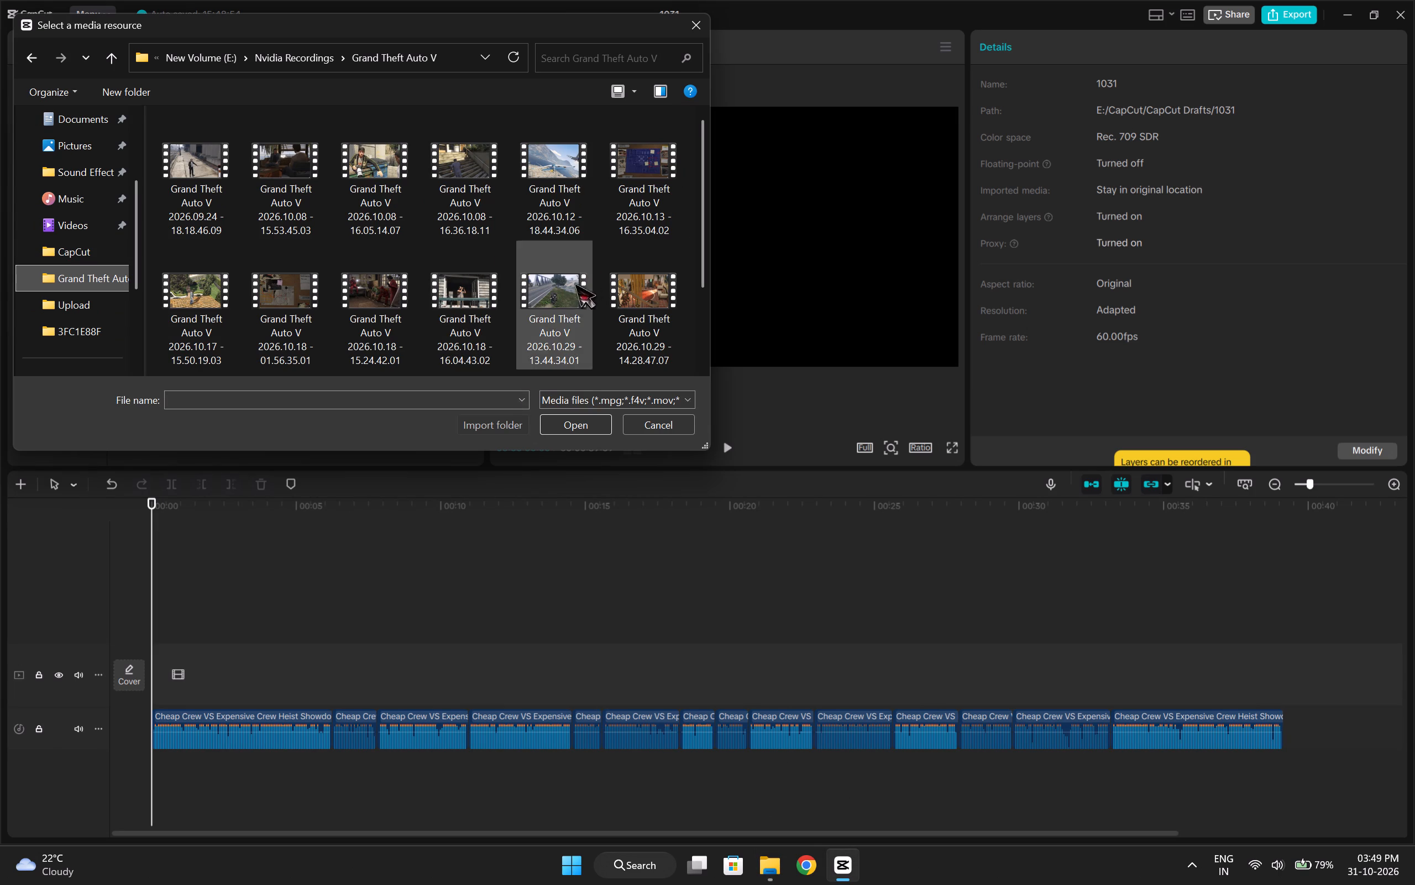
Import the recordings "Grand Theft Auto V 2026.10.18 - 01.56.35.01" and "Grand Theft Auto V 2026.10.18 - 15.24.42.01" into the project media.
{"action": "left_click", "coordinate": [387, 295], "text": "ctrl"}
{"action": "left_click", "coordinate": [292, 306], "text": "ctrl"}
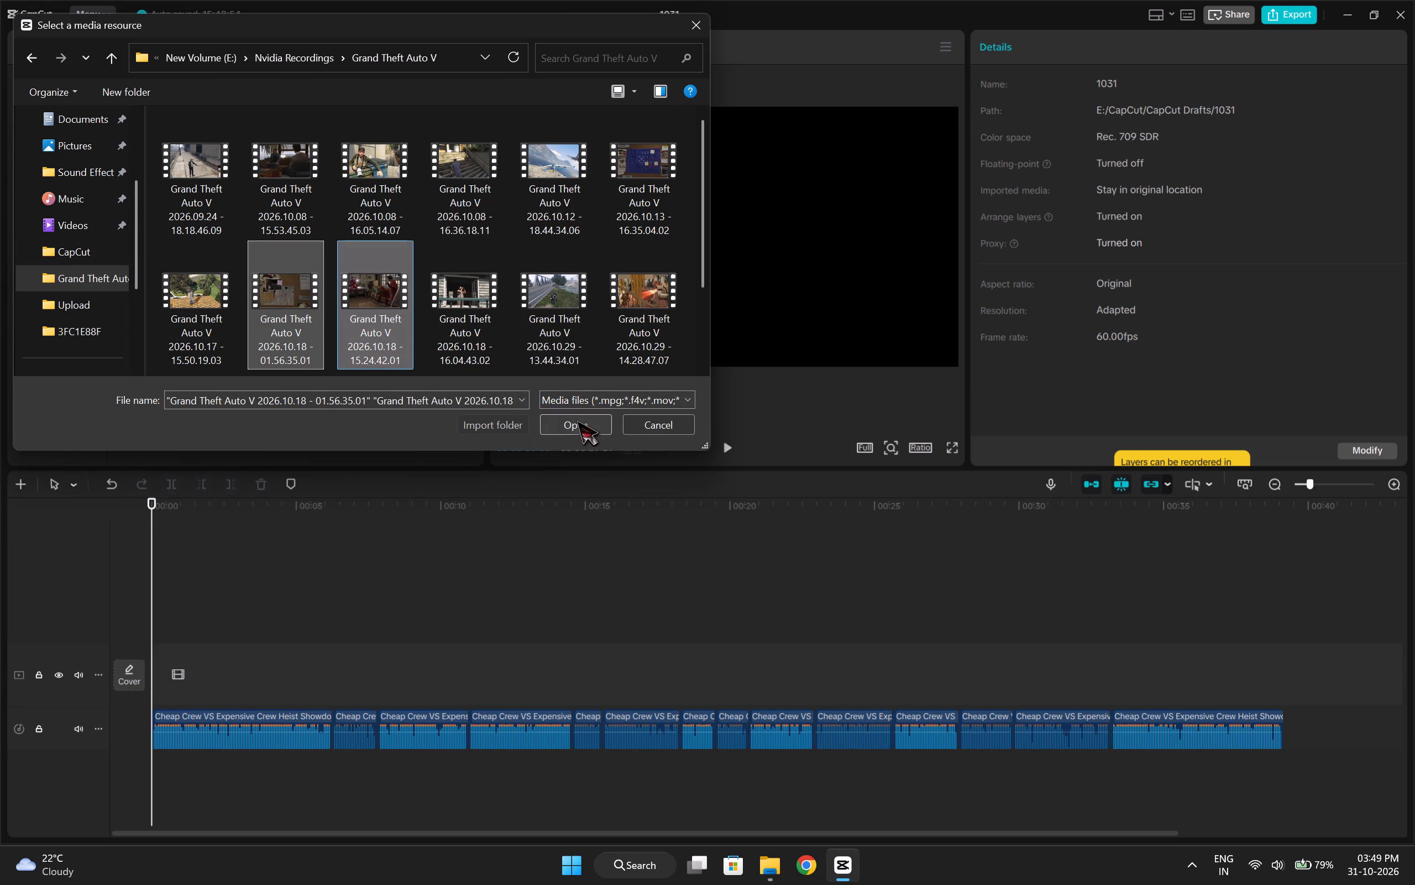
{"action": "left_click", "coordinate": [578, 420]}
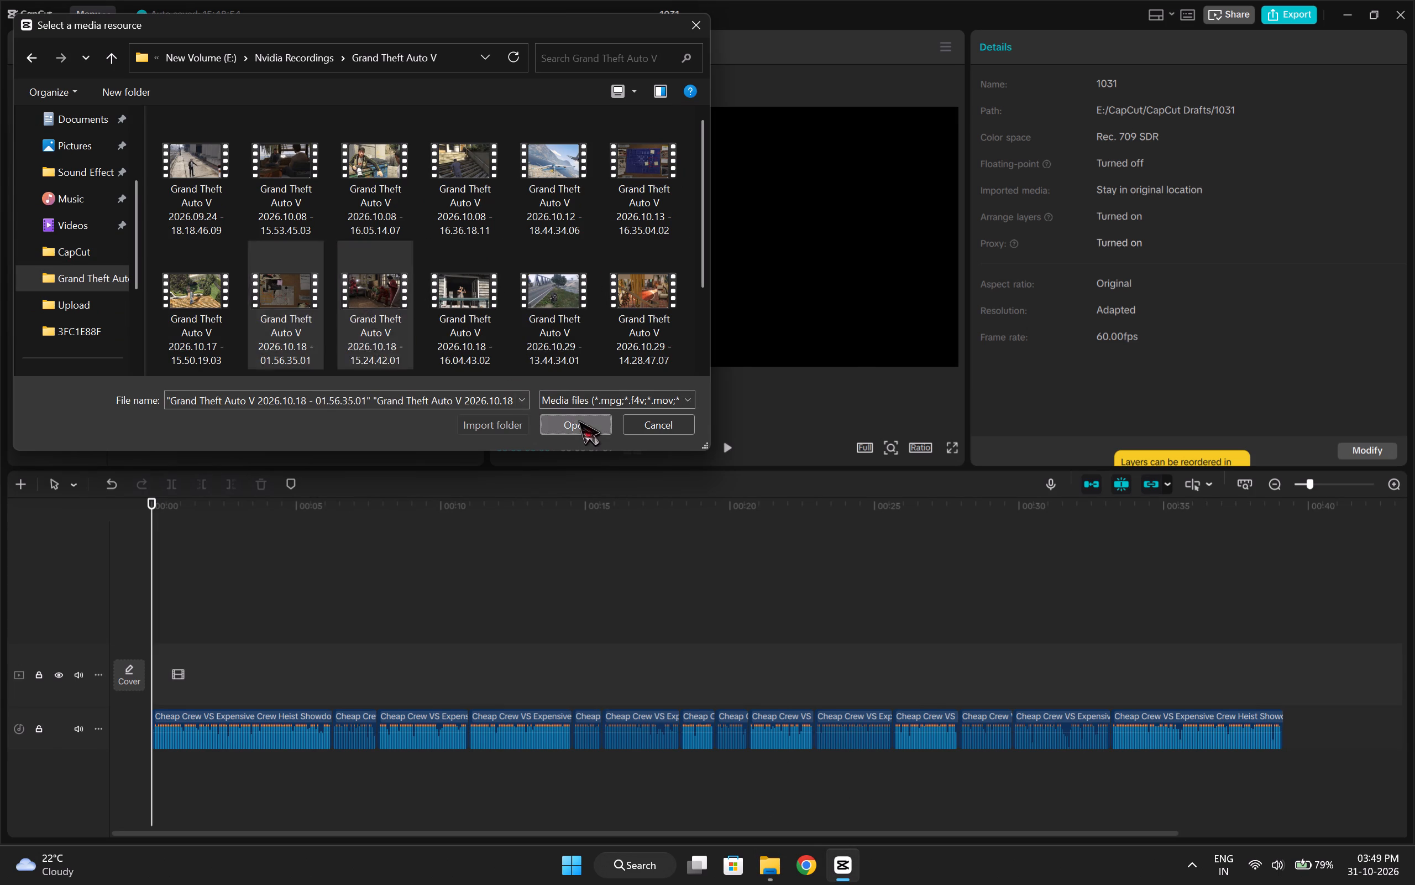
Play the opening of the voiceover, scrub back over it, and return the playhead to the start.
{"action": "left_click", "coordinate": [361, 354]}
{"action": "key", "text": "space"}
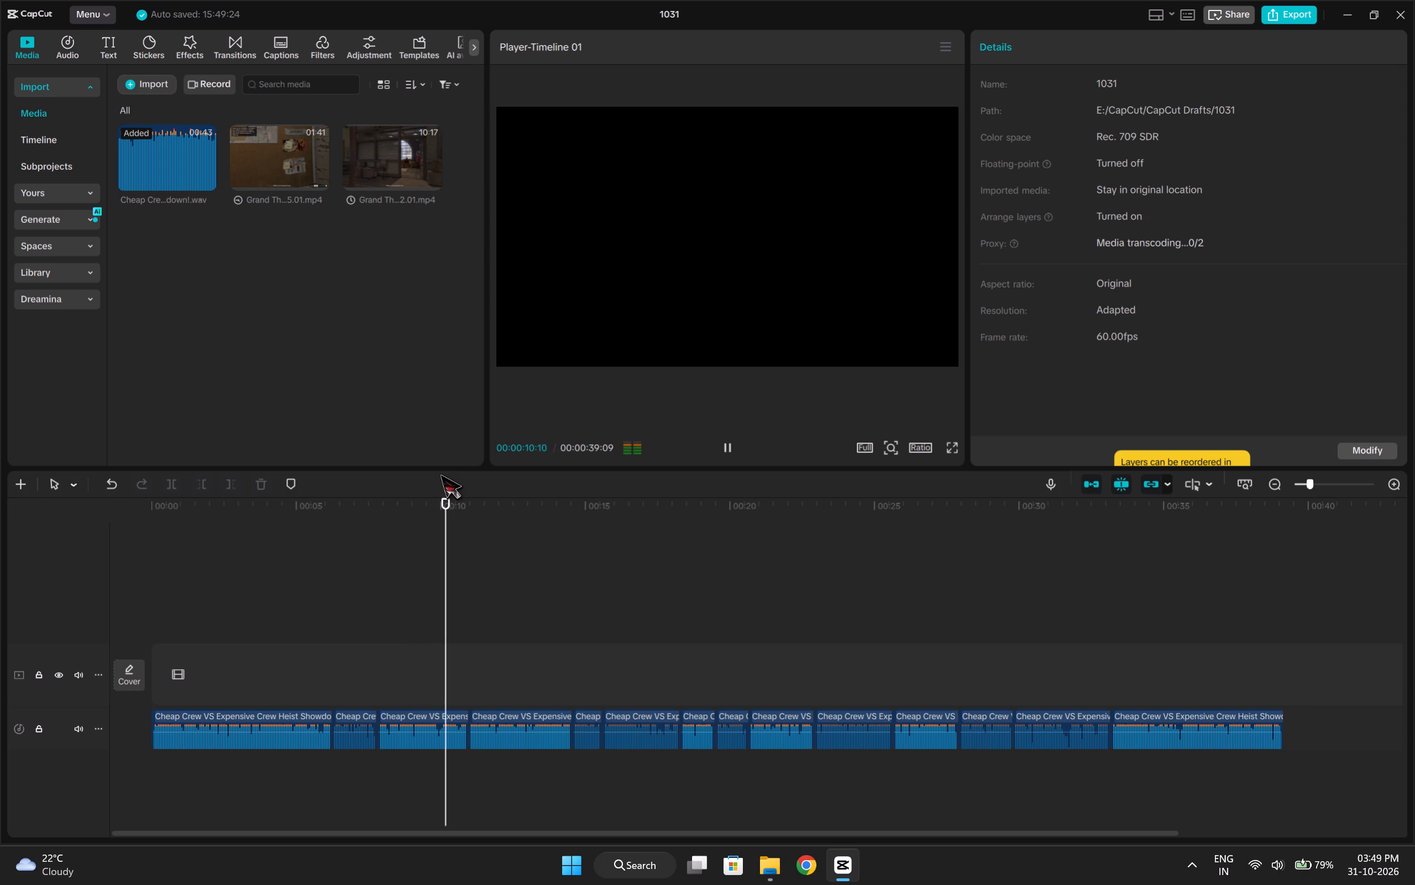
{"action": "left_click", "coordinate": [244, 627]}
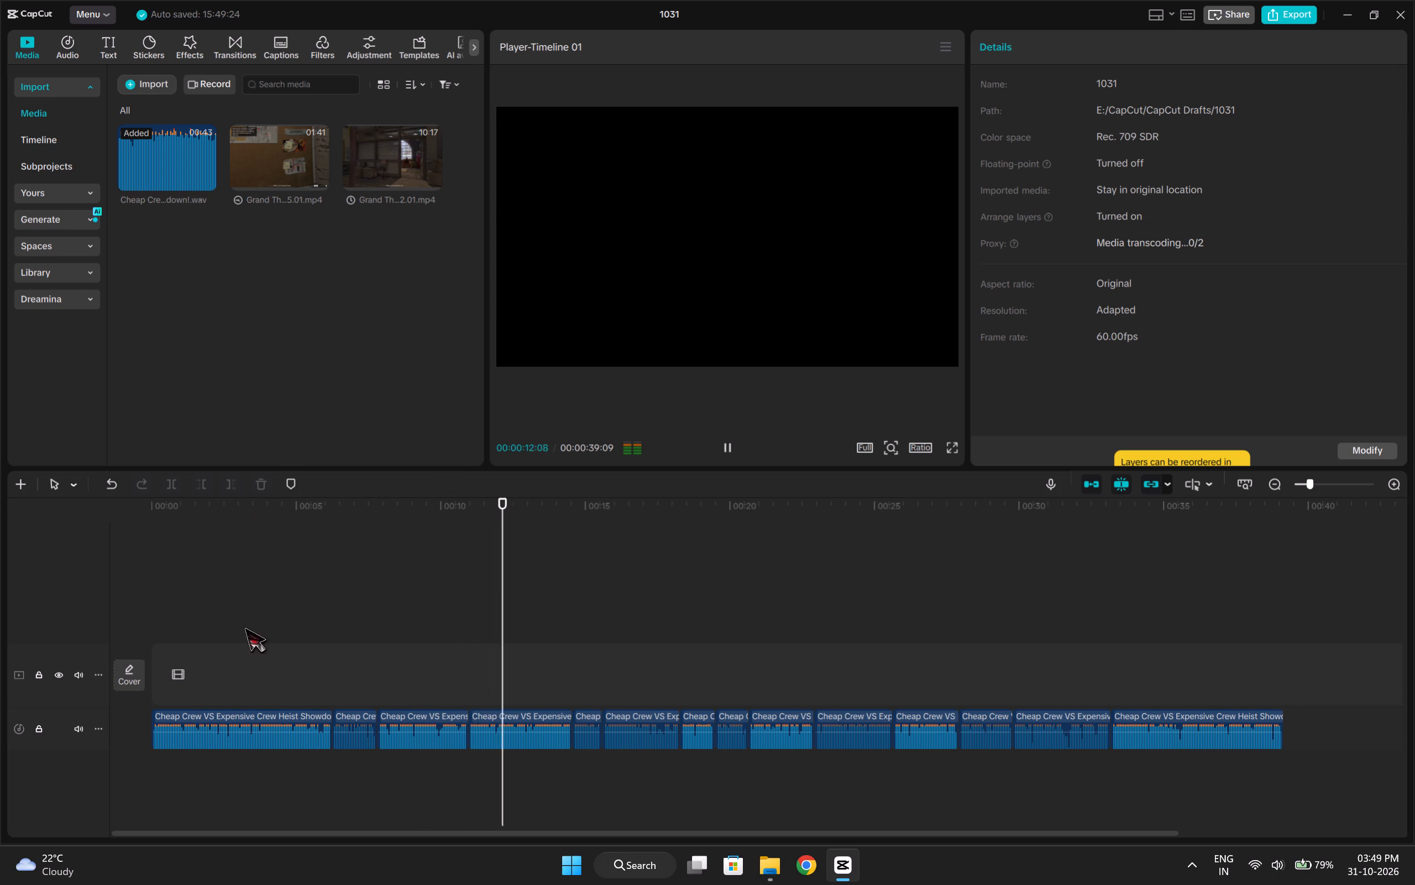
{"action": "left_click_drag", "start_coordinate": [239, 626], "coordinate": [161, 633]}
{"action": "key", "text": "space"}
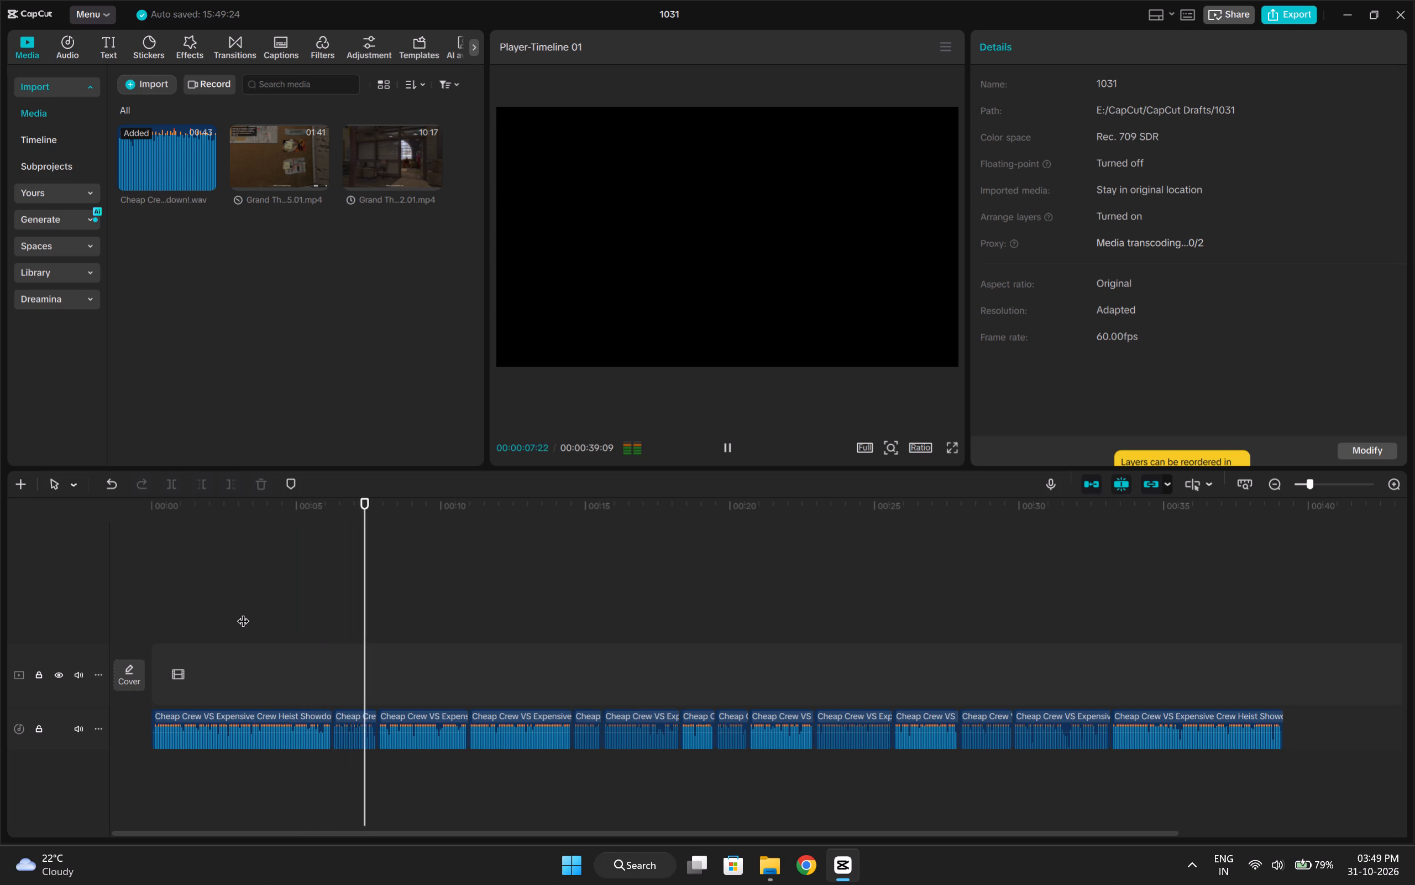
{"action": "left_click", "coordinate": [360, 642]}
{"action": "left_click_drag", "start_coordinate": [344, 648], "coordinate": [86, 671]}
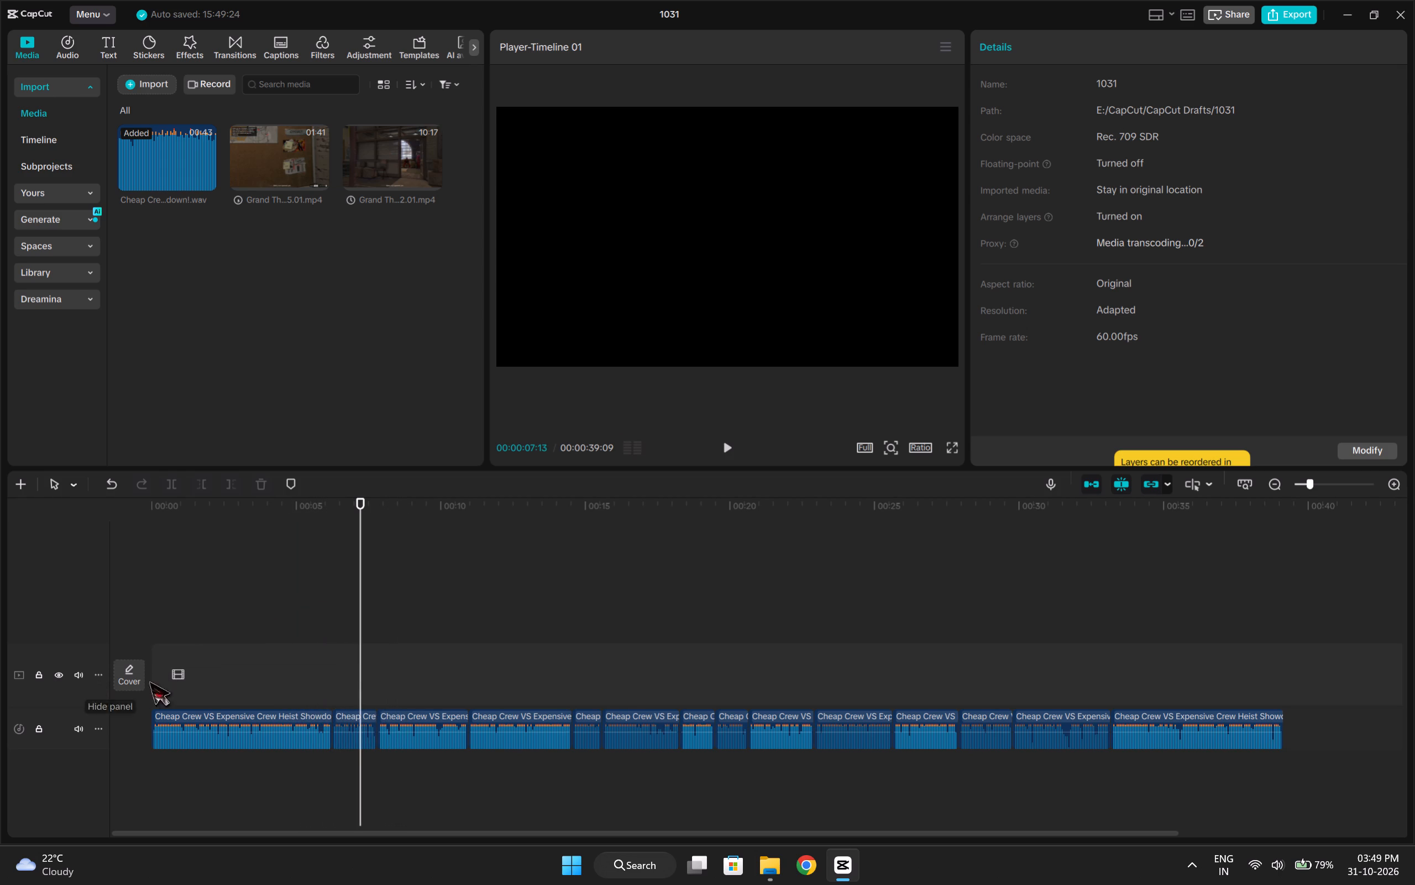
{"action": "left_click", "coordinate": [218, 652]}
{"action": "left_click_drag", "start_coordinate": [218, 652], "coordinate": [114, 654]}
Preview several moments of the 01:41 heist planning board recording and add it to the main video track.
{"action": "double_click", "coordinate": [255, 149]}
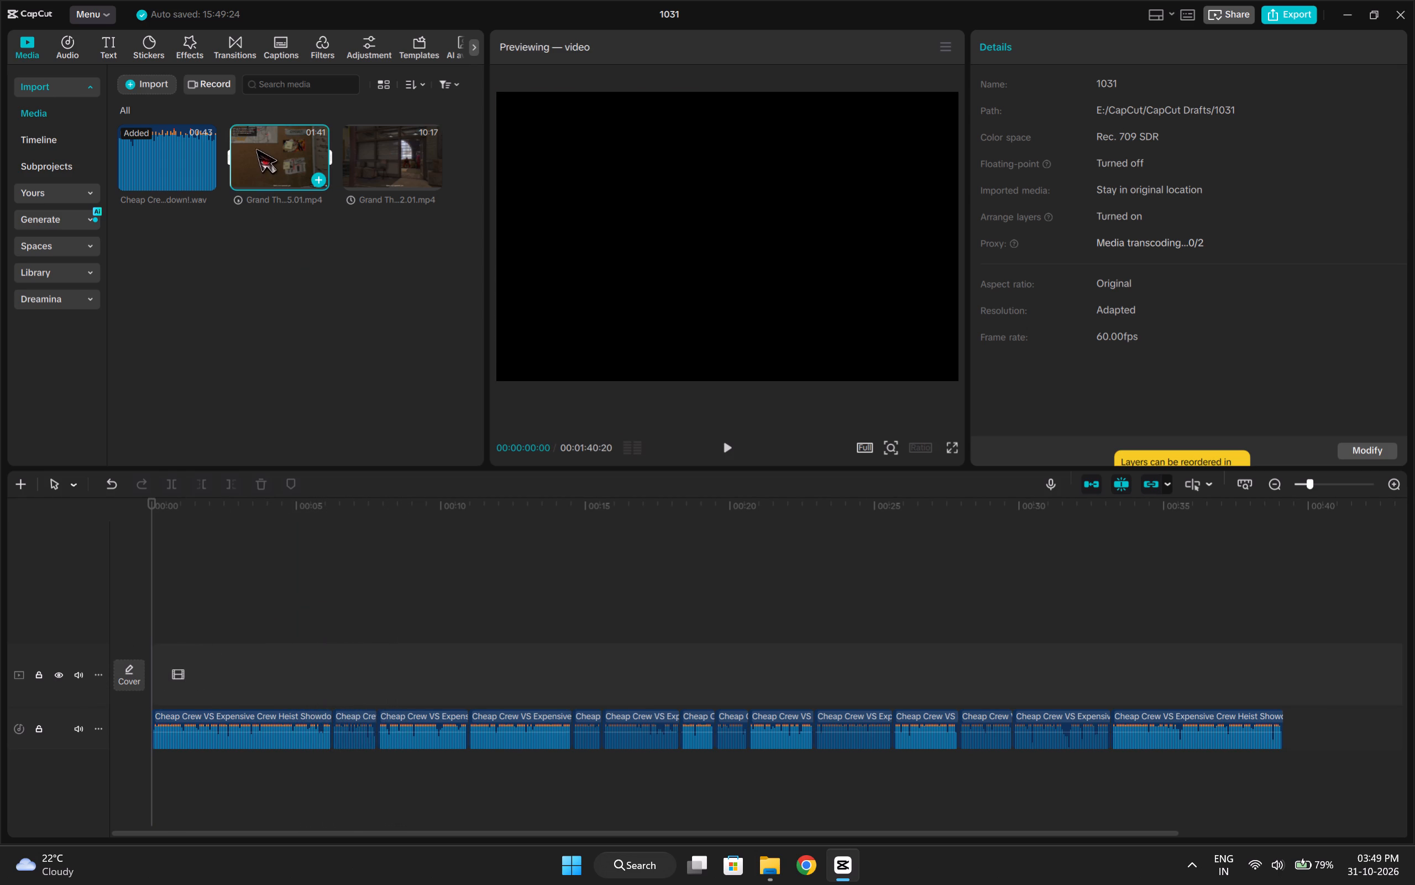
{"action": "left_click", "coordinate": [261, 154]}
{"action": "left_click", "coordinate": [284, 159]}
{"action": "left_click", "coordinate": [307, 159]}
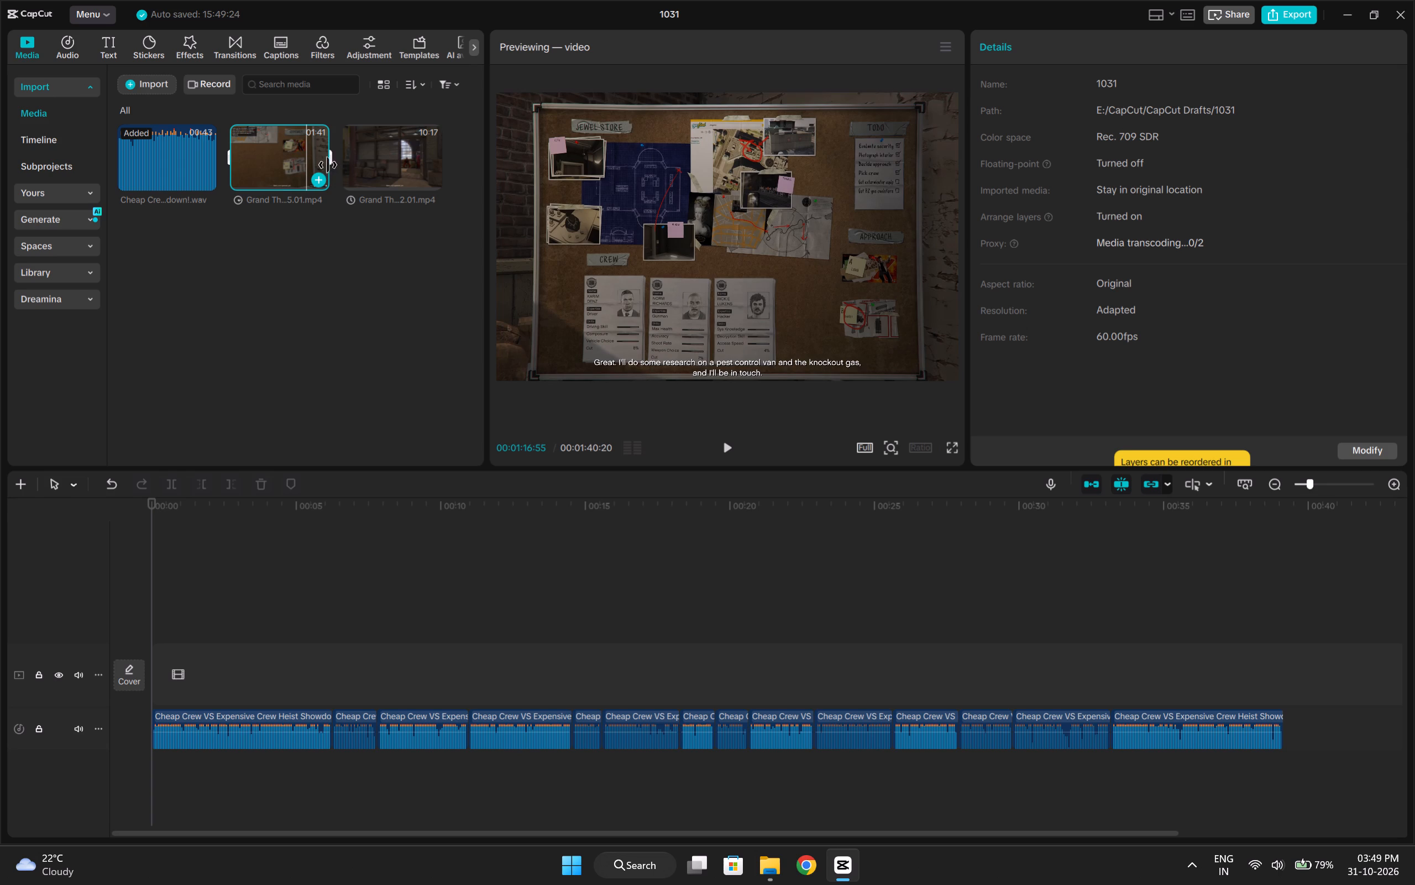
{"action": "left_click", "coordinate": [322, 183]}
Trim about six seconds off the start of the planning board clip, up to the approach choice shot.
{"action": "left_click", "coordinate": [272, 594]}
{"action": "left_click_drag", "start_coordinate": [272, 594], "coordinate": [330, 596]}
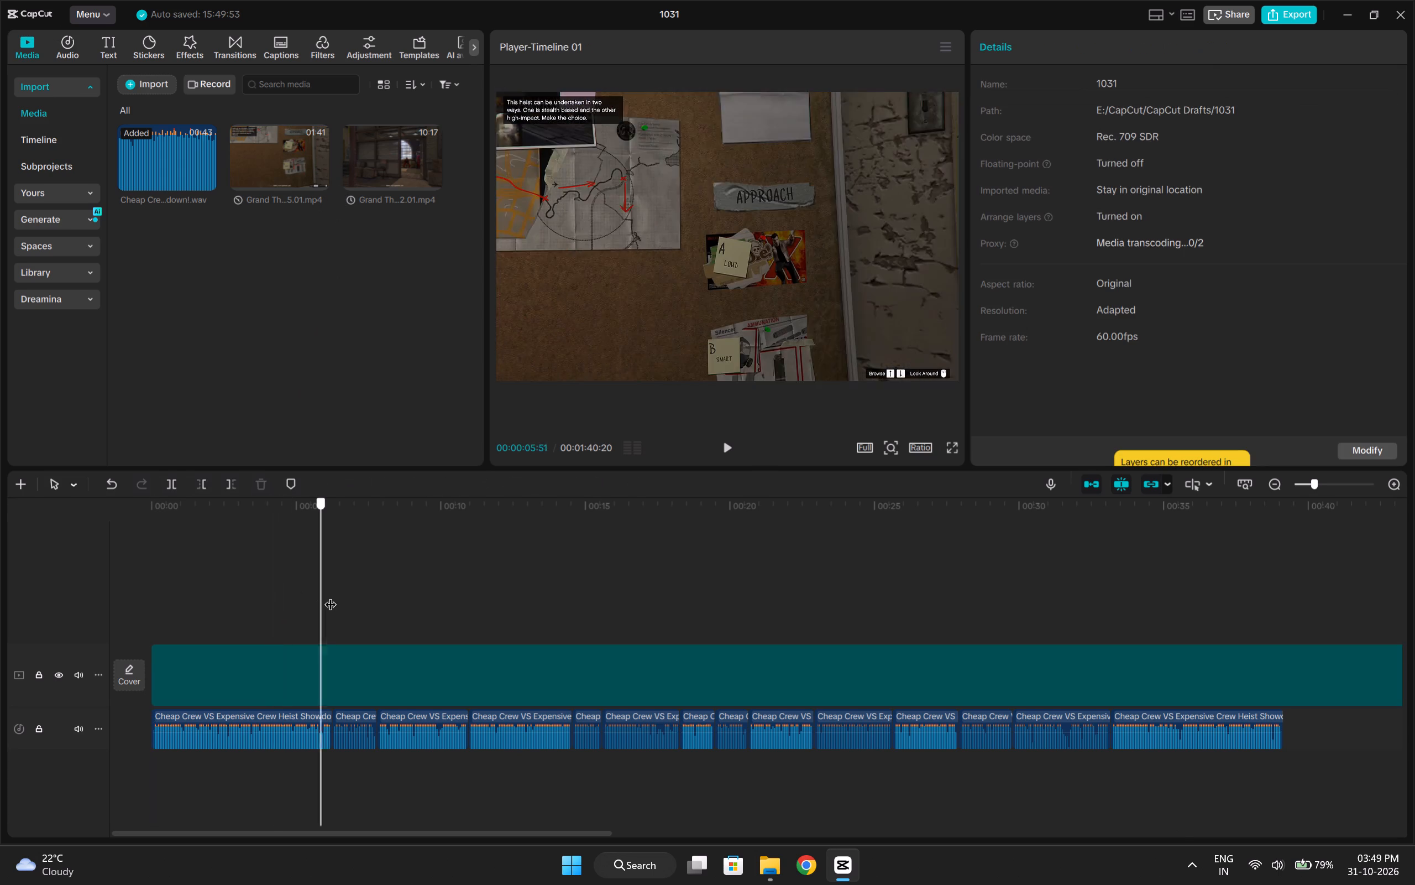
{"action": "left_click_drag", "start_coordinate": [330, 596], "coordinate": [323, 612]}
{"action": "key", "text": "q"}
Crop the planning board clip to a tall portrait frame.
{"action": "left_click", "coordinate": [286, 652]}
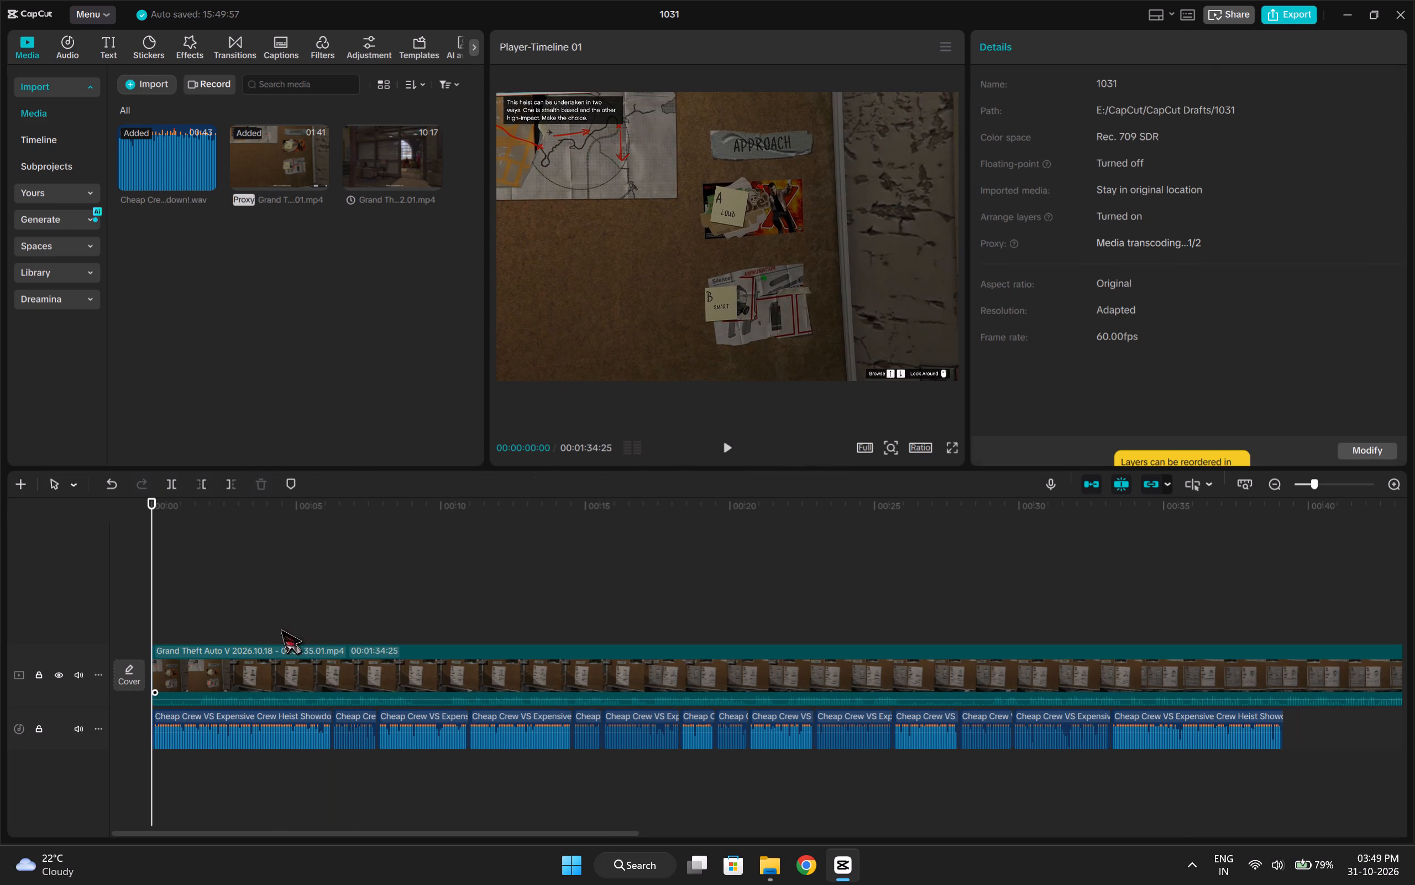
{"action": "left_click", "coordinate": [310, 476]}
{"action": "left_click", "coordinate": [313, 482]}
{"action": "left_click", "coordinate": [674, 676]}
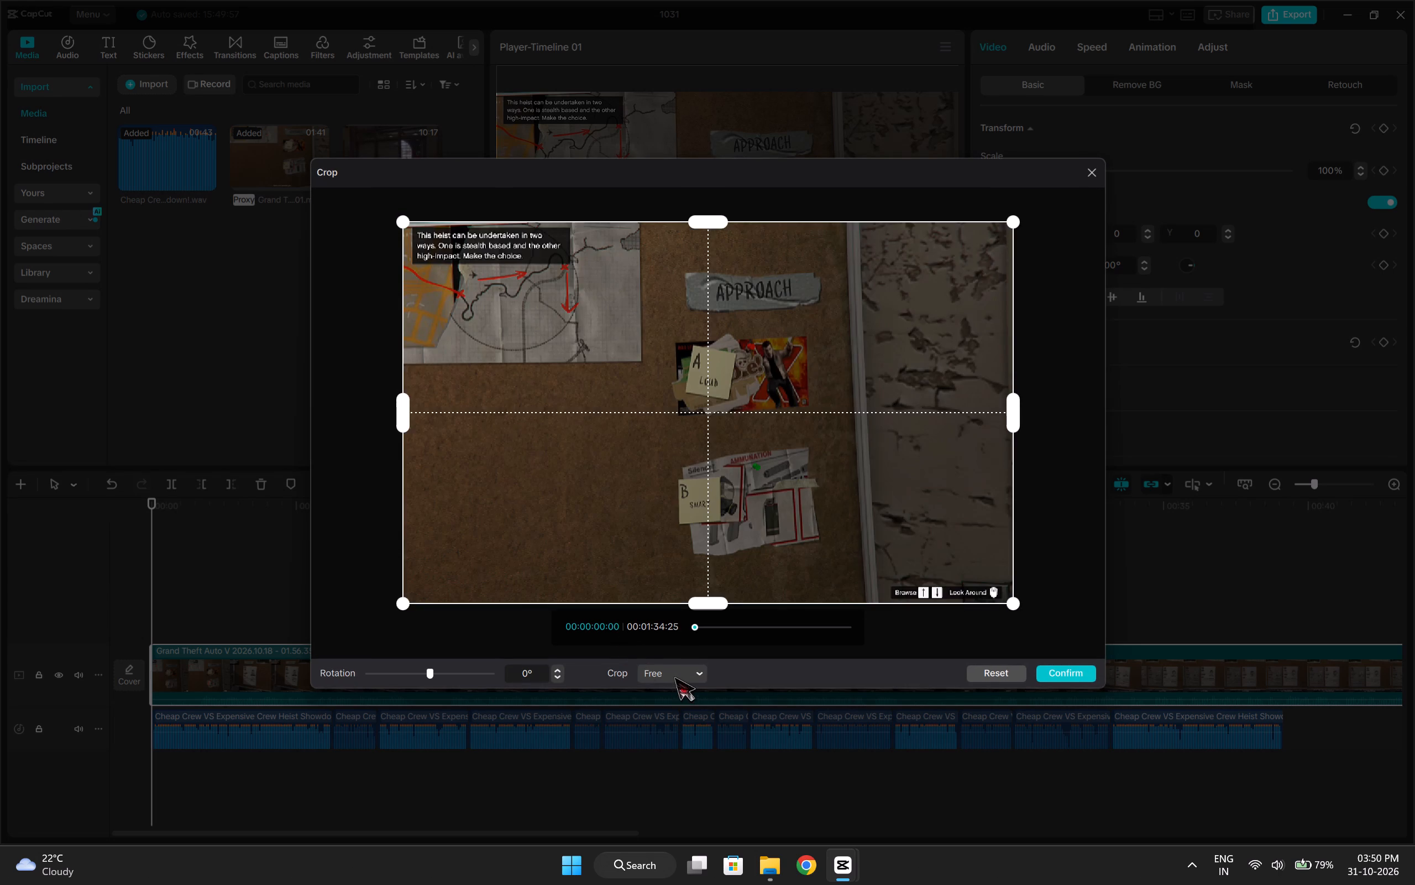
{"action": "left_click", "coordinate": [674, 650]}
{"action": "left_click", "coordinate": [1058, 670]}
Play the cropped clip through the approach selection and split it at 00:00:01:42.
{"action": "key", "text": "space"}
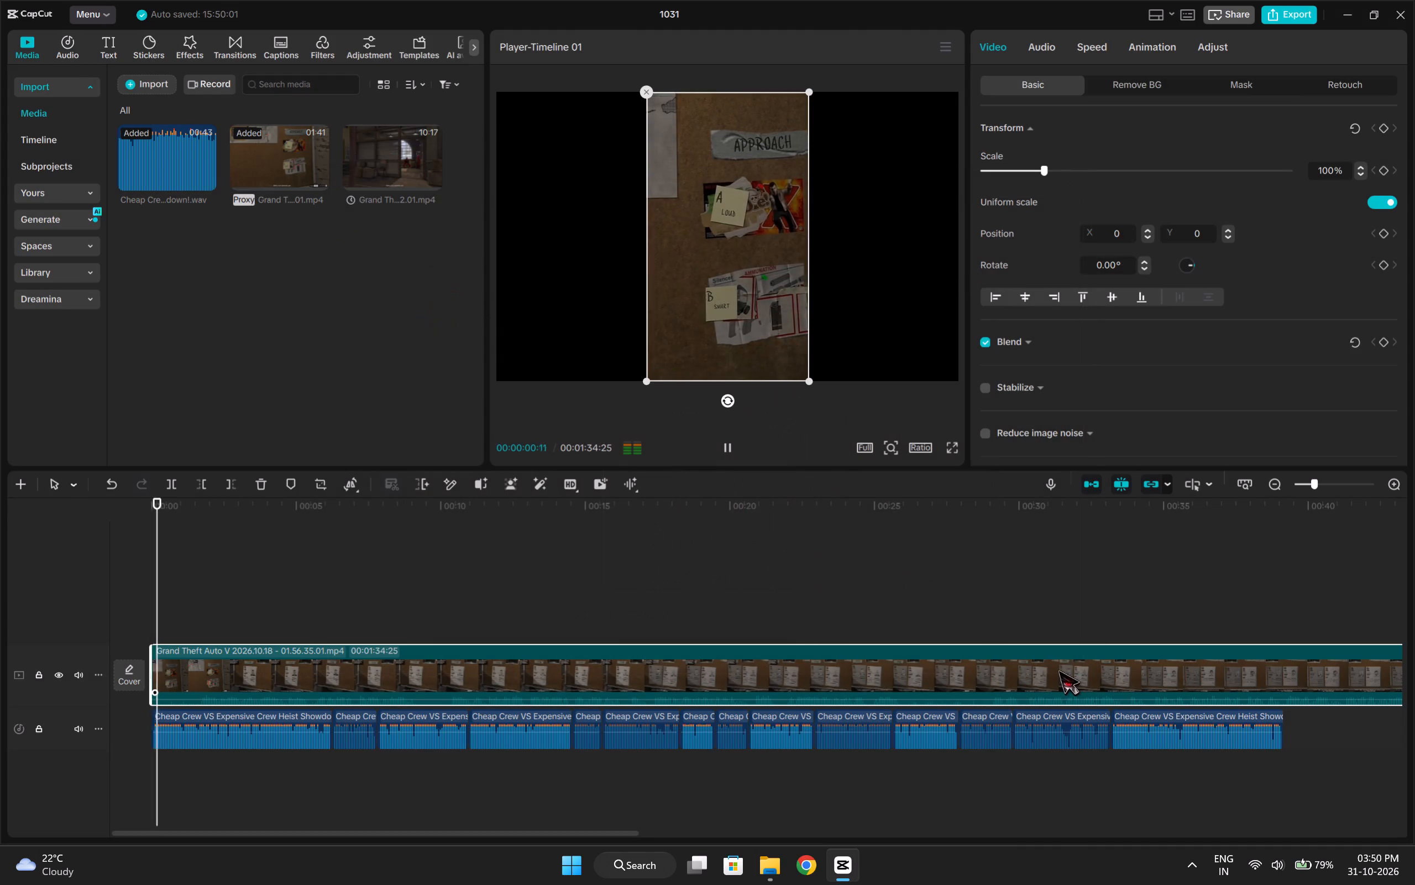
{"action": "key", "text": "space"}
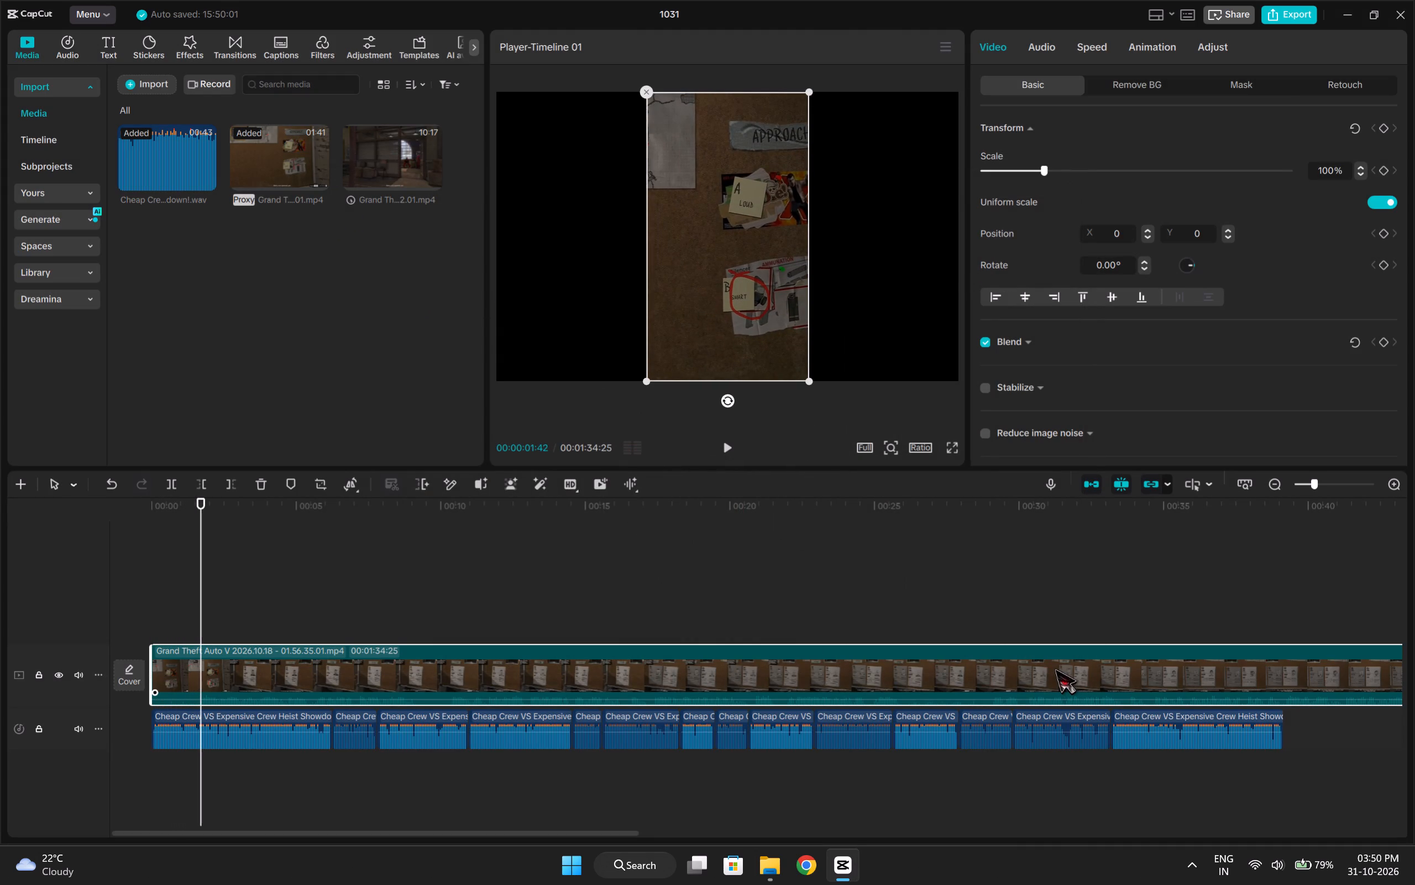
{"action": "key", "text": "ctrl+b"}
{"action": "left_click", "coordinate": [675, 589]}
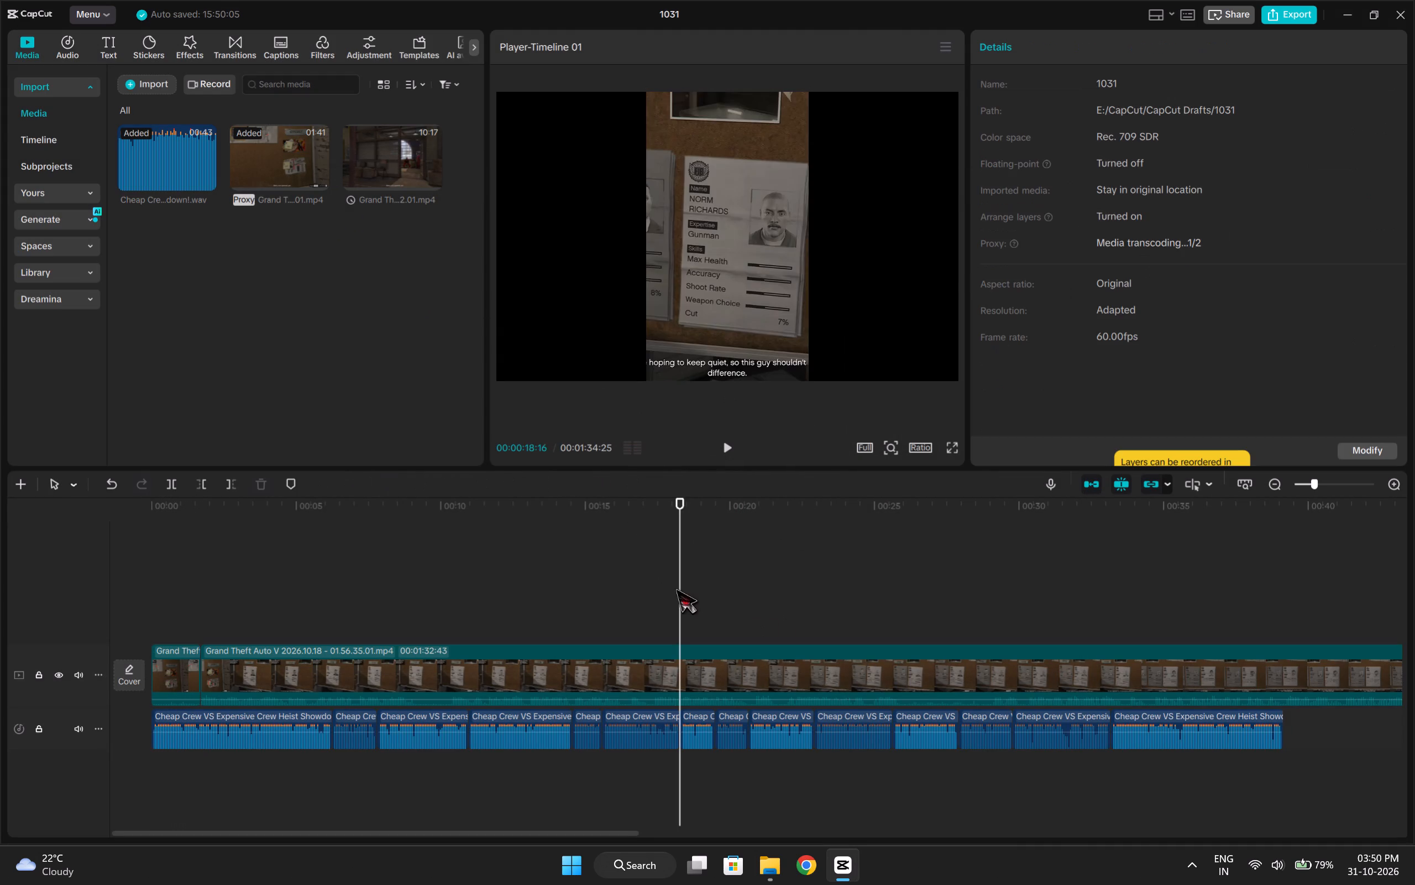
{"action": "left_click_drag", "start_coordinate": [675, 589], "coordinate": [592, 605]}
{"action": "type", "text": "q"}
{"action": "key", "text": "space"}
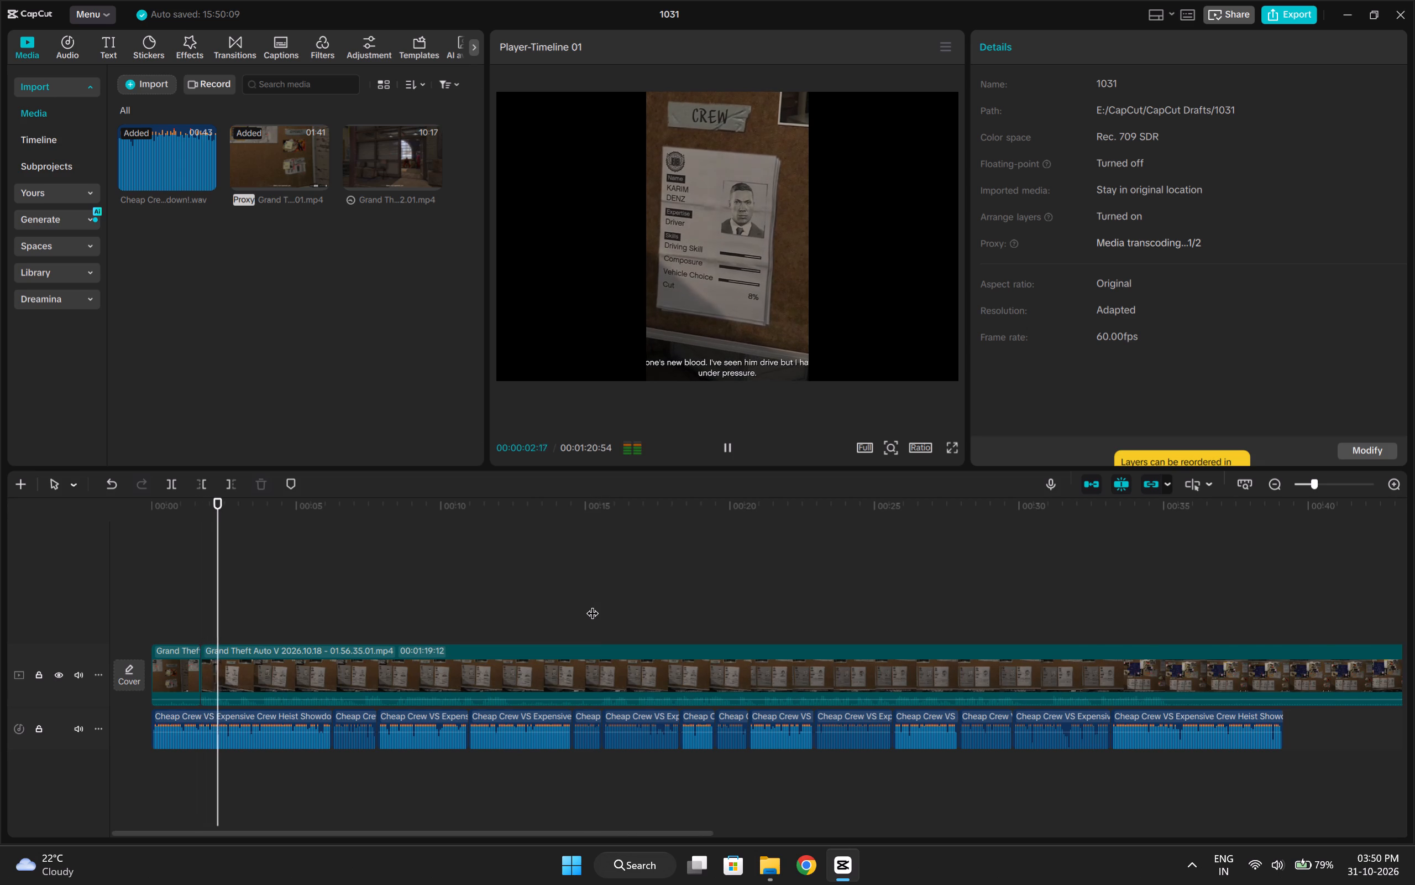
{"action": "key", "text": "space"}
{"action": "key", "text": "space"}
{"action": "key", "text": "space"}
{"action": "left_click", "coordinate": [222, 607]}
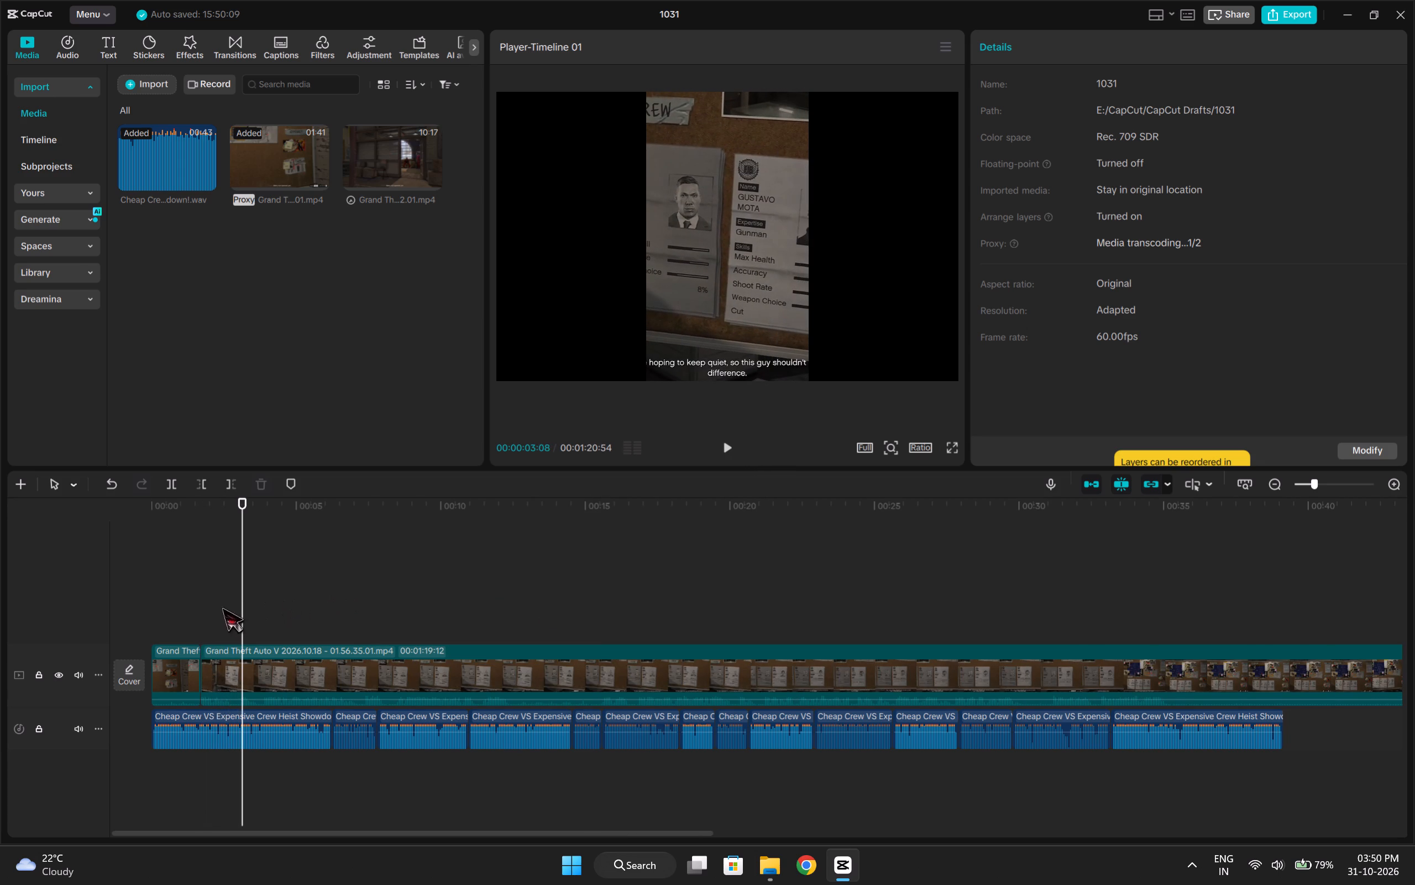
{"action": "left_click_drag", "start_coordinate": [222, 607], "coordinate": [204, 616]}
{"action": "key", "text": "space"}
{"action": "key", "text": "space"}
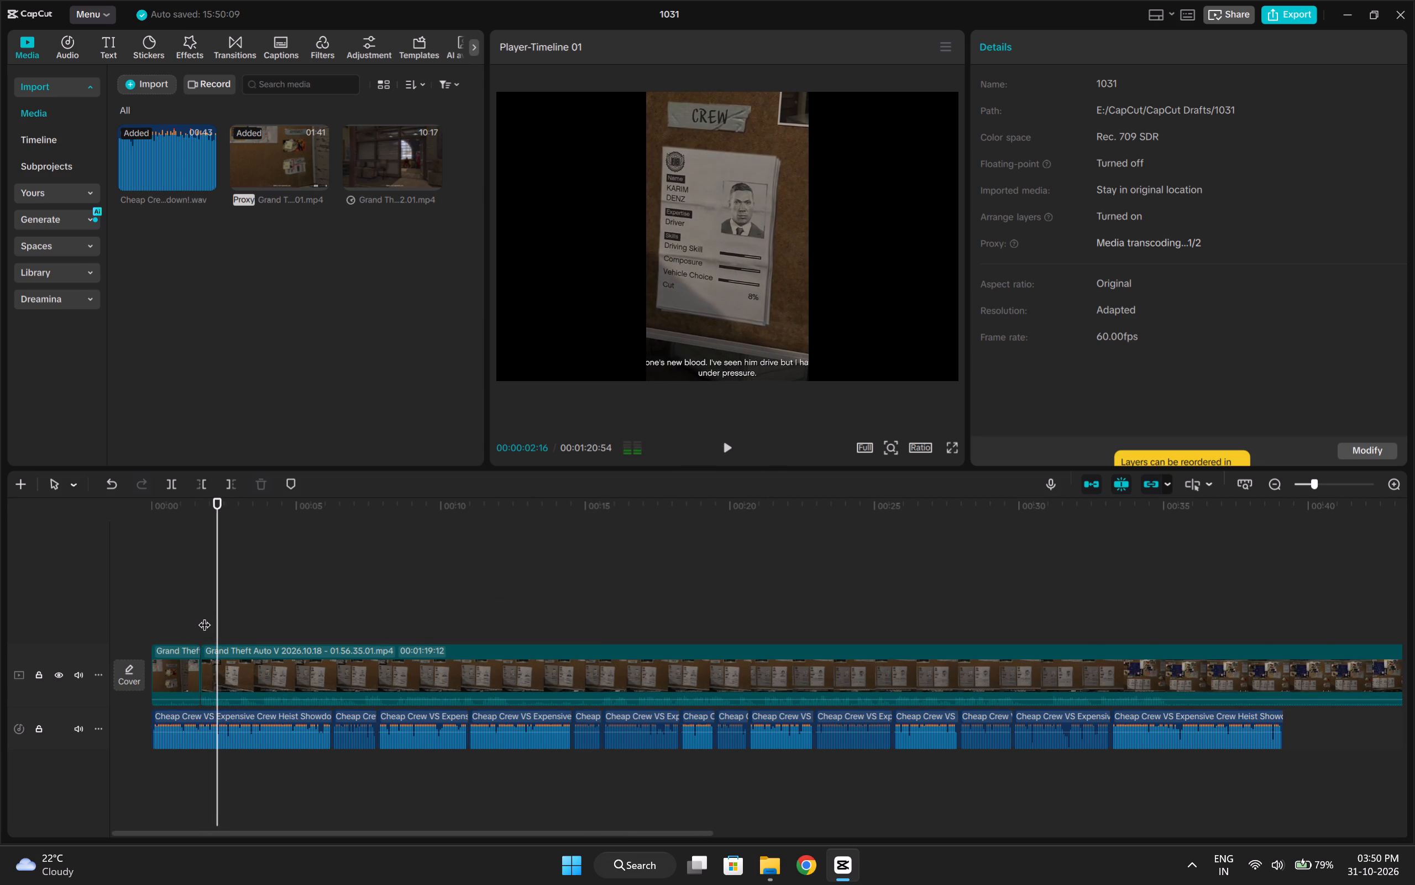
{"action": "key", "text": "ctrl+b"}
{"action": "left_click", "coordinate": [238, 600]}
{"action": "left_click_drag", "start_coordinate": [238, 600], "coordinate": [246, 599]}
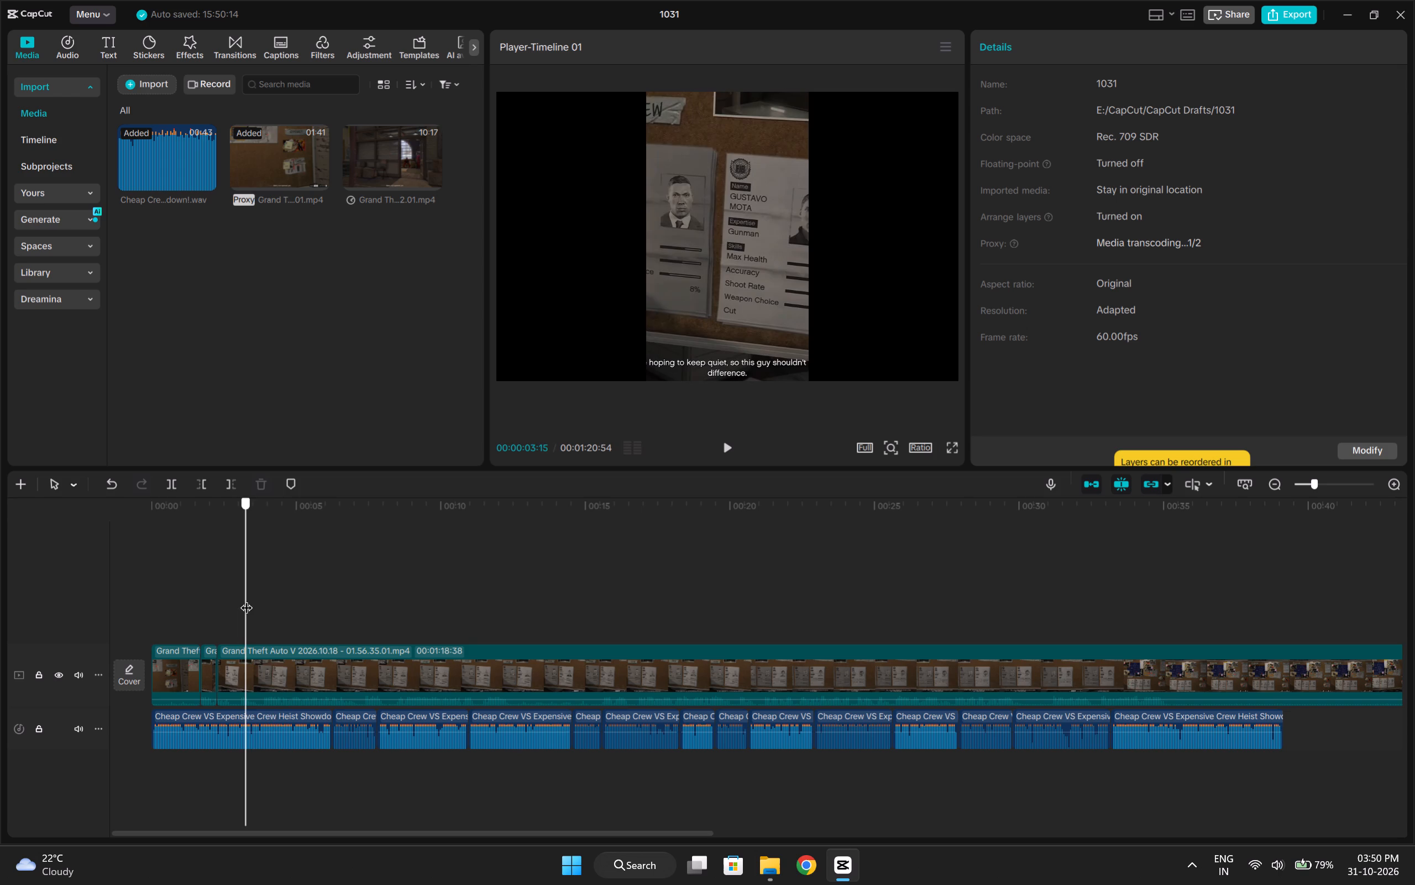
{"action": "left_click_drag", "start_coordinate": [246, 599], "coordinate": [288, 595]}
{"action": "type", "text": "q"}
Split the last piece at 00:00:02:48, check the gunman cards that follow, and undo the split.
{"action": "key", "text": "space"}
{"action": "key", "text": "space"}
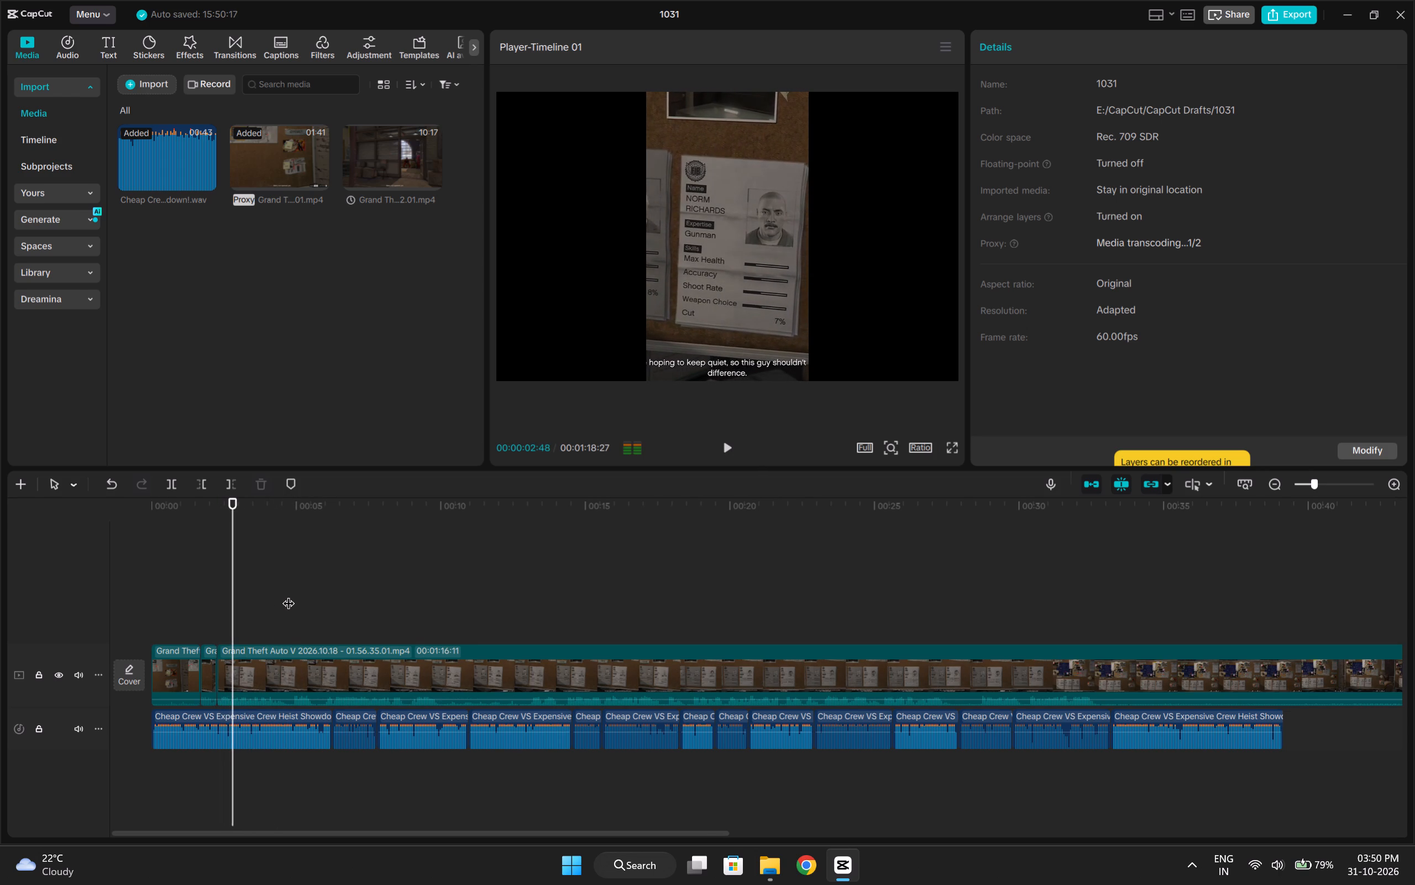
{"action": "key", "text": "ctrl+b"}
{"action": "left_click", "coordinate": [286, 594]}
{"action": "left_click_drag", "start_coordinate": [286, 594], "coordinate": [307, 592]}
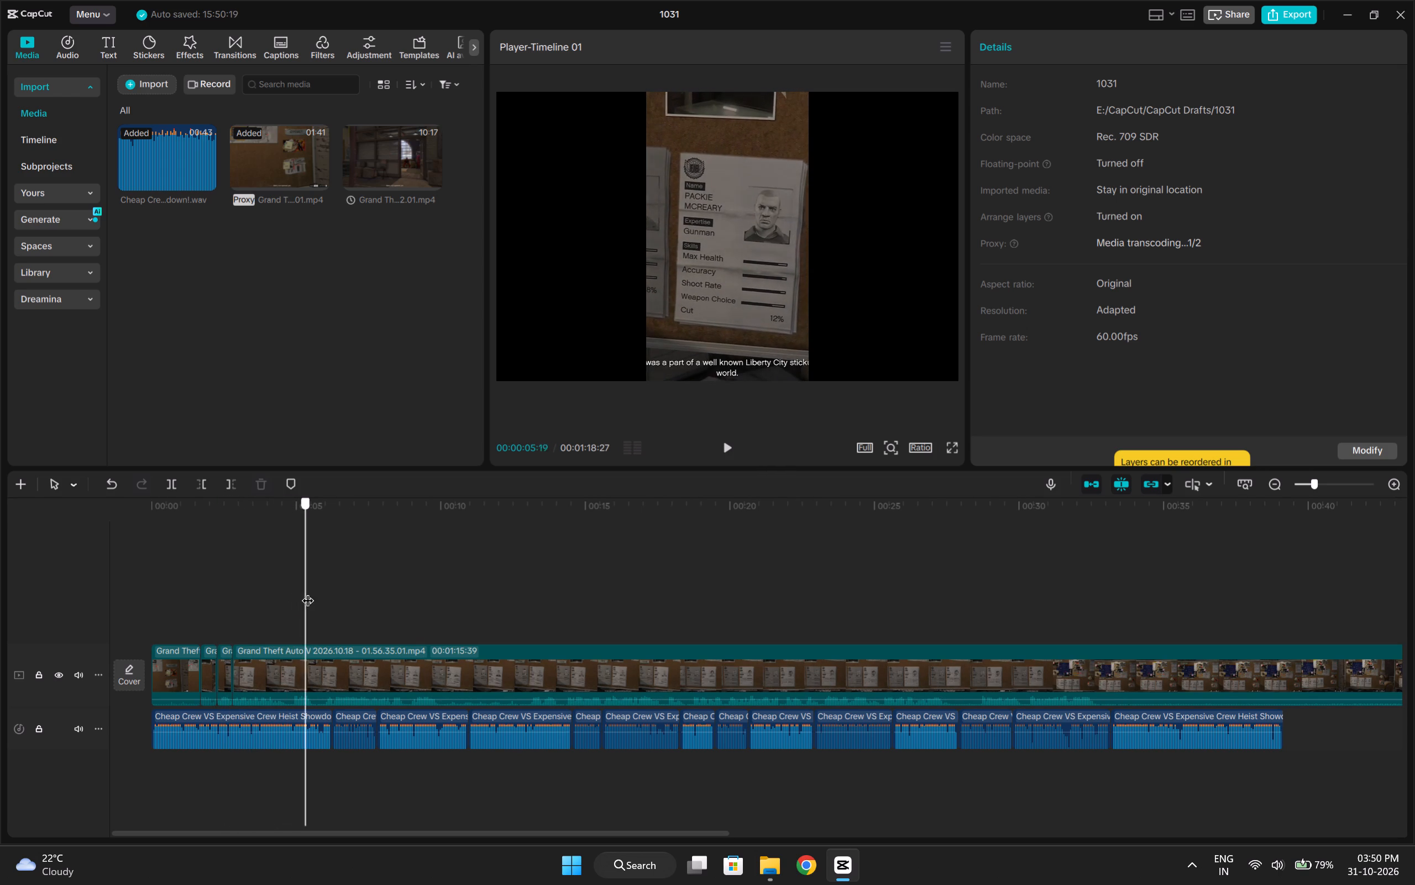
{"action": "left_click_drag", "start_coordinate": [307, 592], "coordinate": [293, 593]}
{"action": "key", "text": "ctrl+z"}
Extend the last piece's start back to earlier gunman card footage, then trim its start to leave 00:01:17:09.
{"action": "left_click", "coordinate": [233, 662]}
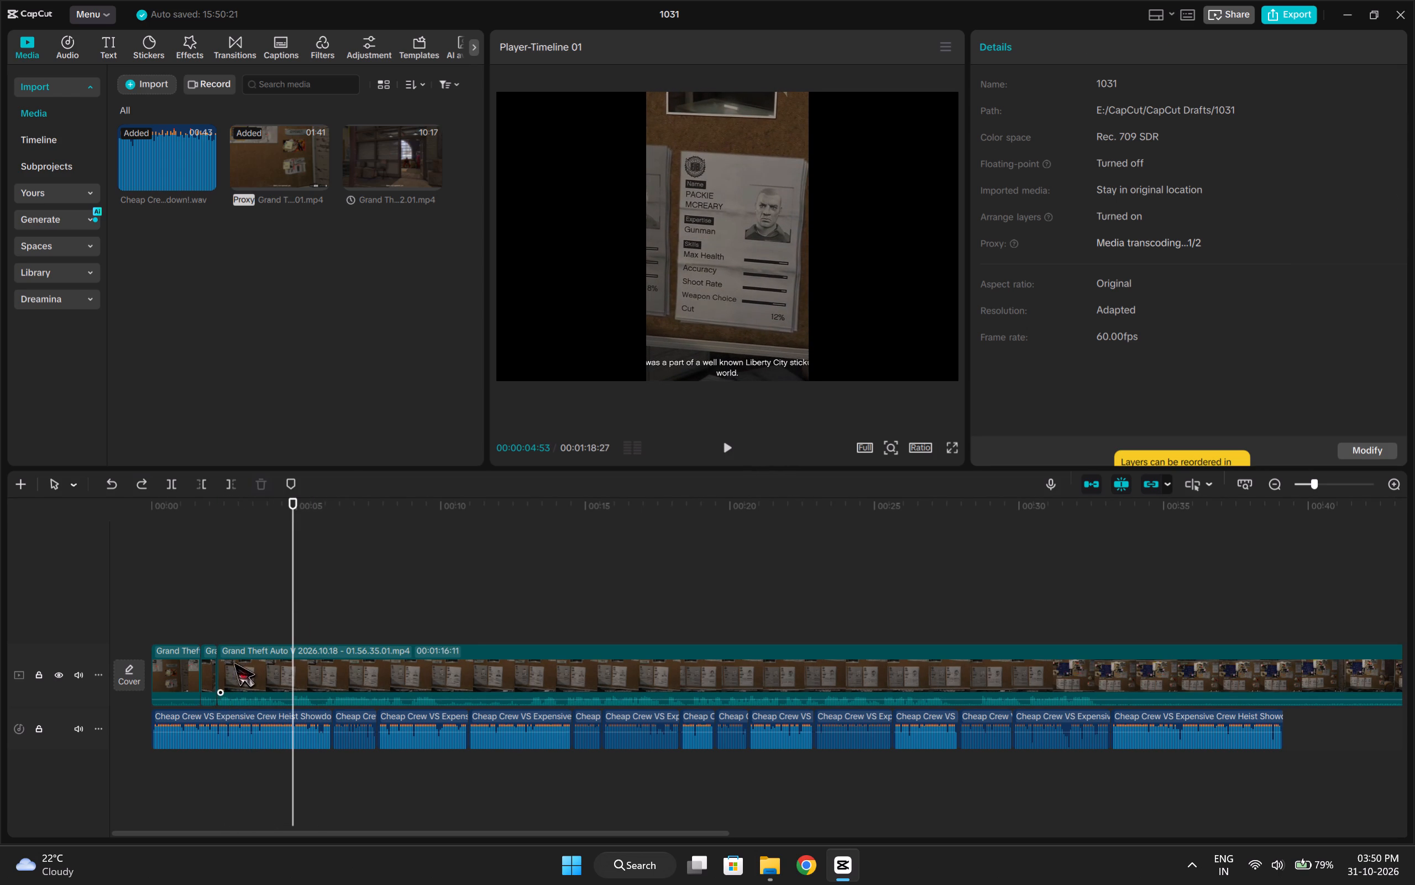
{"action": "left_click_drag", "start_coordinate": [219, 664], "coordinate": [189, 674]}
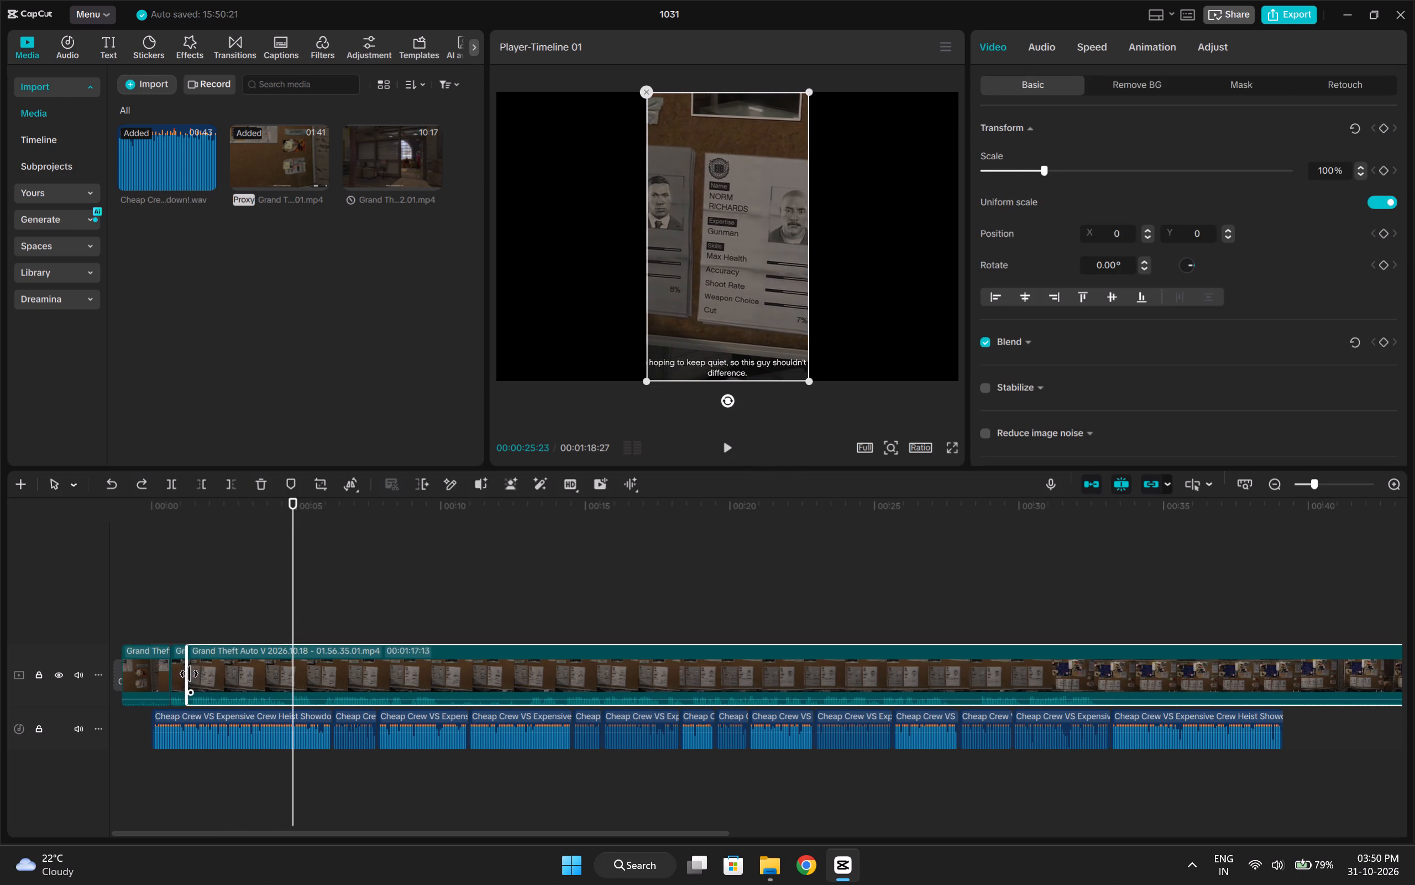
{"action": "left_click_drag", "start_coordinate": [189, 674], "coordinate": [176, 681]}
{"action": "double_click", "coordinate": [233, 619]}
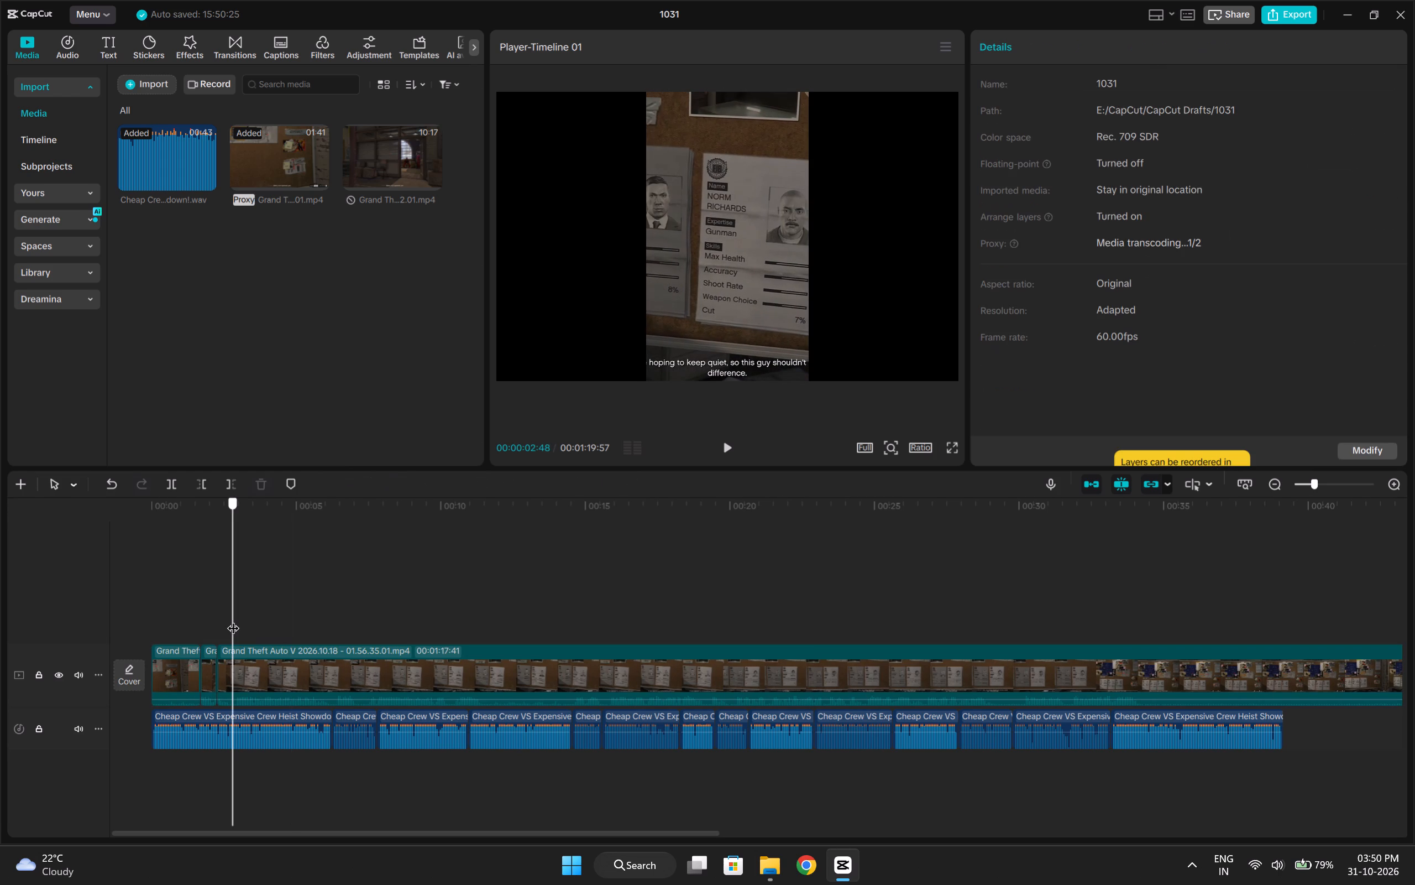
{"action": "type", "text": "q"}
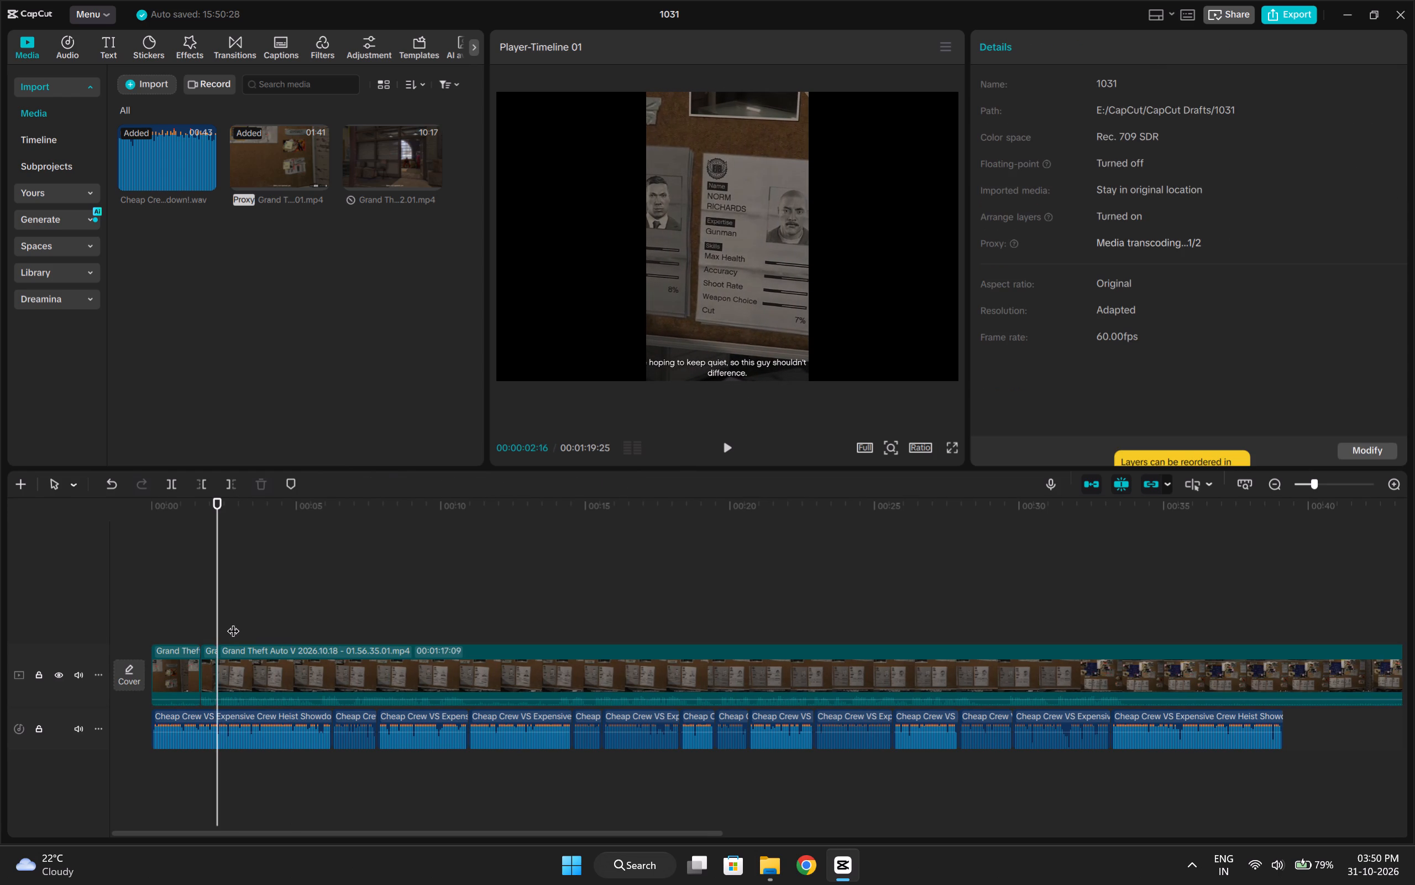
Replay the gunman card section and split the video clip at about 00:00:03:09.
{"action": "key", "text": "space"}
{"action": "key", "text": "space"}
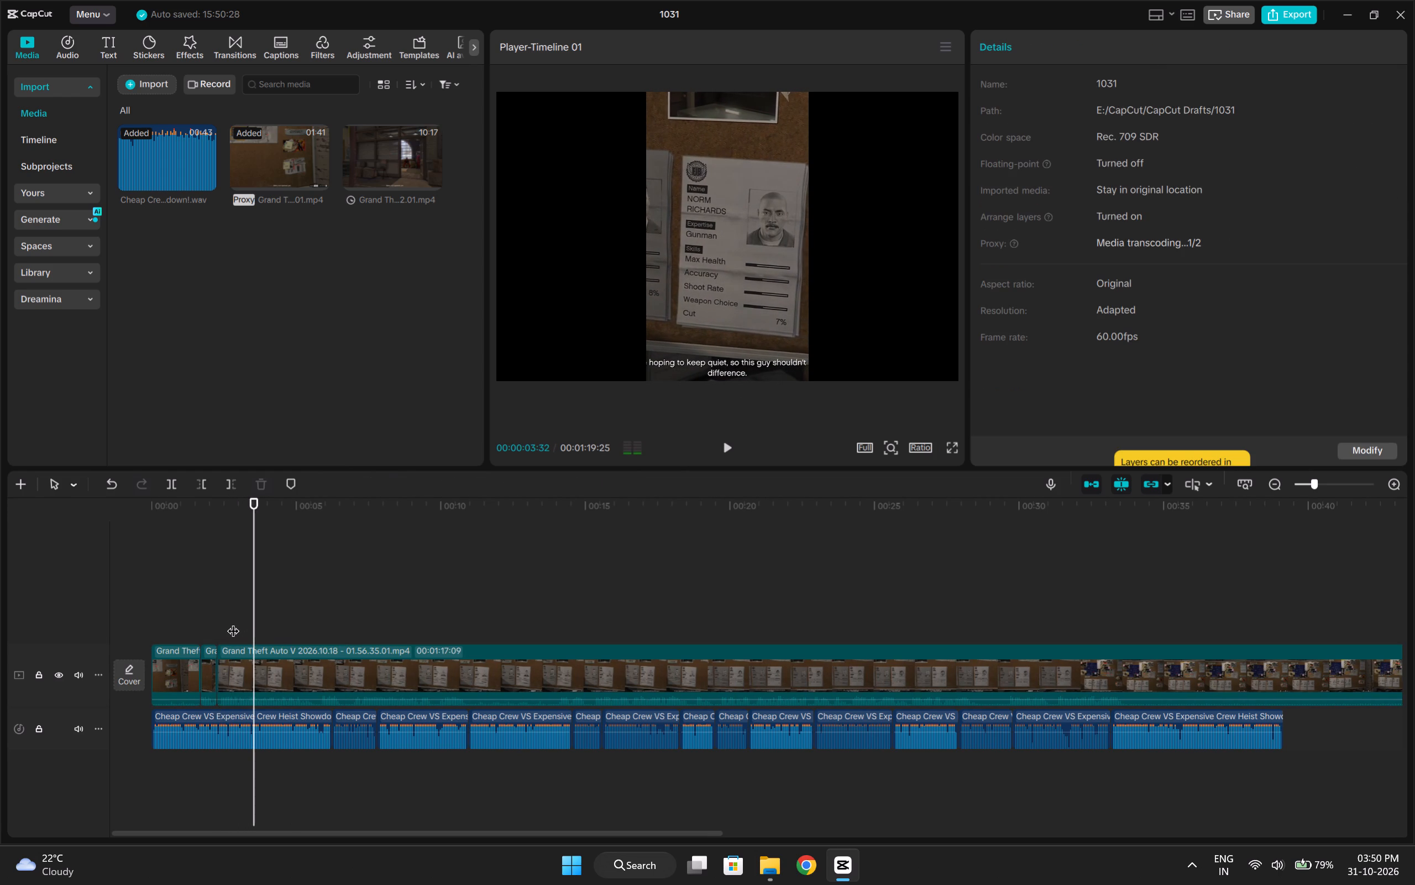
{"action": "left_click", "coordinate": [235, 623]}
{"action": "key", "text": "space"}
{"action": "key", "text": "space"}
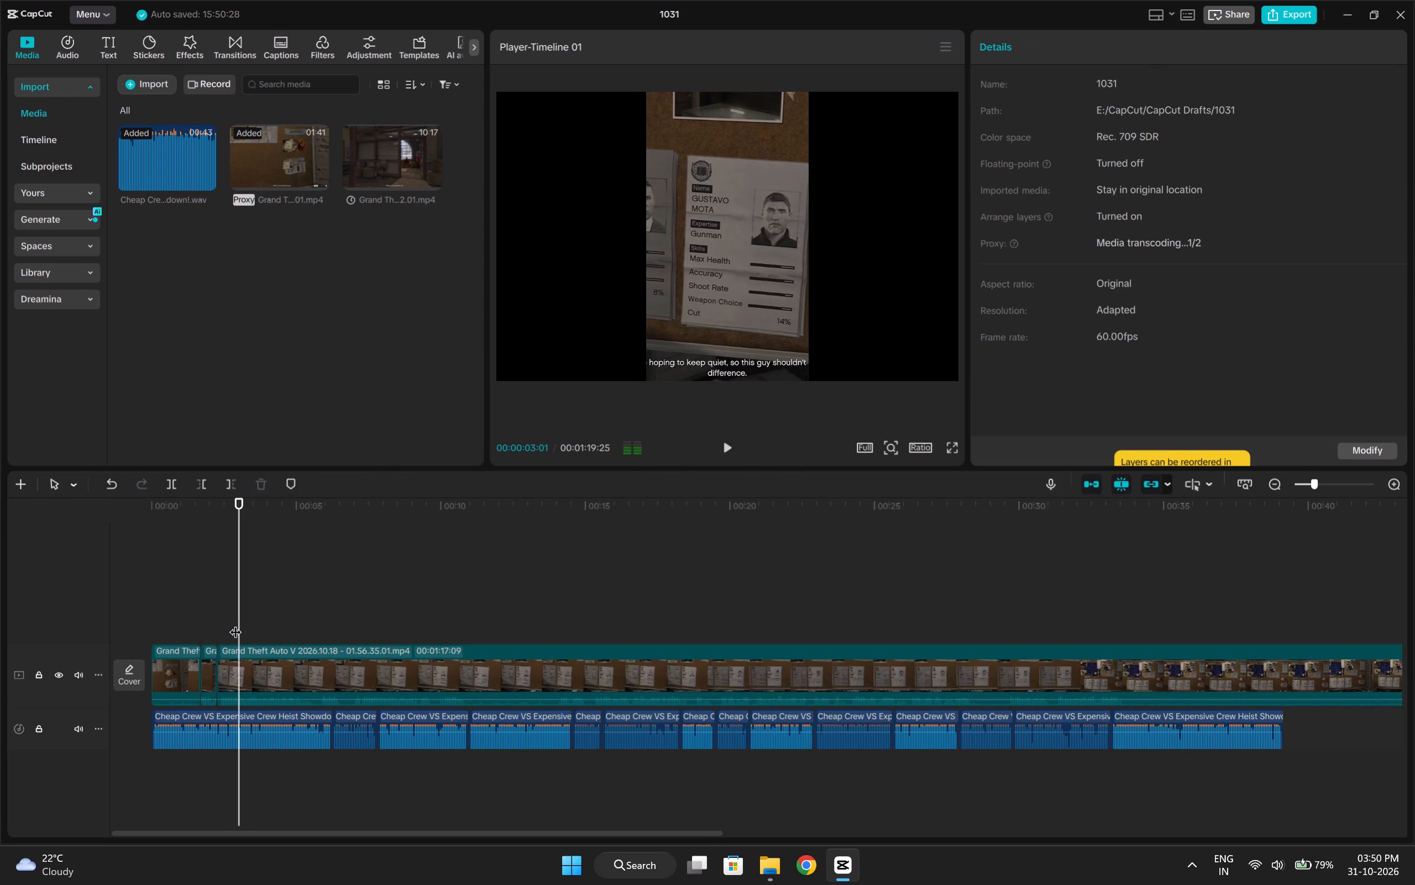
{"action": "key", "text": "space"}
{"action": "key", "text": "space"}
{"action": "key", "text": "ctrl+b"}
{"action": "left_click", "coordinate": [253, 618]}
{"action": "left_click_drag", "start_coordinate": [253, 618], "coordinate": [268, 617]}
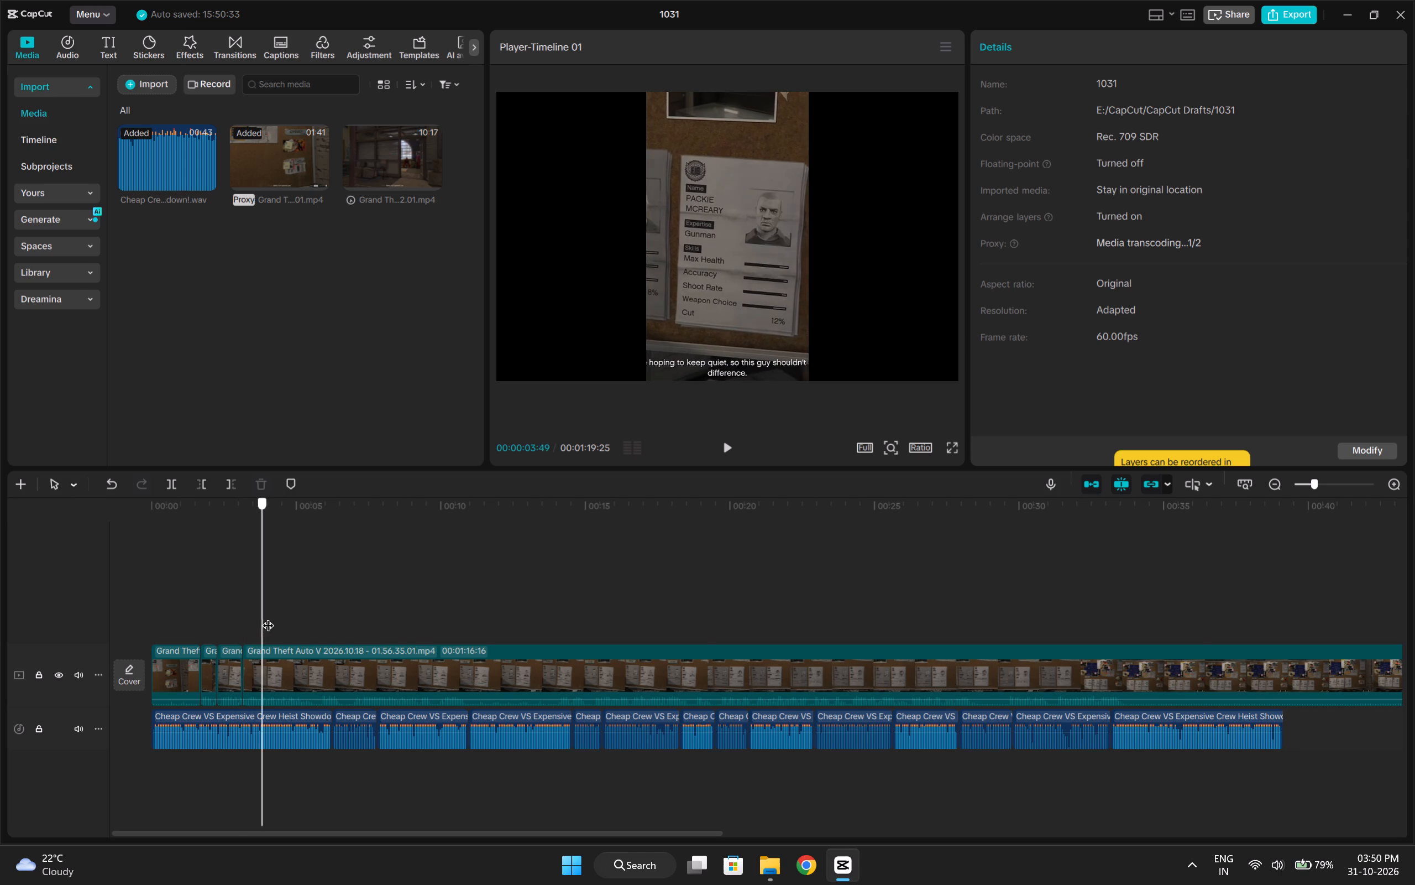
{"action": "left_click_drag", "start_coordinate": [268, 617], "coordinate": [571, 613]}
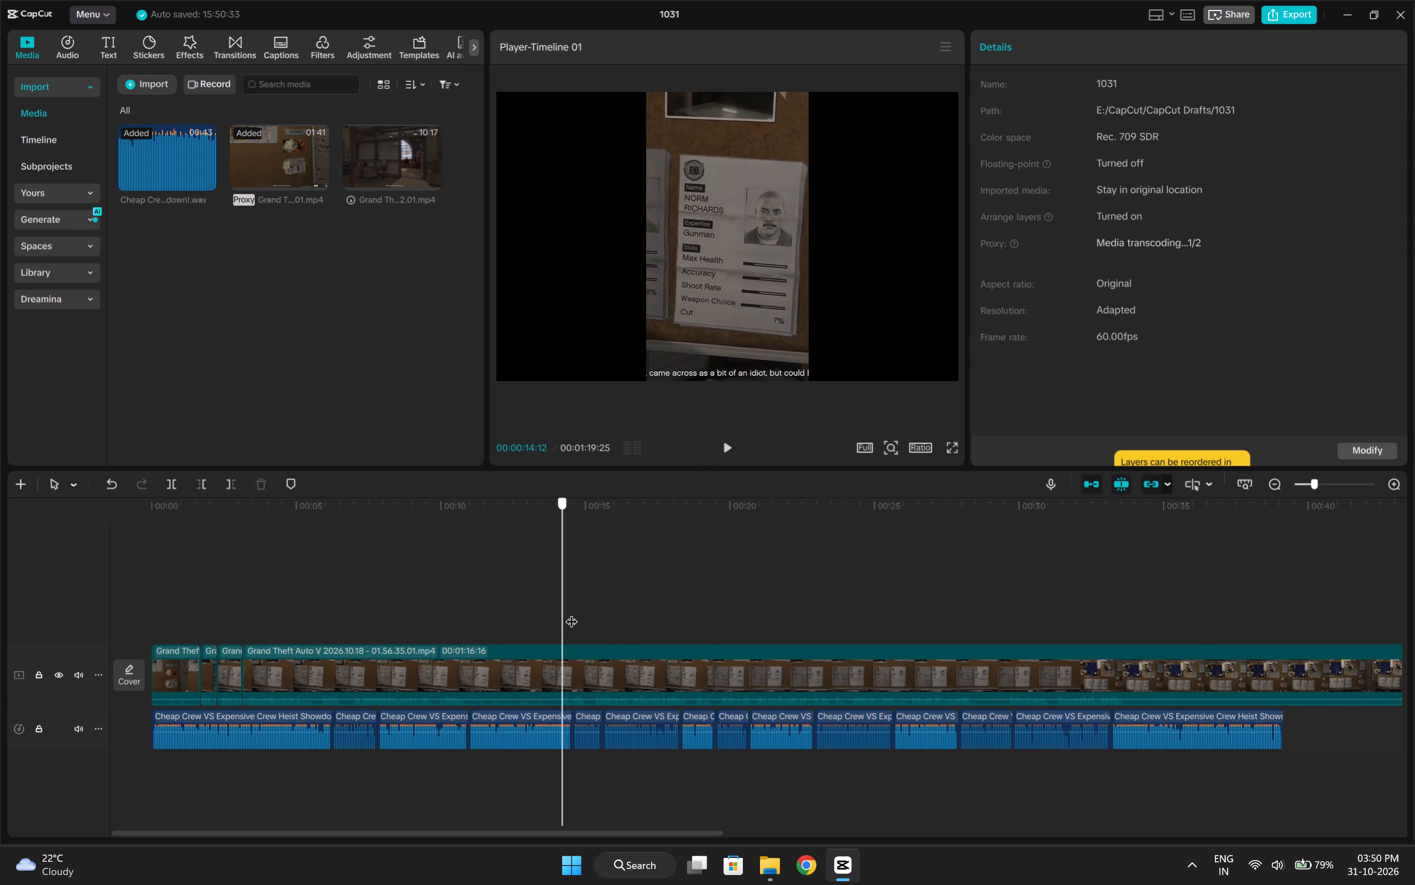
{"action": "left_click_drag", "start_coordinate": [571, 613], "coordinate": [754, 608]}
{"action": "type", "text": "q"}
{"action": "key", "text": "space"}
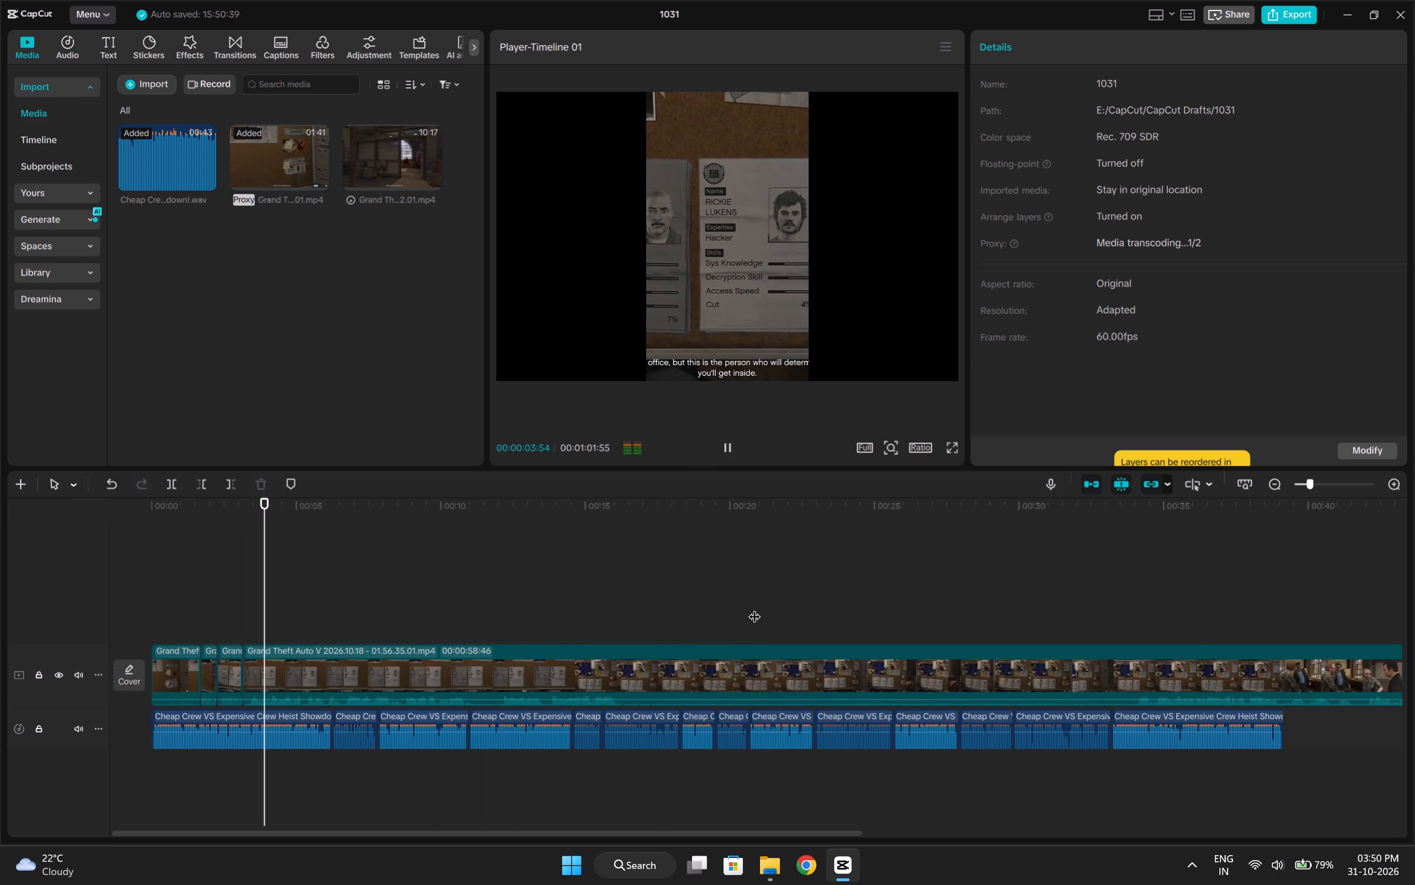
{"action": "key", "text": "space"}
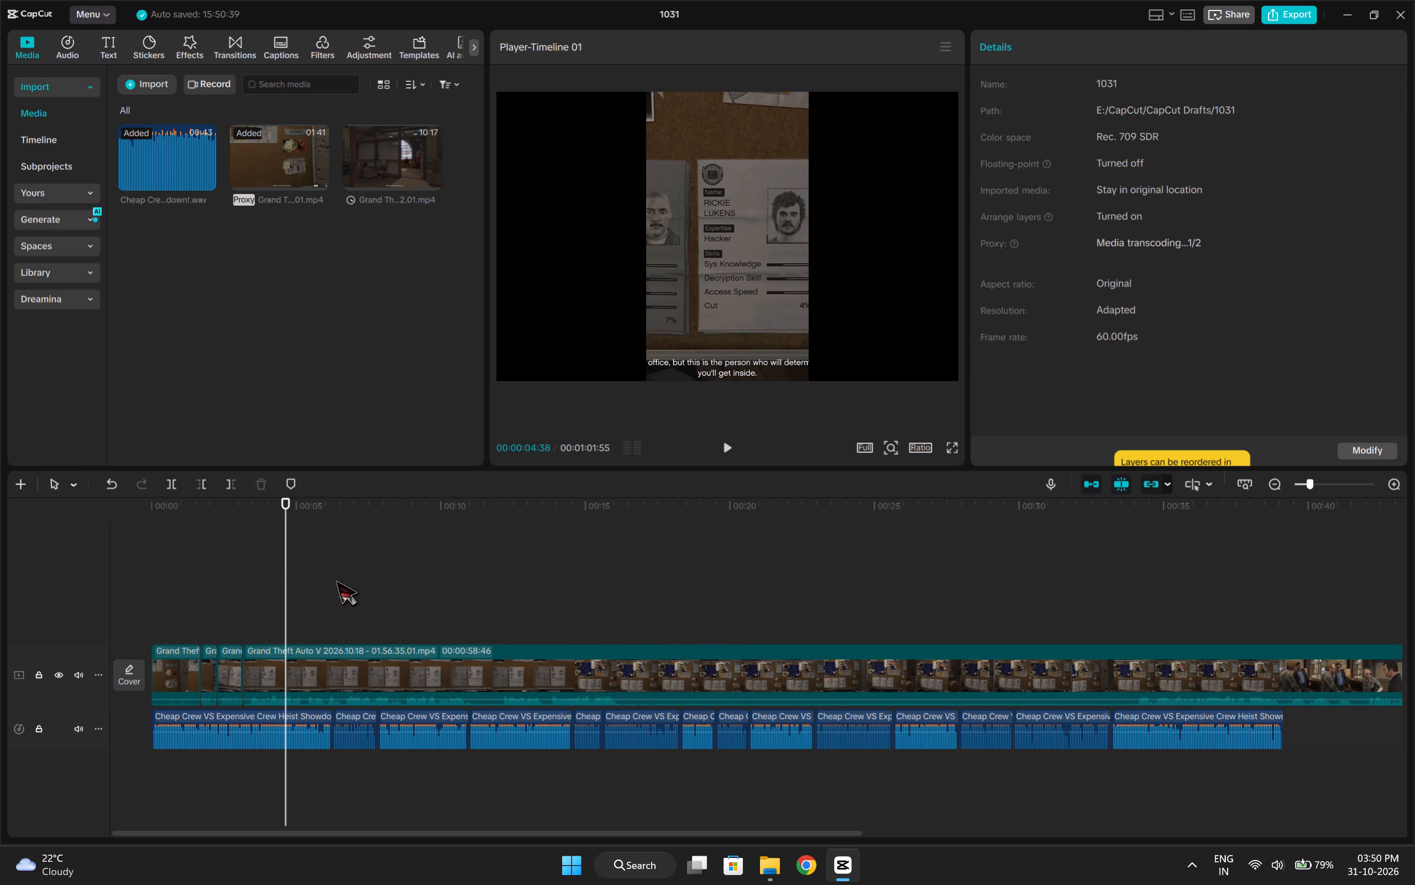
{"action": "key", "text": "ctrl+b"}
{"action": "key", "text": "space"}
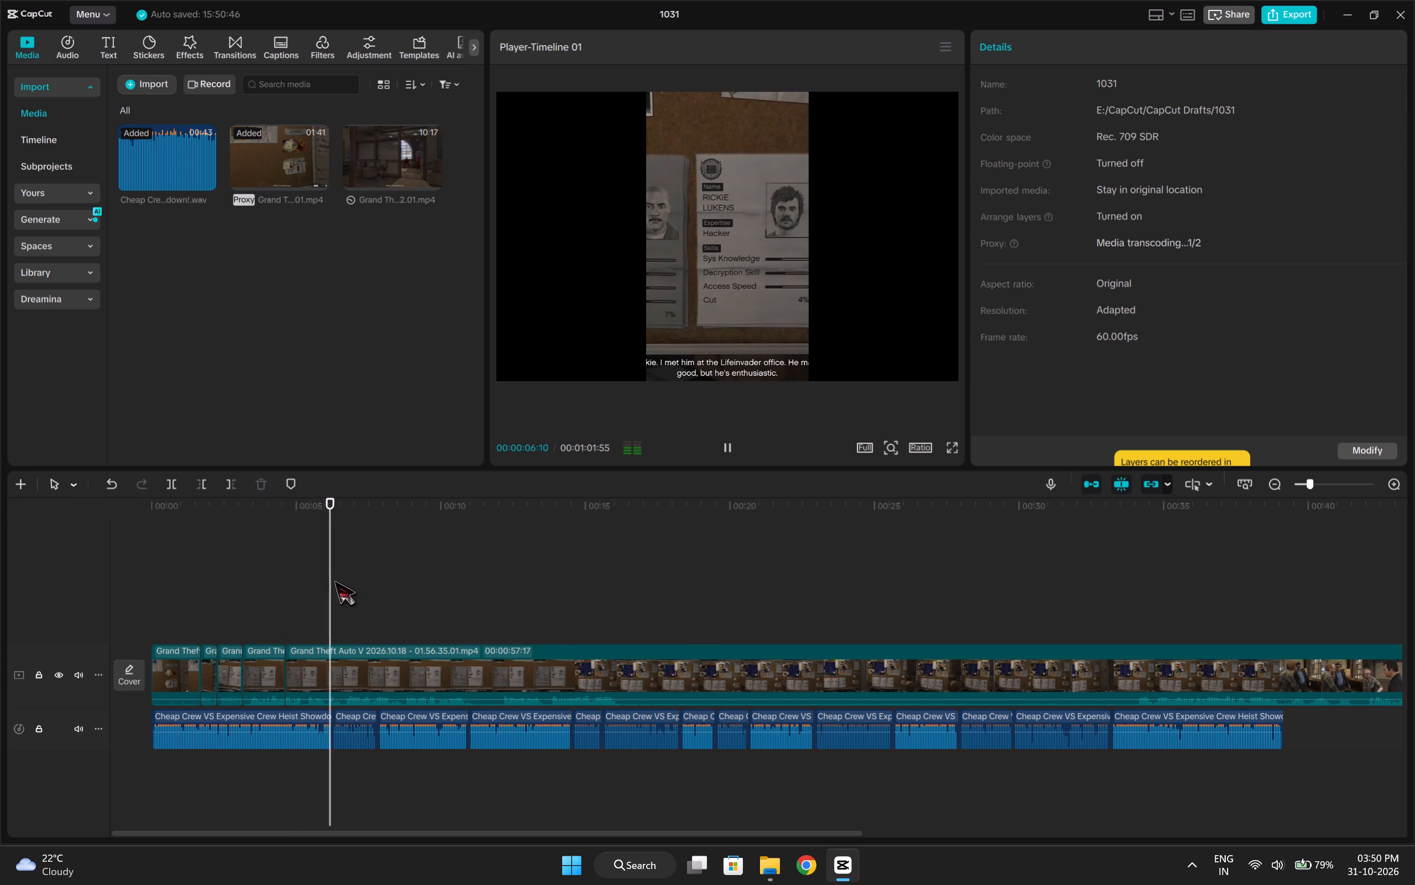
{"action": "left_click", "coordinate": [418, 606]}
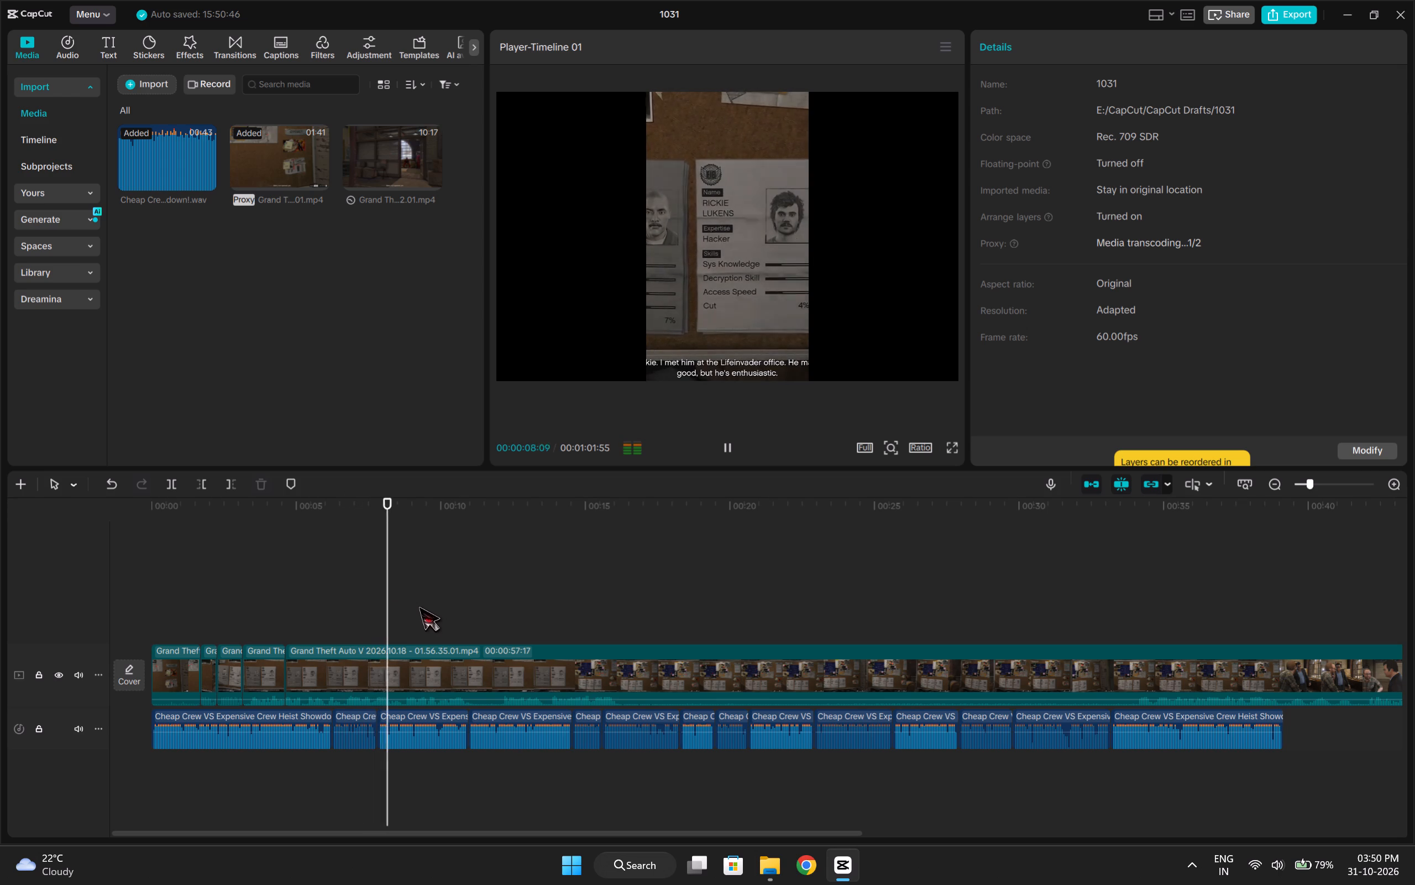
{"action": "left_click_drag", "start_coordinate": [418, 606], "coordinate": [1034, 623]}
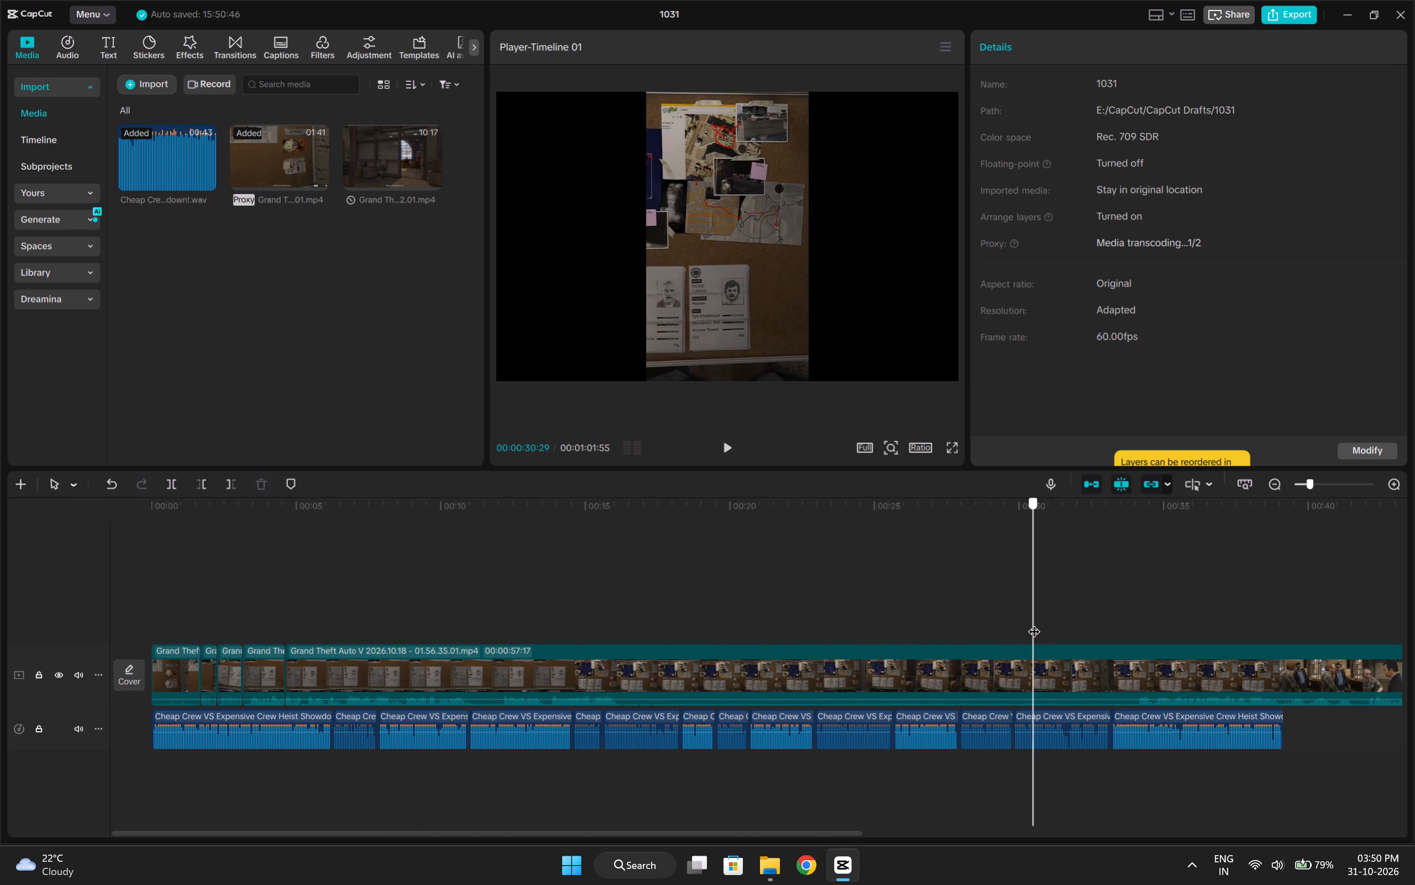
{"action": "left_click_drag", "start_coordinate": [1034, 623], "coordinate": [288, 696]}
{"action": "key", "text": "space"}
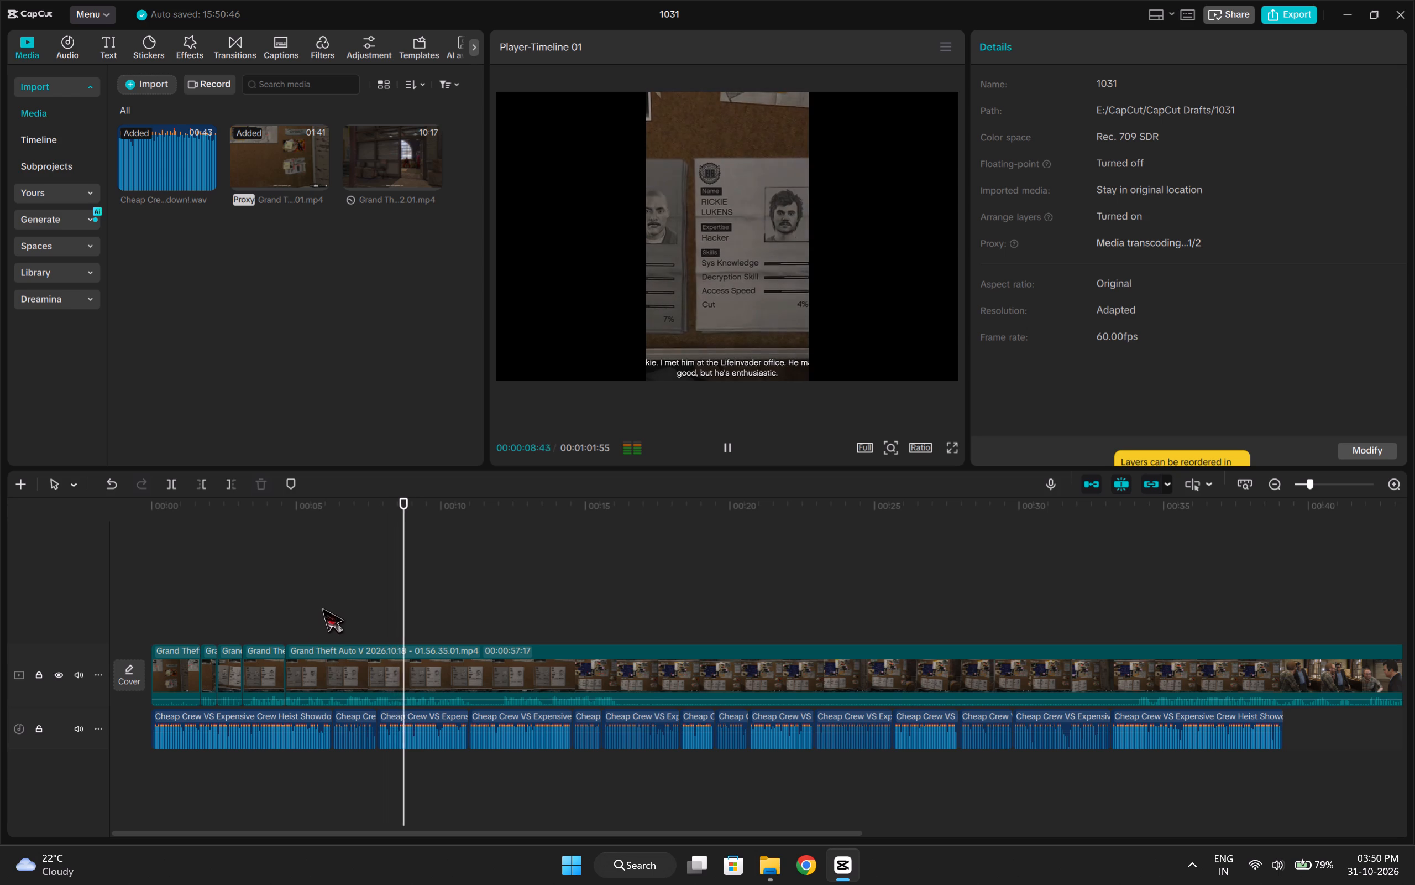
{"action": "key", "text": "space"}
{"action": "left_click", "coordinate": [303, 607]}
{"action": "left_click_drag", "start_coordinate": [303, 607], "coordinate": [305, 607]}
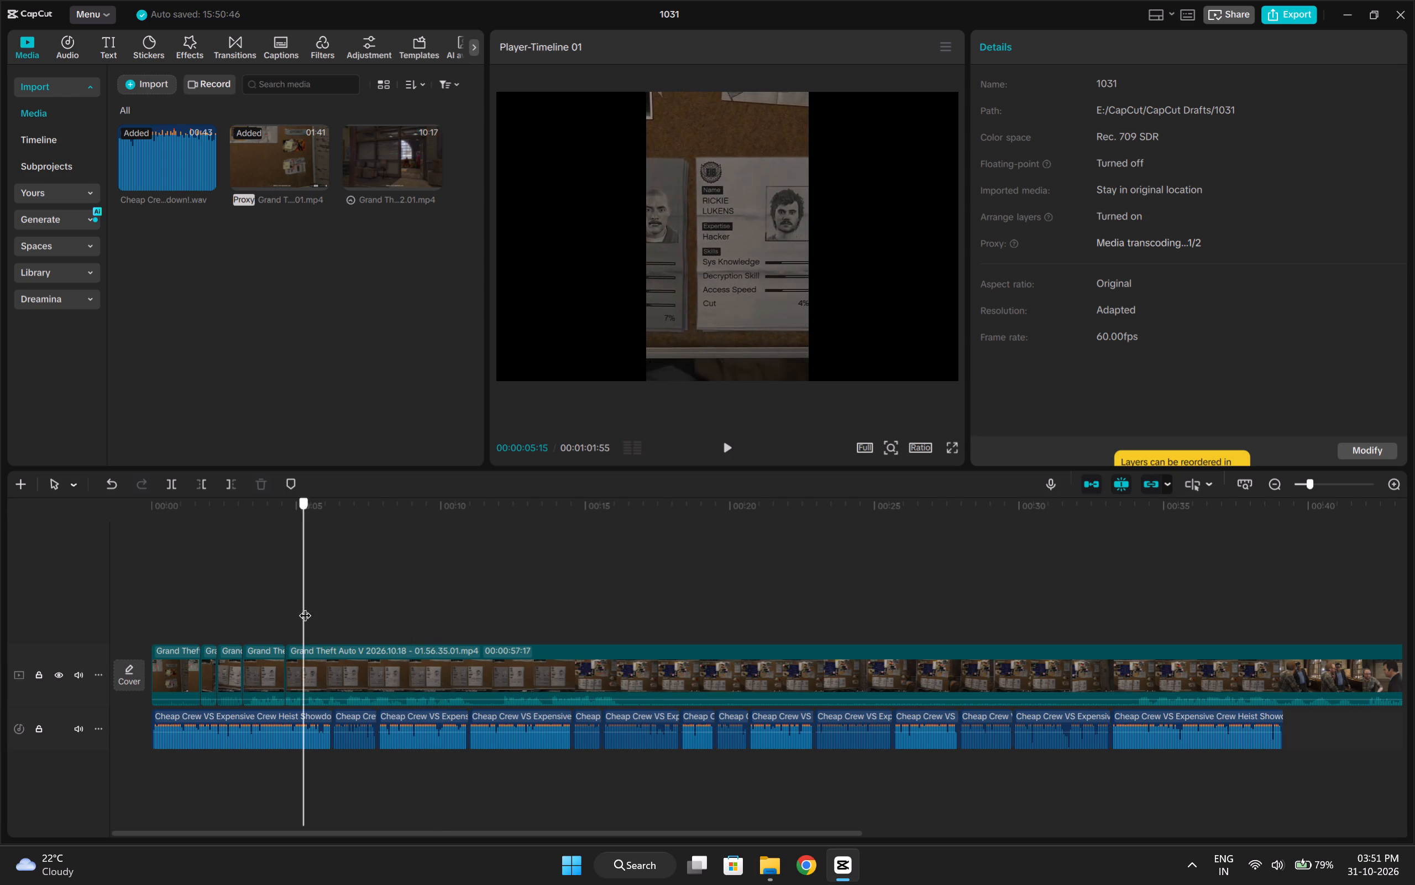
{"action": "left_click_drag", "start_coordinate": [305, 607], "coordinate": [340, 607]}
{"action": "left_click", "coordinate": [412, 631]}
{"action": "left_click_drag", "start_coordinate": [412, 631], "coordinate": [1259, 534]}
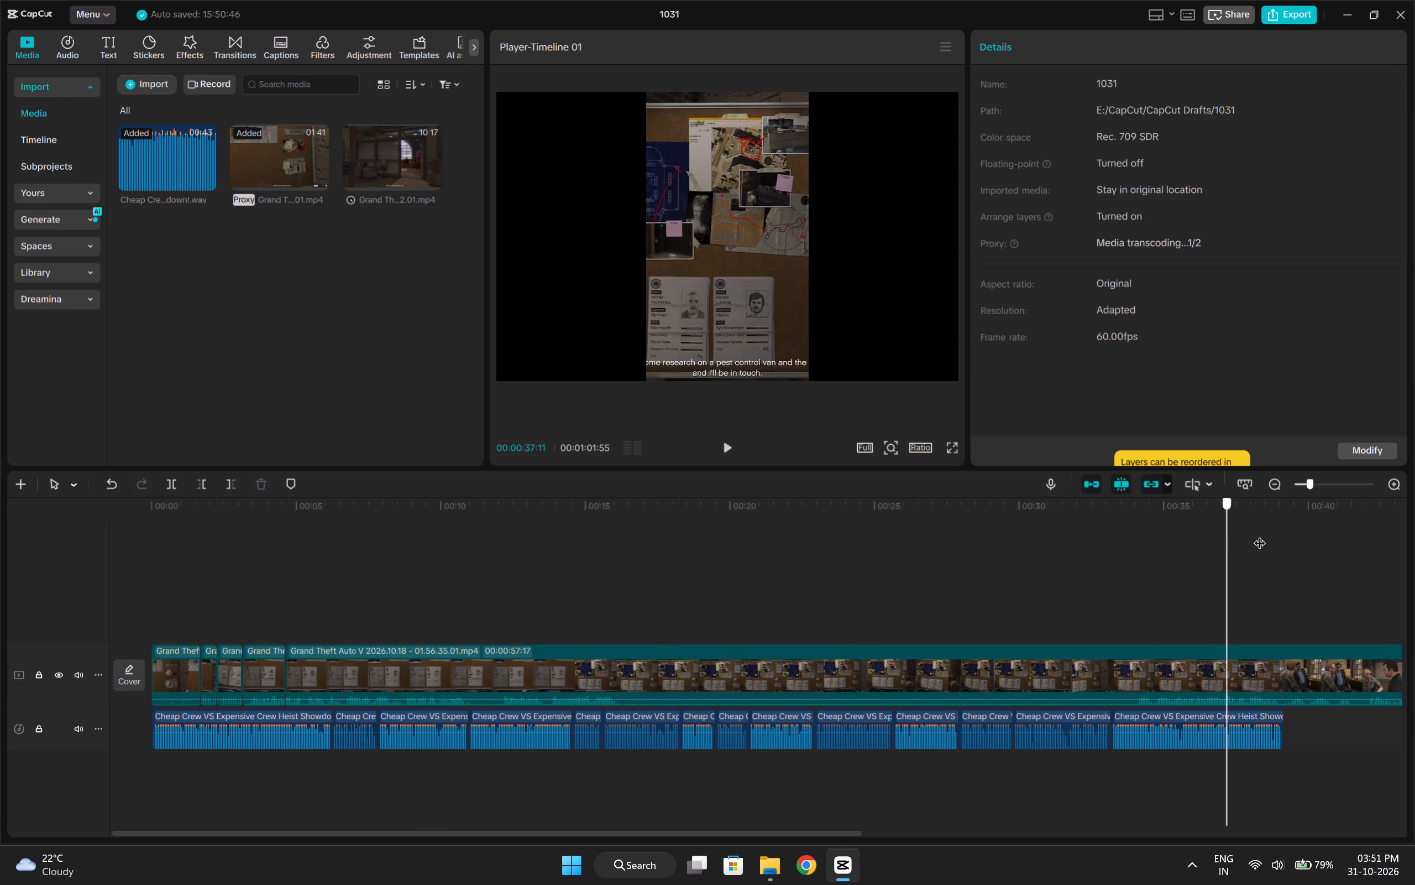
{"action": "left_click_drag", "start_coordinate": [1259, 534], "coordinate": [1313, 538]}
{"action": "type", "text": "q"}
Play the crew conversation piece and trim its end to 00:00:06:15.
{"action": "key", "text": "space"}
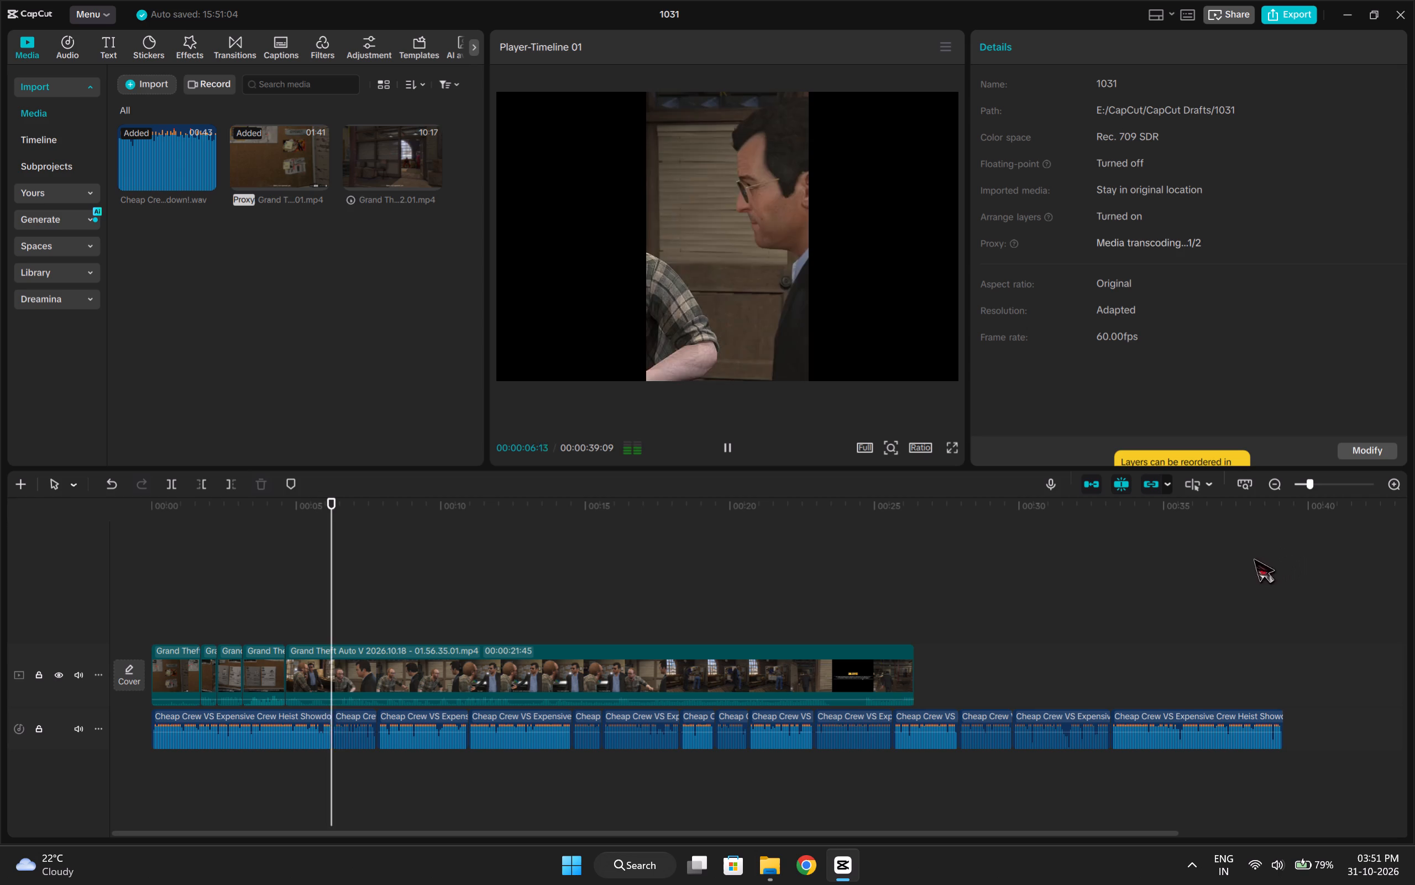
{"action": "key", "text": "space"}
{"action": "left_click_drag", "start_coordinate": [334, 623], "coordinate": [327, 624]}
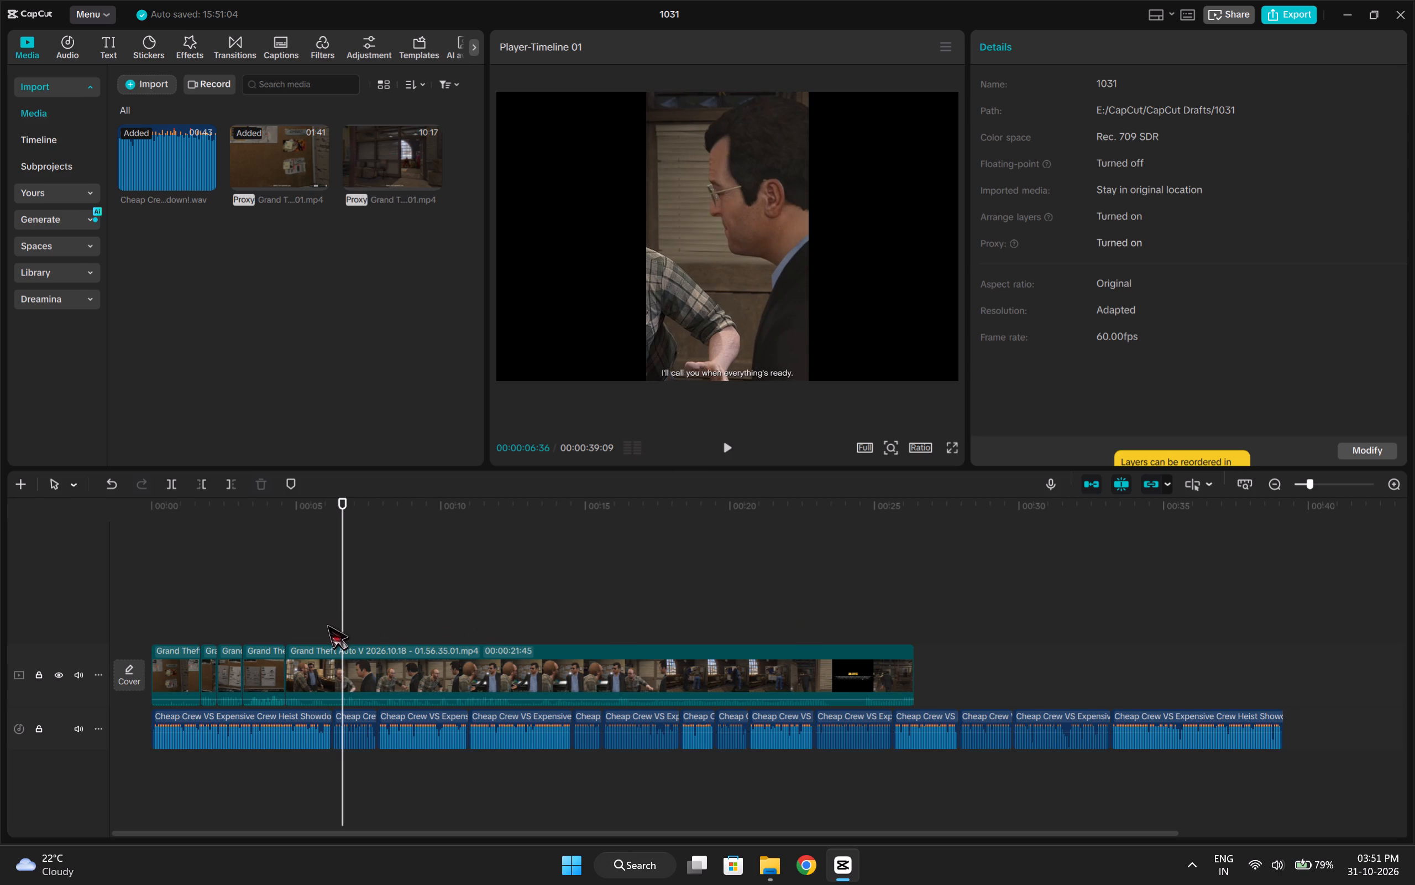
{"action": "left_click_drag", "start_coordinate": [327, 624], "coordinate": [324, 627]}
{"action": "left_click_drag", "start_coordinate": [340, 619], "coordinate": [333, 621]}
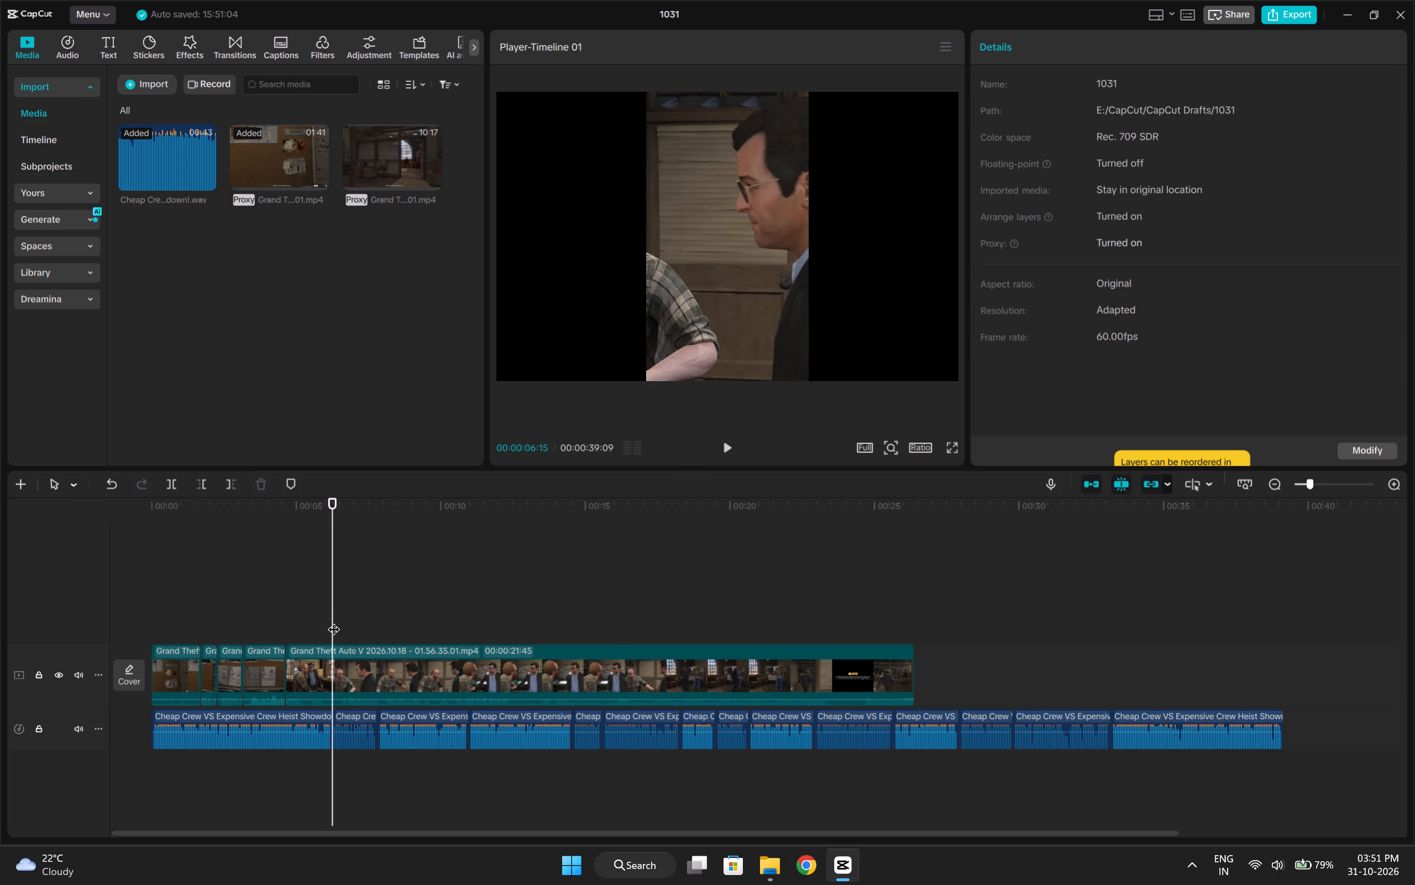
{"action": "key", "text": "w"}
Add the 15.24.42.01 recording at 00:00:06:15 and crop it to a portrait frame.
{"action": "left_click", "coordinate": [433, 177]}
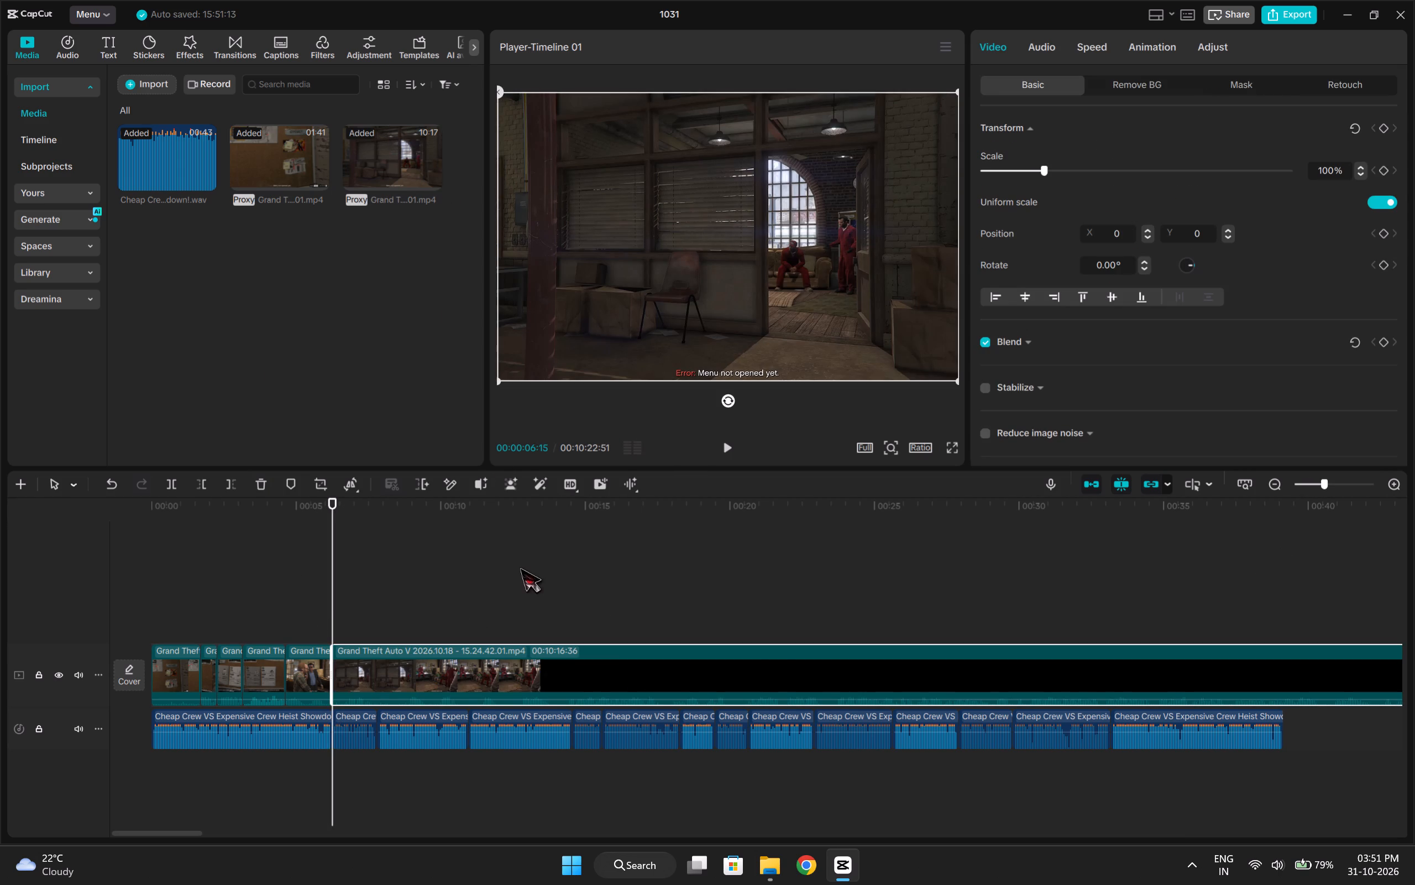
{"action": "left_click", "coordinate": [313, 484]}
{"action": "left_click", "coordinate": [657, 682]}
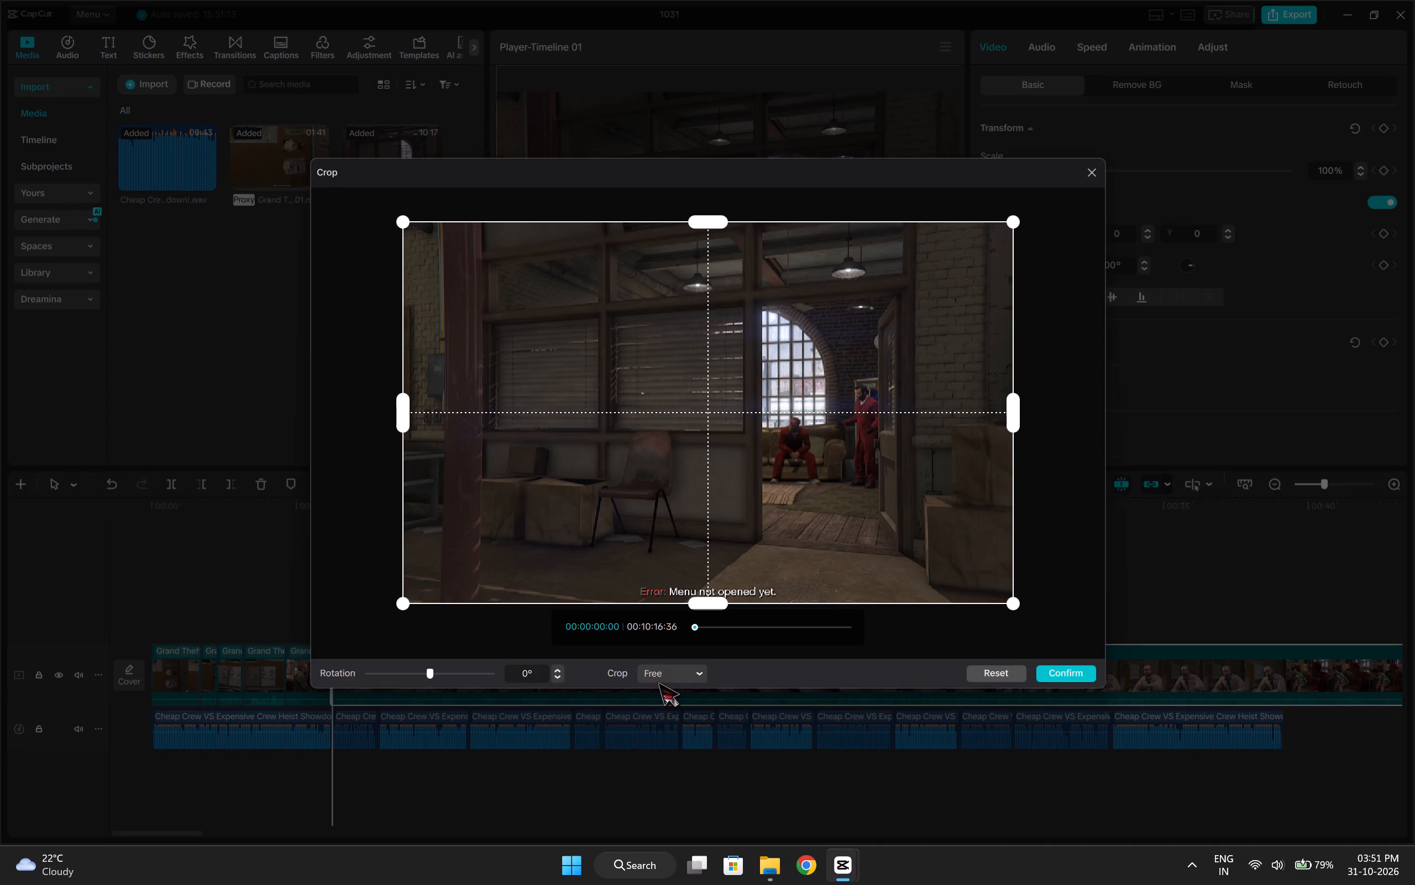
{"action": "left_click", "coordinate": [673, 653]}
{"action": "left_click", "coordinate": [1056, 669]}
Trim just under 2 seconds off the new recording's start, reaching the two crew members seated on the couch.
{"action": "key", "text": "space"}
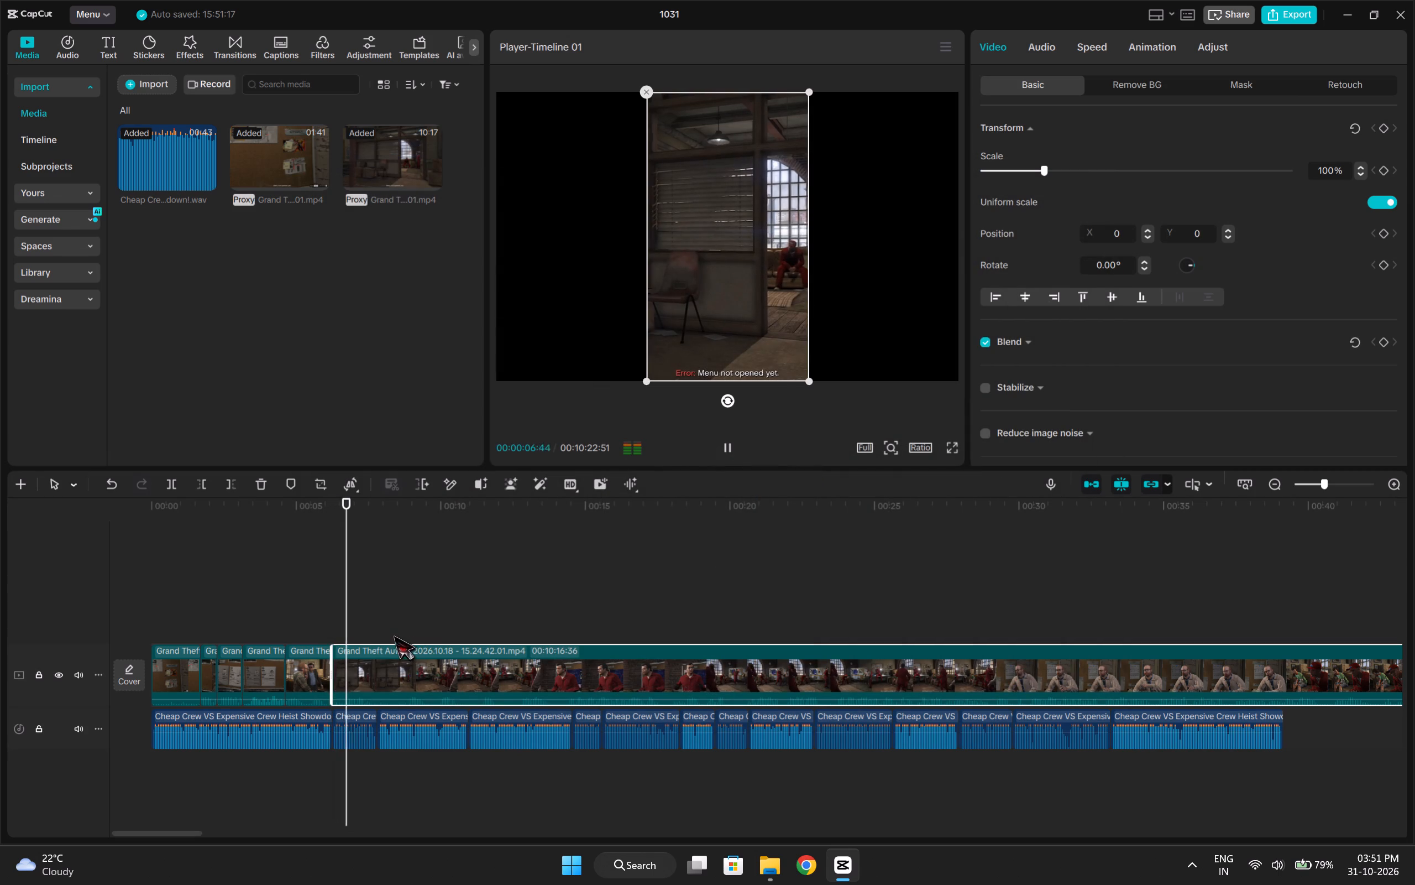
{"action": "left_click", "coordinate": [408, 624]}
{"action": "left_click_drag", "start_coordinate": [408, 623], "coordinate": [374, 628]}
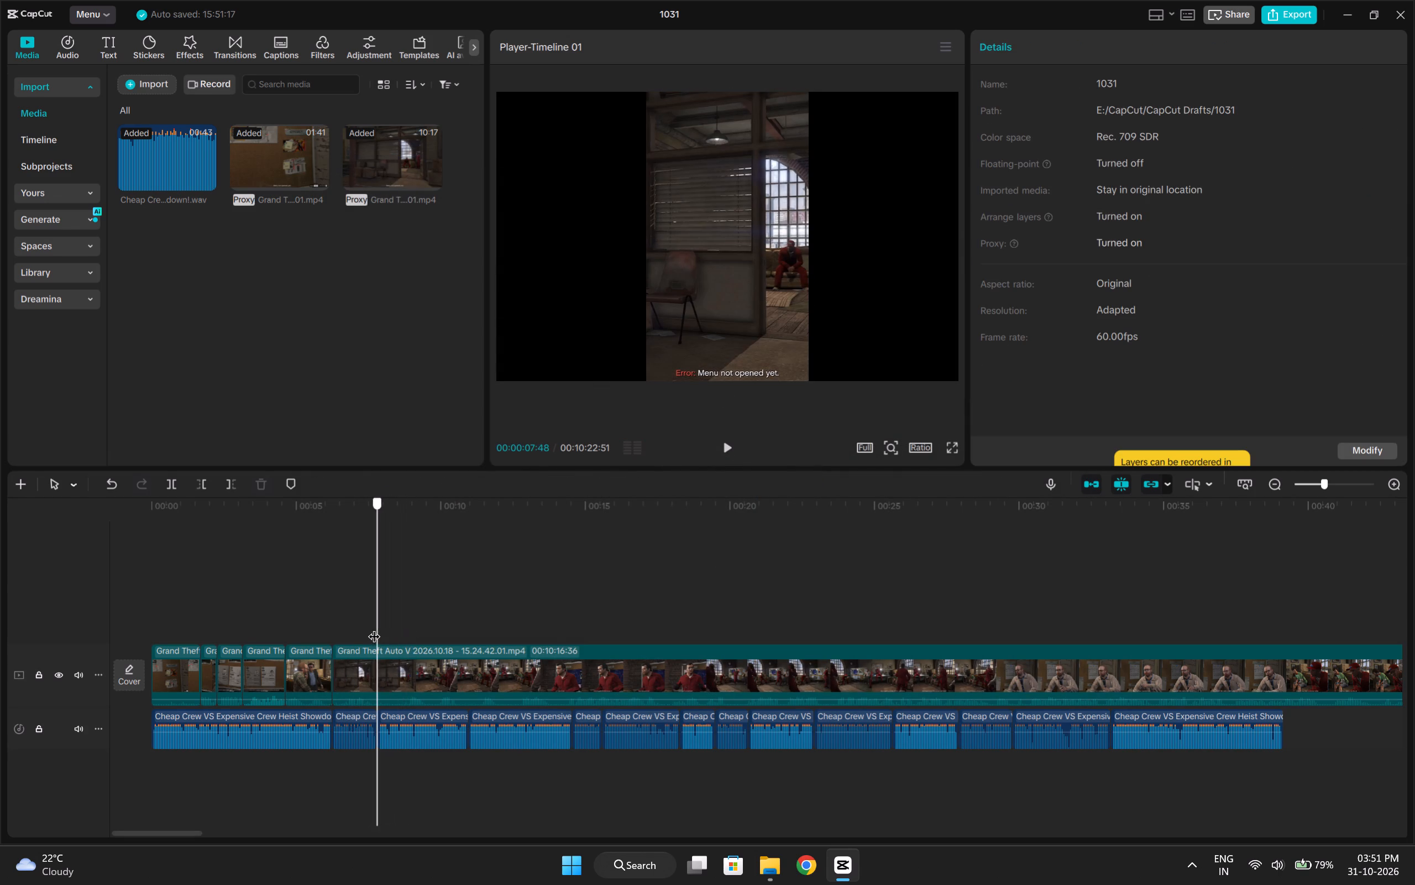
{"action": "left_click_drag", "start_coordinate": [374, 628], "coordinate": [386, 626]}
{"action": "type", "text": "q"}
Play the couch scene and split the video clip at 00:00:07:46.
{"action": "key", "text": "space"}
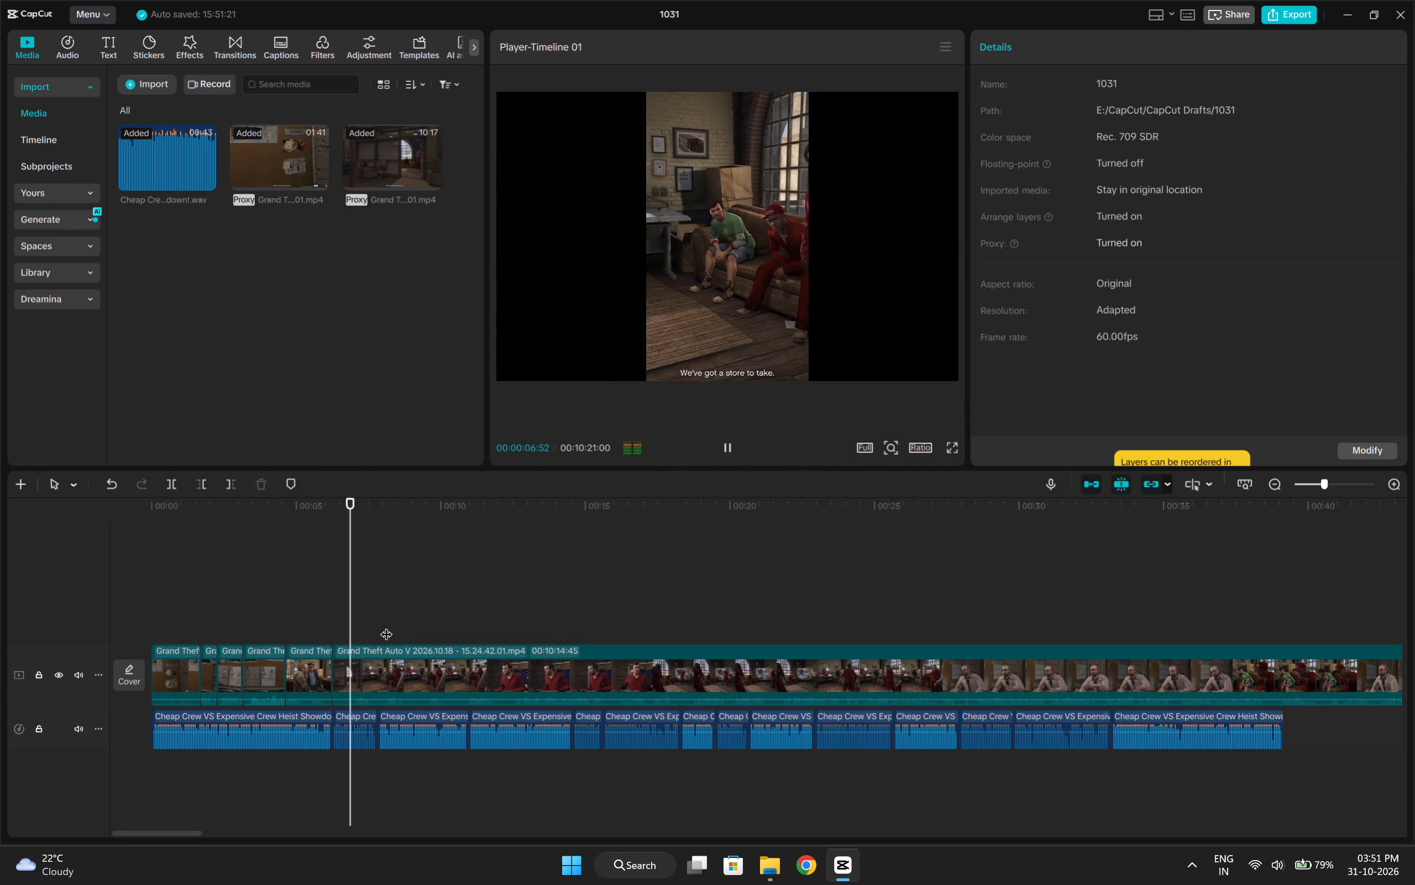
{"action": "key", "text": "space"}
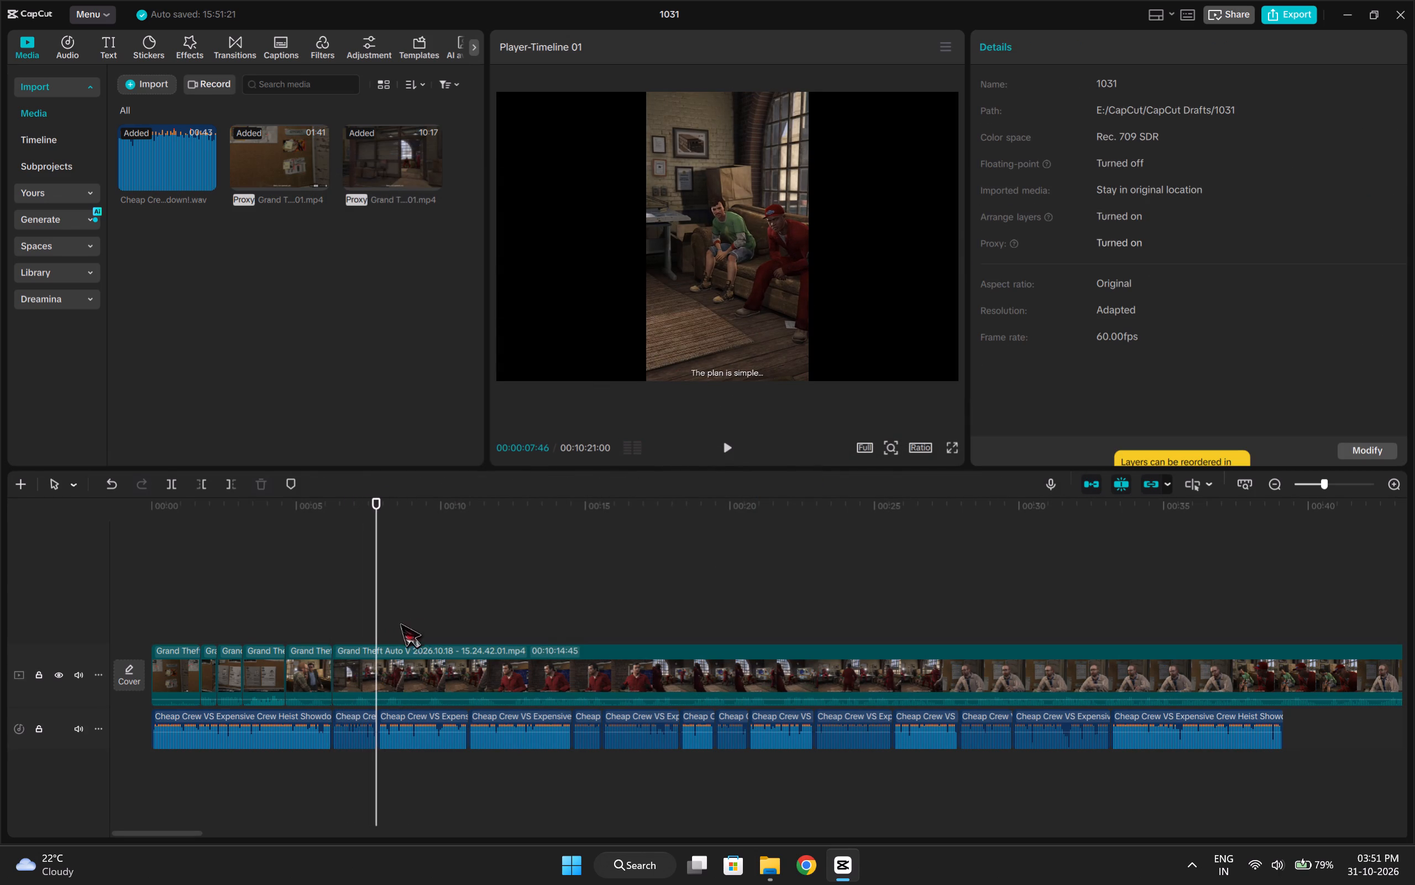
{"action": "key", "text": "ctrl+b"}
Trim about one minute off the last piece's start in two cuts, removing the couch briefing footage.
{"action": "left_click", "coordinate": [424, 616]}
{"action": "left_click_drag", "start_coordinate": [424, 616], "coordinate": [1246, 582]}
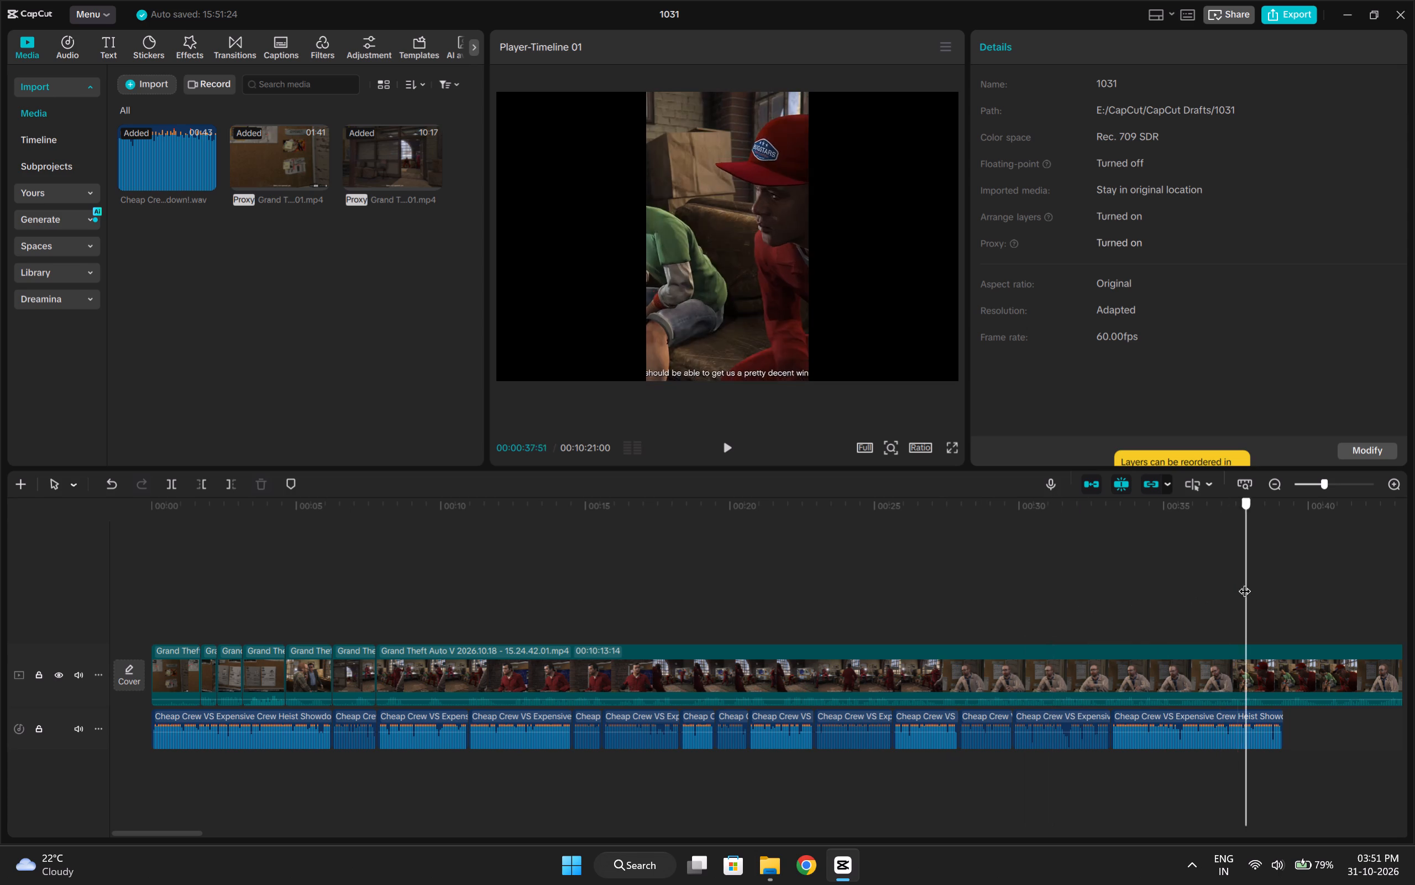
{"action": "key", "text": "q"}
{"action": "left_click", "coordinate": [537, 587]}
{"action": "left_click_drag", "start_coordinate": [537, 587], "coordinate": [1244, 582]}
{"action": "key", "text": "q"}
Trim about 51 more seconds off the last piece's start in two cuts, reaching the rooftop air vent scene.
{"action": "left_click", "coordinate": [607, 568]}
{"action": "left_click_drag", "start_coordinate": [607, 568], "coordinate": [948, 574]}
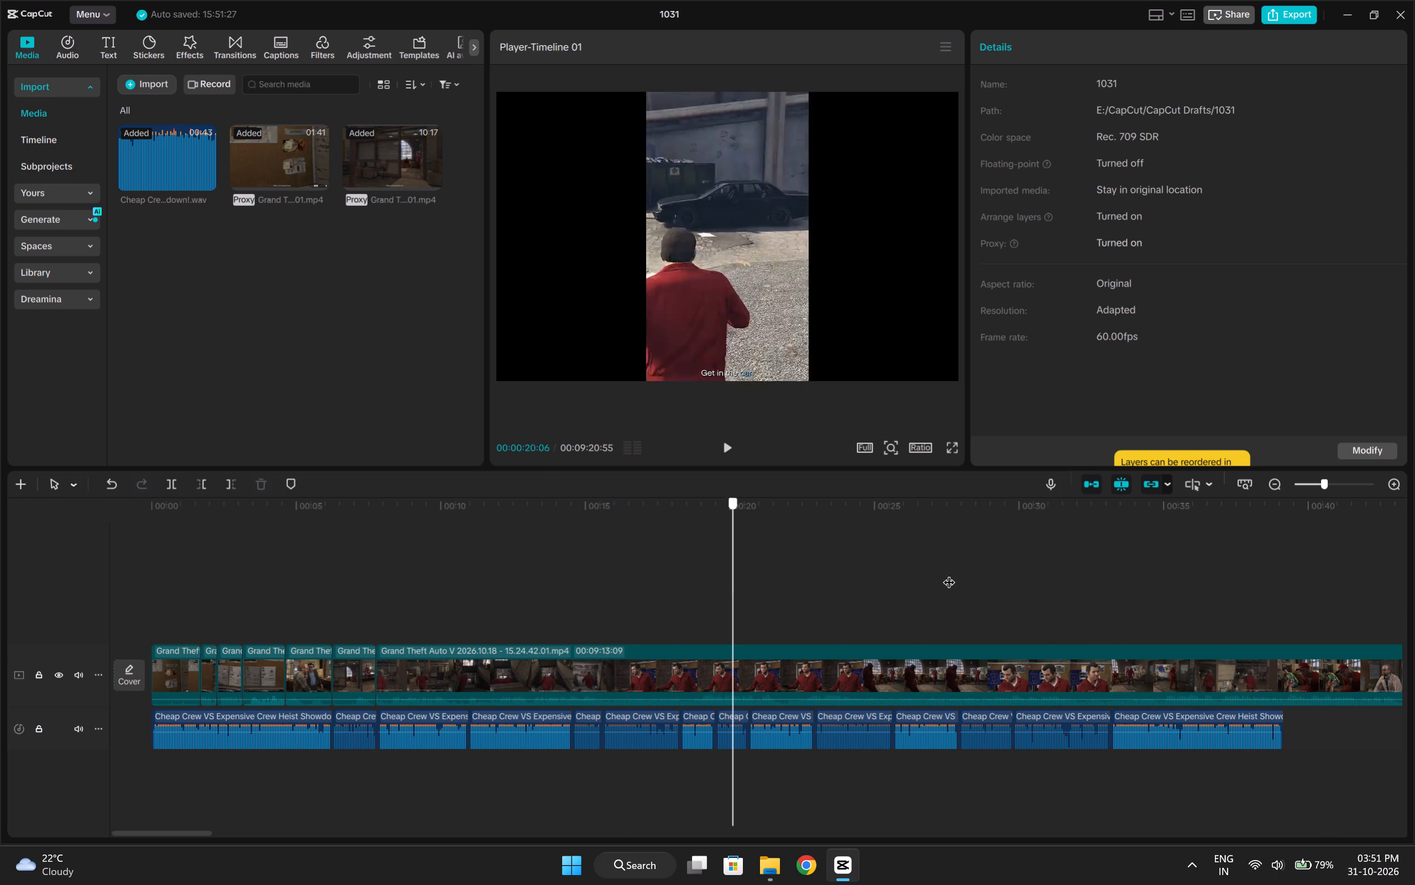
{"action": "left_click_drag", "start_coordinate": [948, 574], "coordinate": [1129, 572]}
{"action": "key", "text": "q"}
{"action": "left_click", "coordinate": [624, 576]}
{"action": "left_click_drag", "start_coordinate": [624, 576], "coordinate": [1094, 577]}
{"action": "key", "text": "q"}
Trim about 26 seconds off the last piece's start, reaching the conversation inside the jewelry store.
{"action": "left_click", "coordinate": [633, 583]}
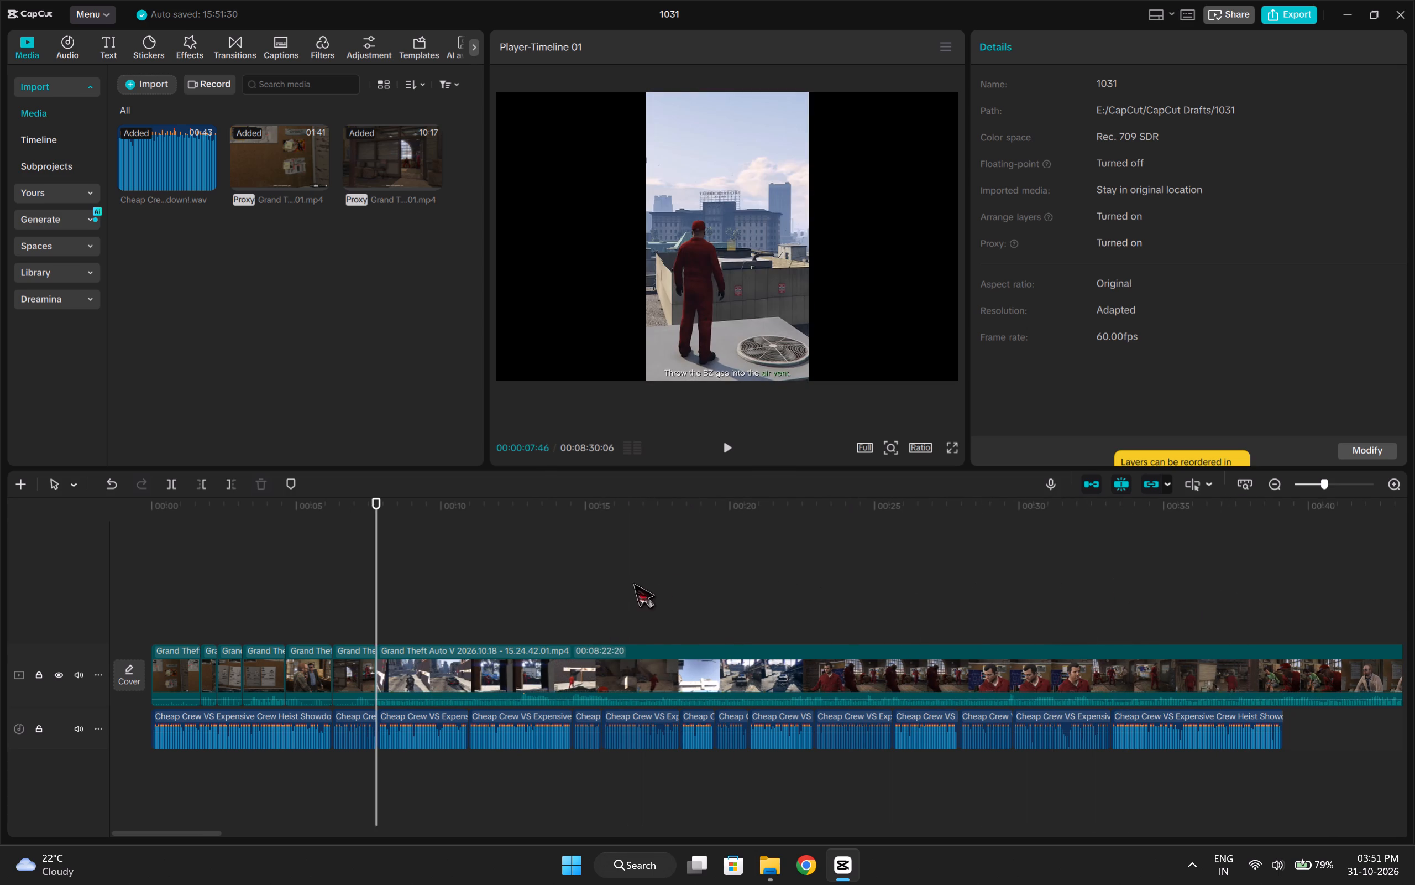
{"action": "left_click_drag", "start_coordinate": [635, 583], "coordinate": [1173, 593]}
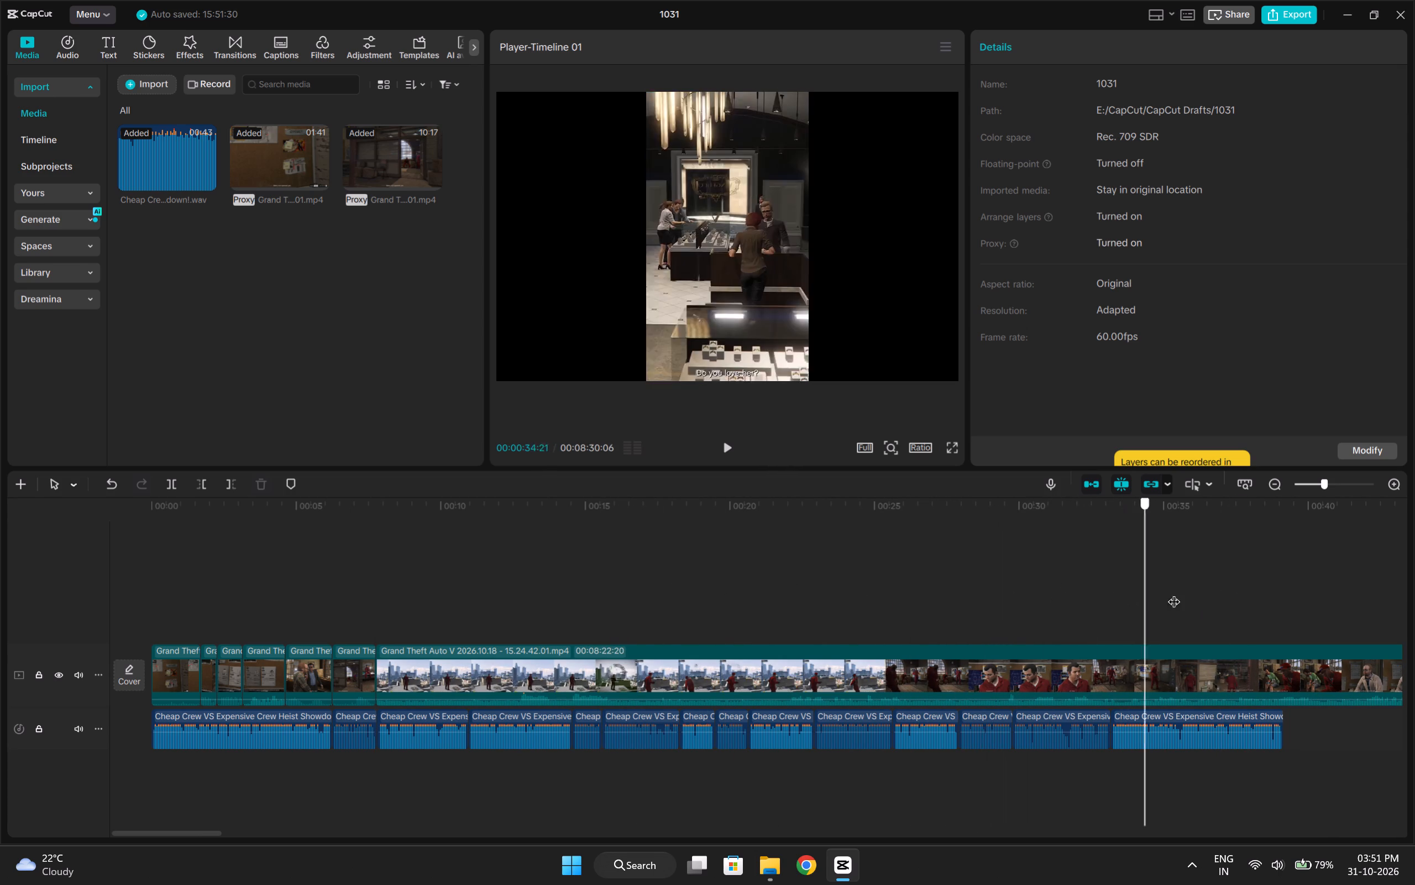
{"action": "left_click_drag", "start_coordinate": [1173, 593], "coordinate": [1136, 597]}
{"action": "type", "text": "q"}
Play the store conversation and trim about 20.6 seconds off the last piece's start, reaching the crew entering the store.
{"action": "key", "text": "space"}
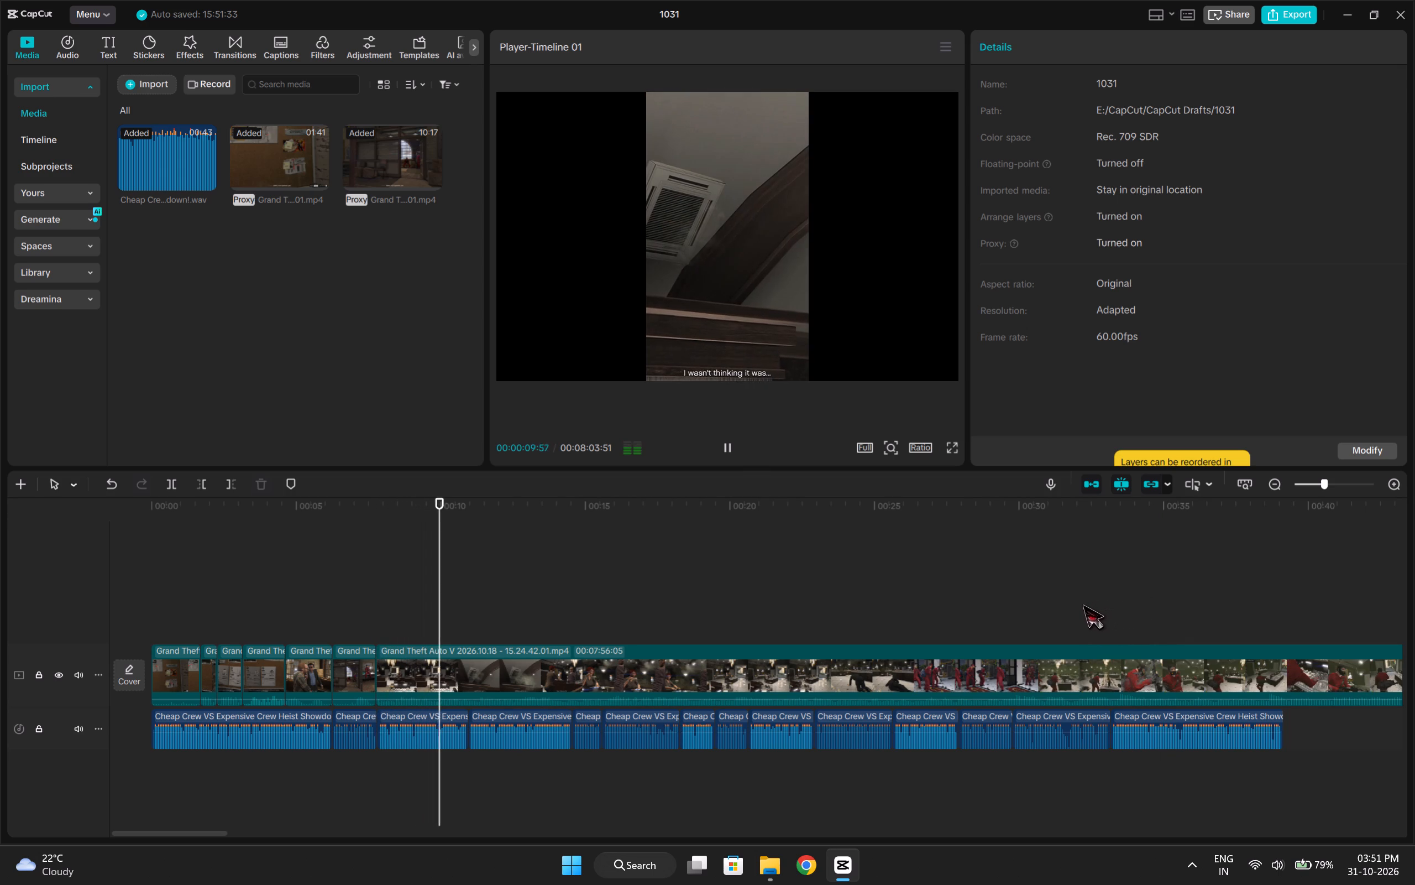
{"action": "key", "text": "space"}
{"action": "left_click", "coordinate": [537, 616]}
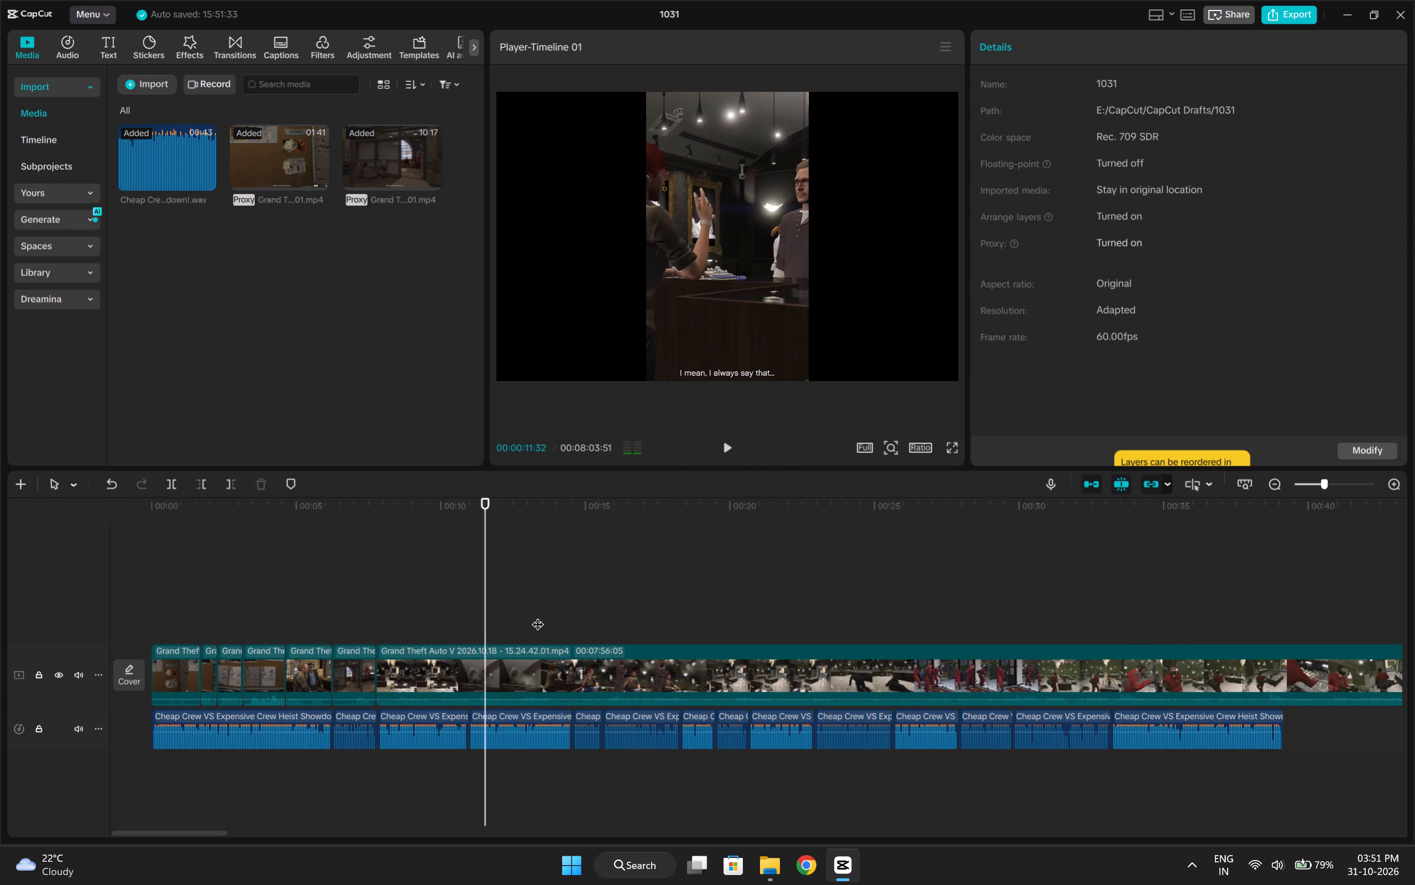
{"action": "left_click_drag", "start_coordinate": [537, 616], "coordinate": [982, 577]}
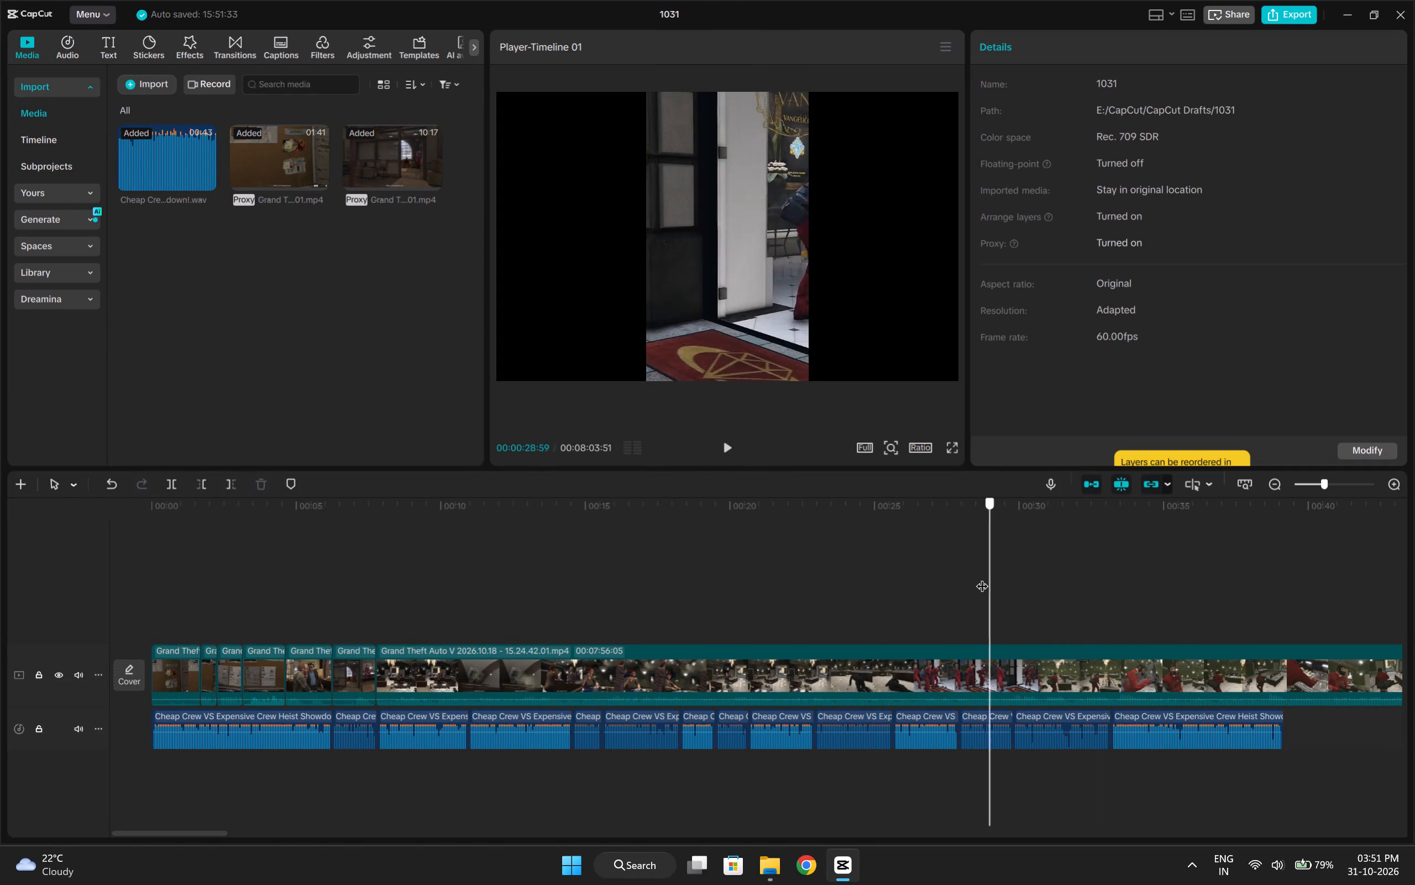
{"action": "left_click_drag", "start_coordinate": [982, 577], "coordinate": [973, 580]}
{"action": "key", "text": "q"}
Replay the cut with the store entrance and trim about 23 seconds off the last piece's start, reaching the masked hacker-complaint shot.
{"action": "key", "text": "space"}
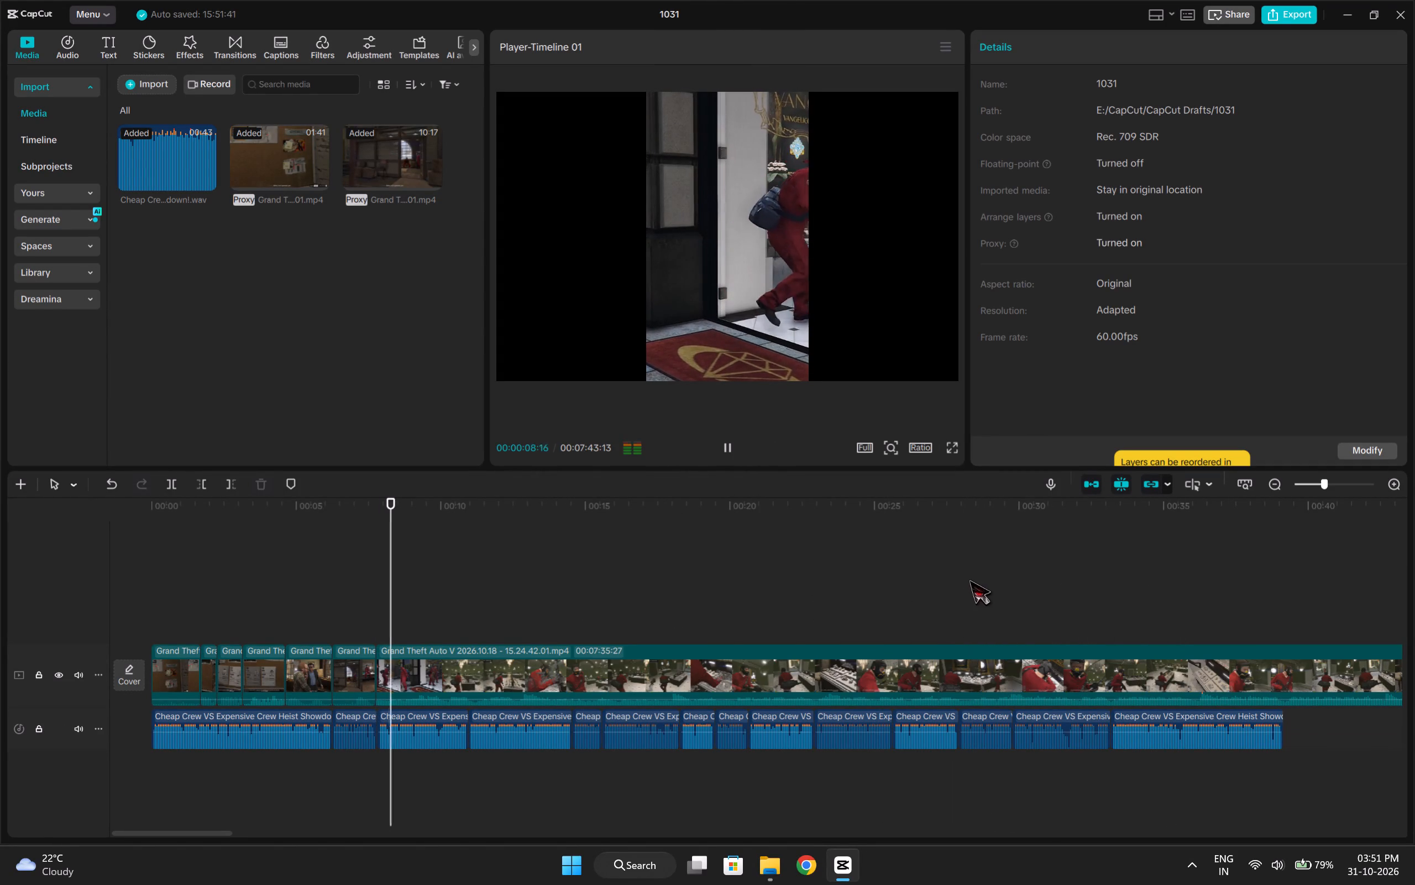
{"action": "key", "text": "space"}
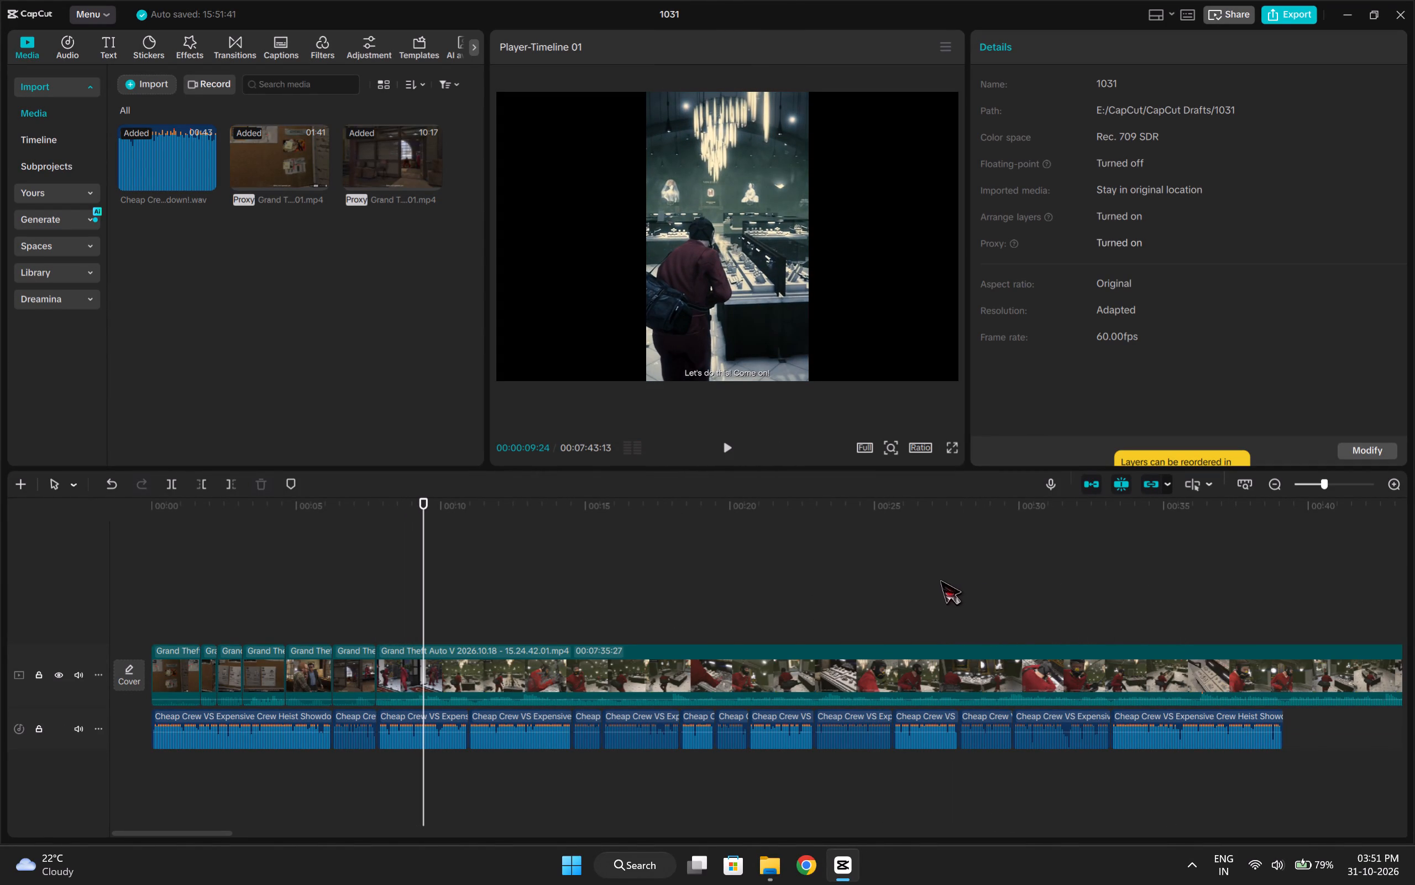
{"action": "left_click", "coordinate": [279, 617]}
{"action": "key", "text": "space"}
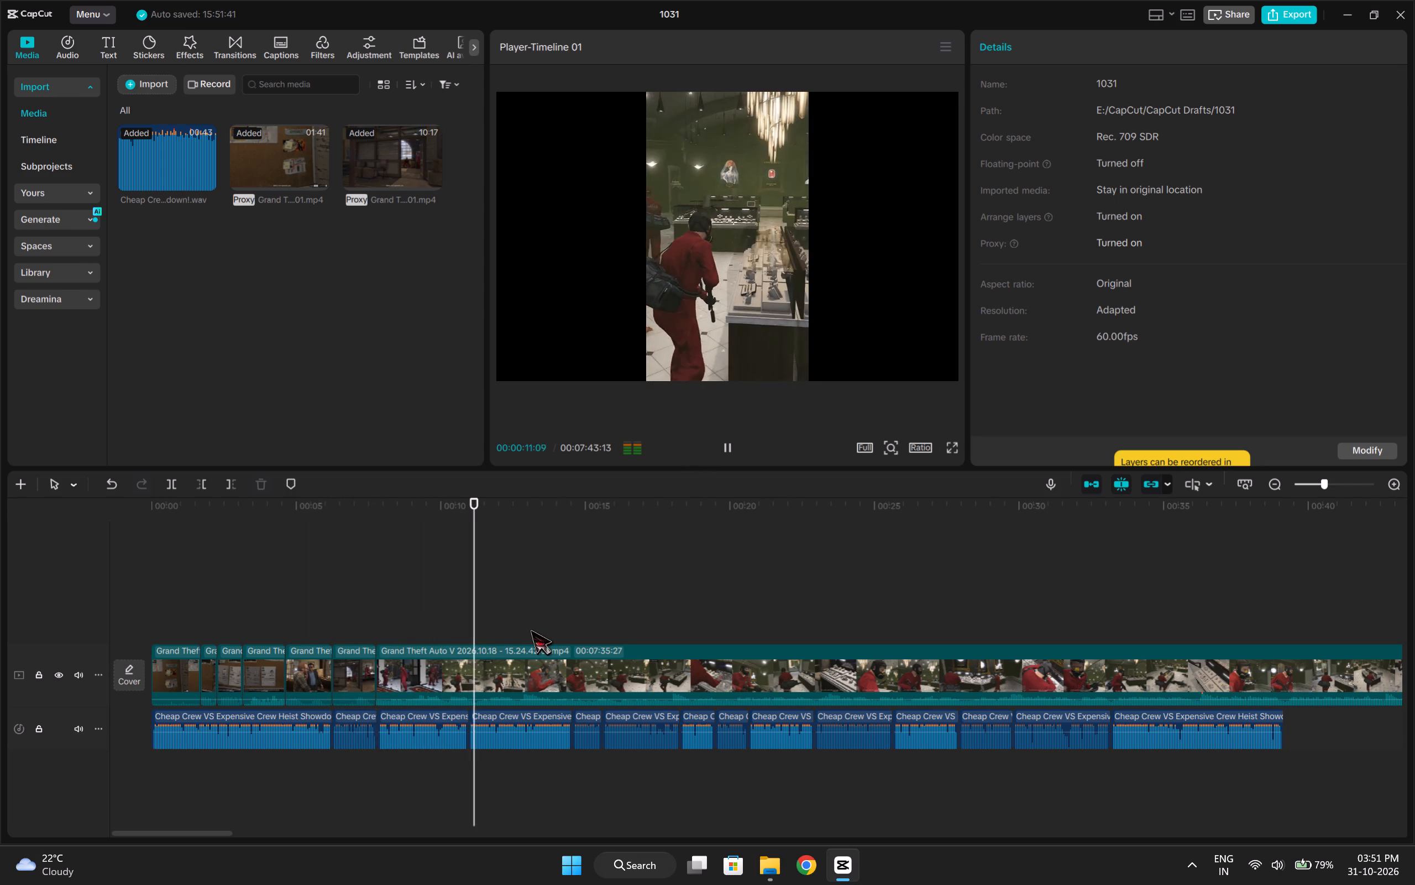
{"action": "left_click", "coordinate": [592, 621]}
{"action": "left_click_drag", "start_coordinate": [592, 621], "coordinate": [1276, 642]}
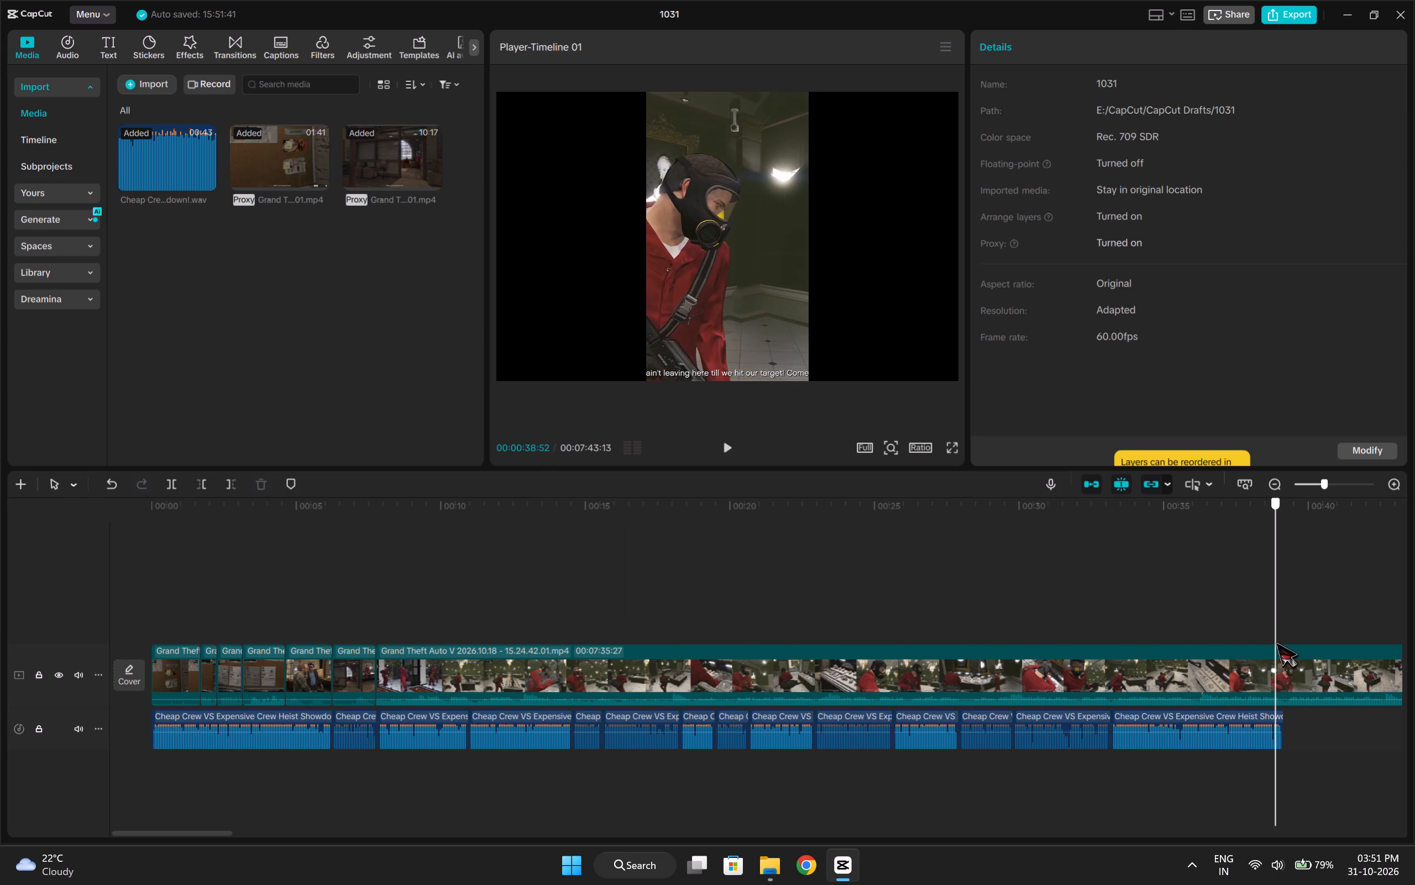
{"action": "left_click_drag", "start_coordinate": [1276, 642], "coordinate": [1150, 656]}
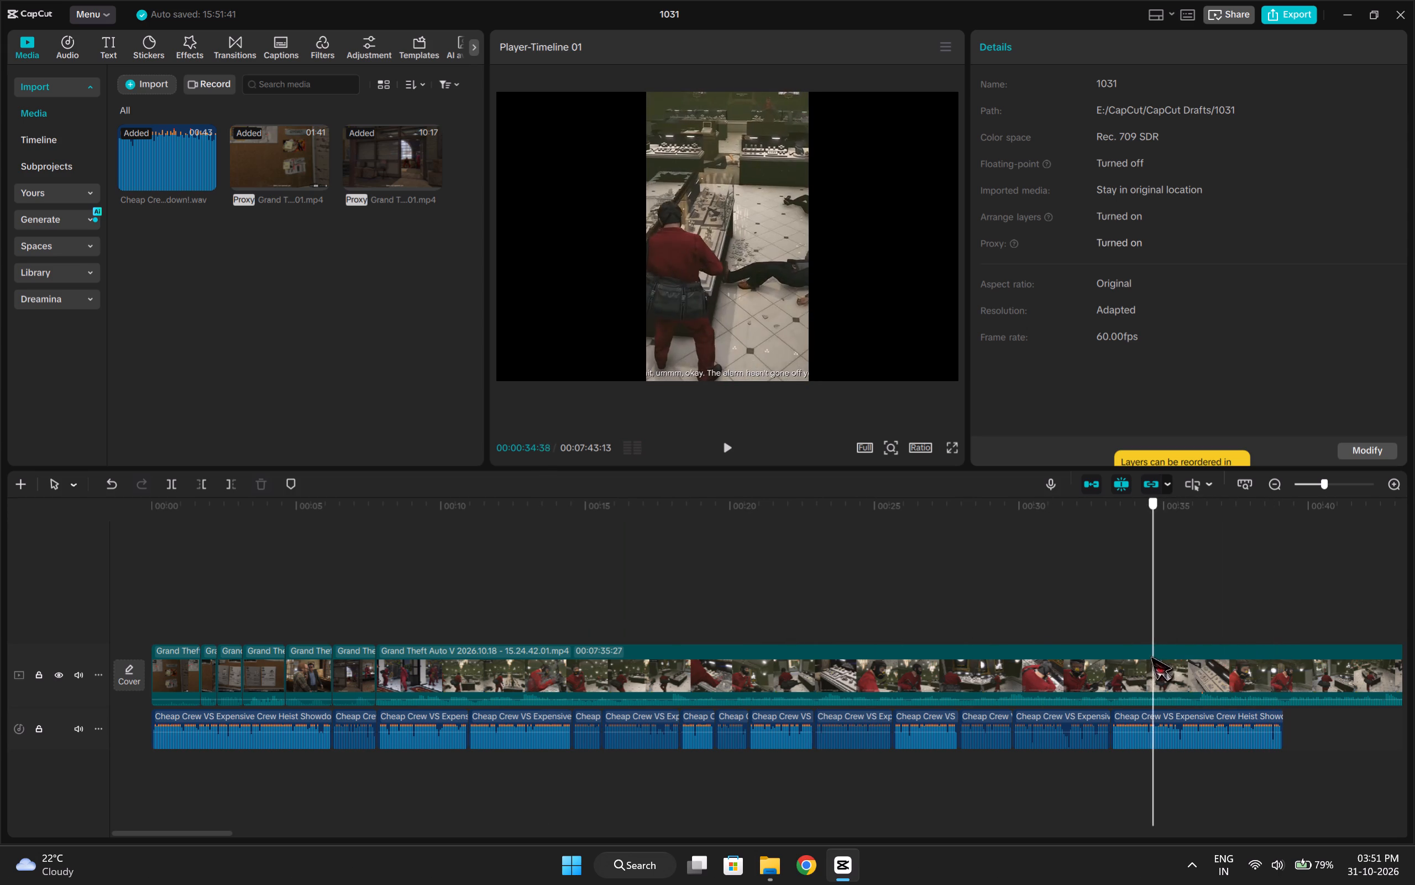
{"action": "left_click_drag", "start_coordinate": [1150, 656], "coordinate": [1144, 659]}
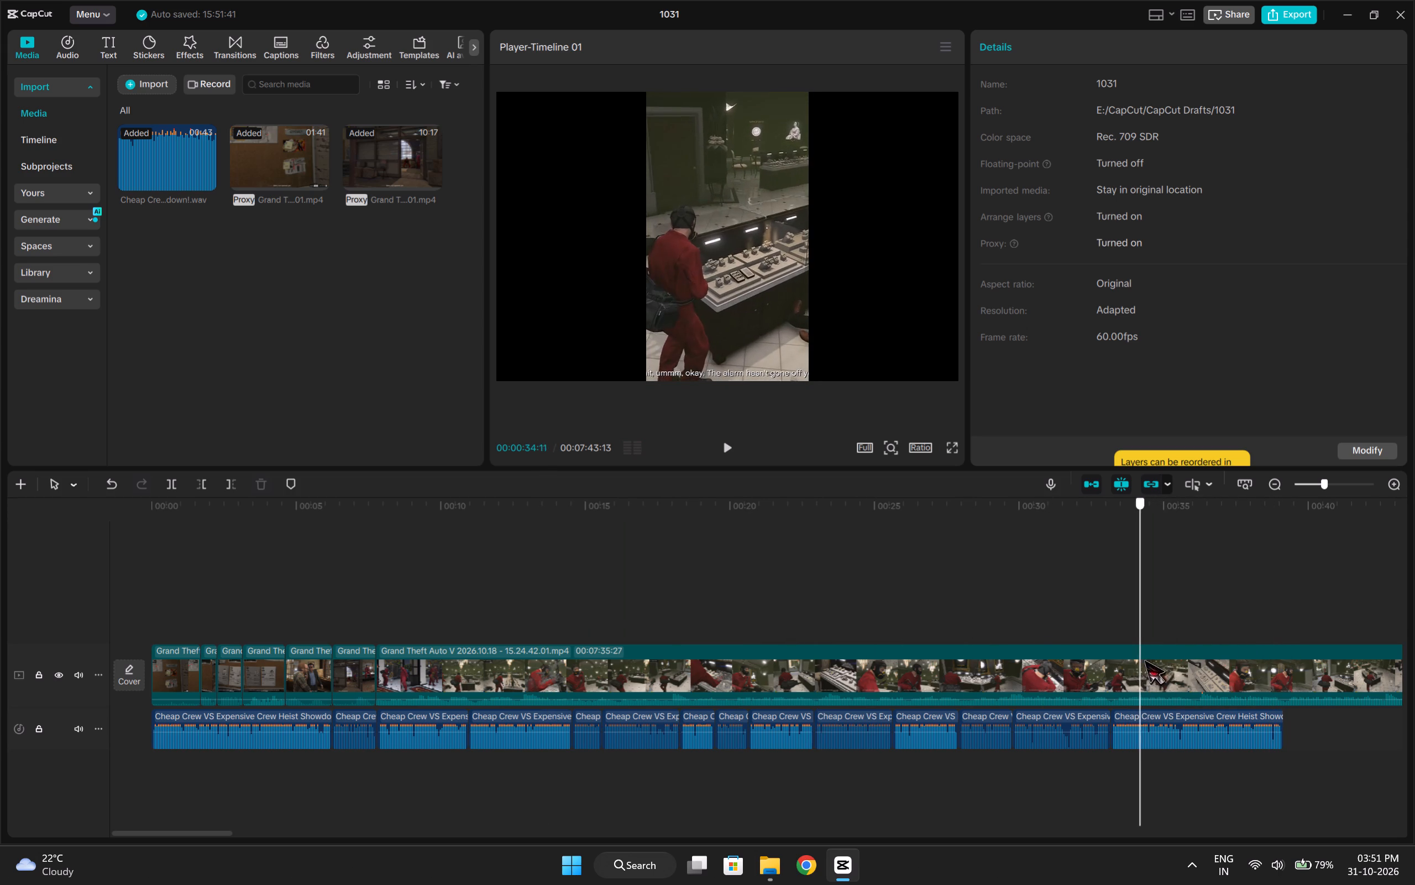
{"action": "left_click_drag", "start_coordinate": [1144, 659], "coordinate": [1110, 673]}
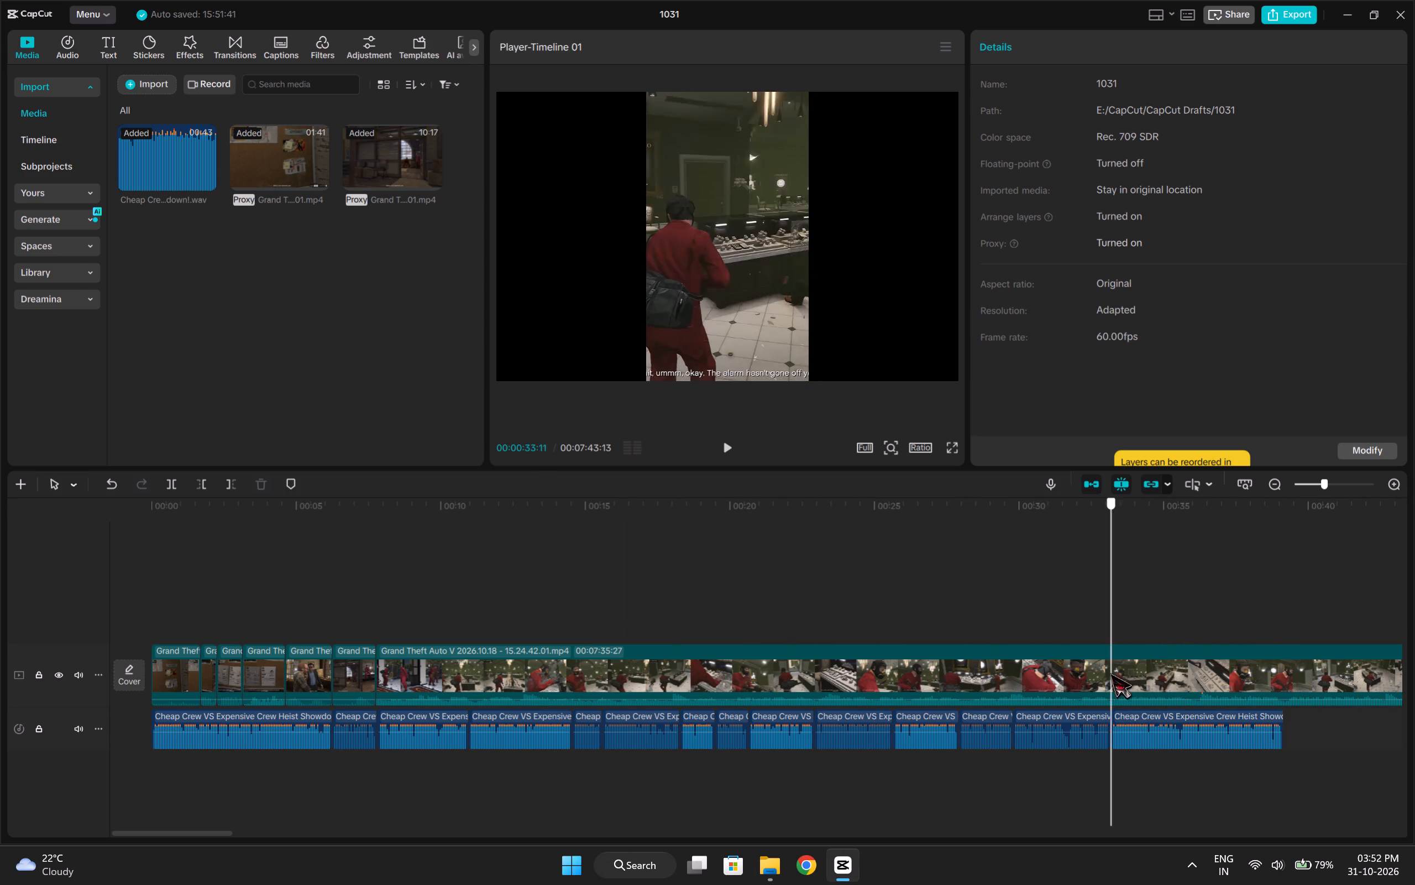
{"action": "left_click_drag", "start_coordinate": [1110, 673], "coordinate": [1044, 680]}
{"action": "key", "text": "q"}
Replay and scrub the last piece, extending its start back about 4.2 seconds to restore the display-case shot.
{"action": "key", "text": "space"}
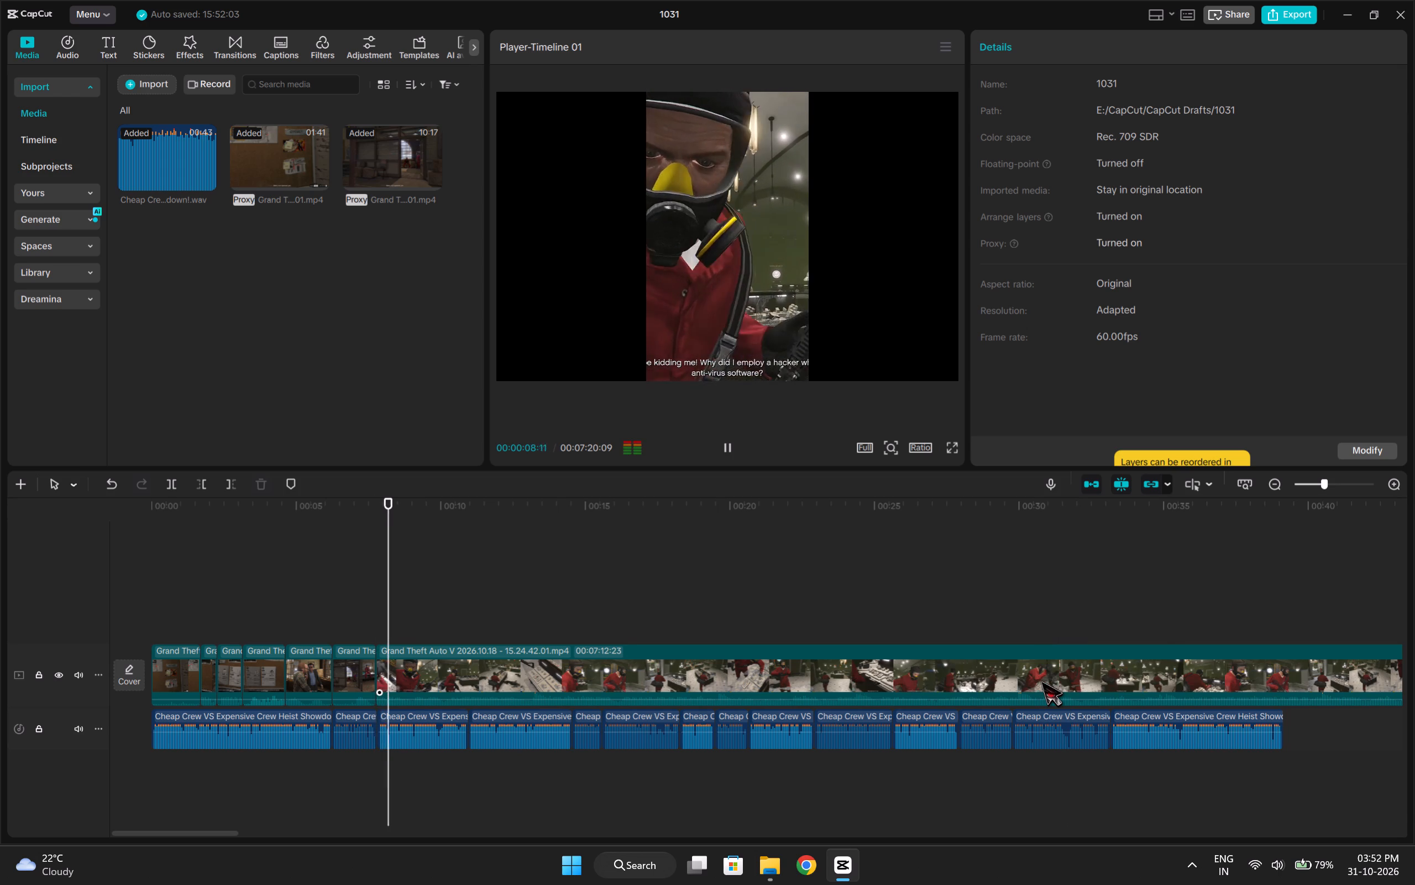
{"action": "key", "text": "space"}
{"action": "double_click", "coordinate": [384, 612]}
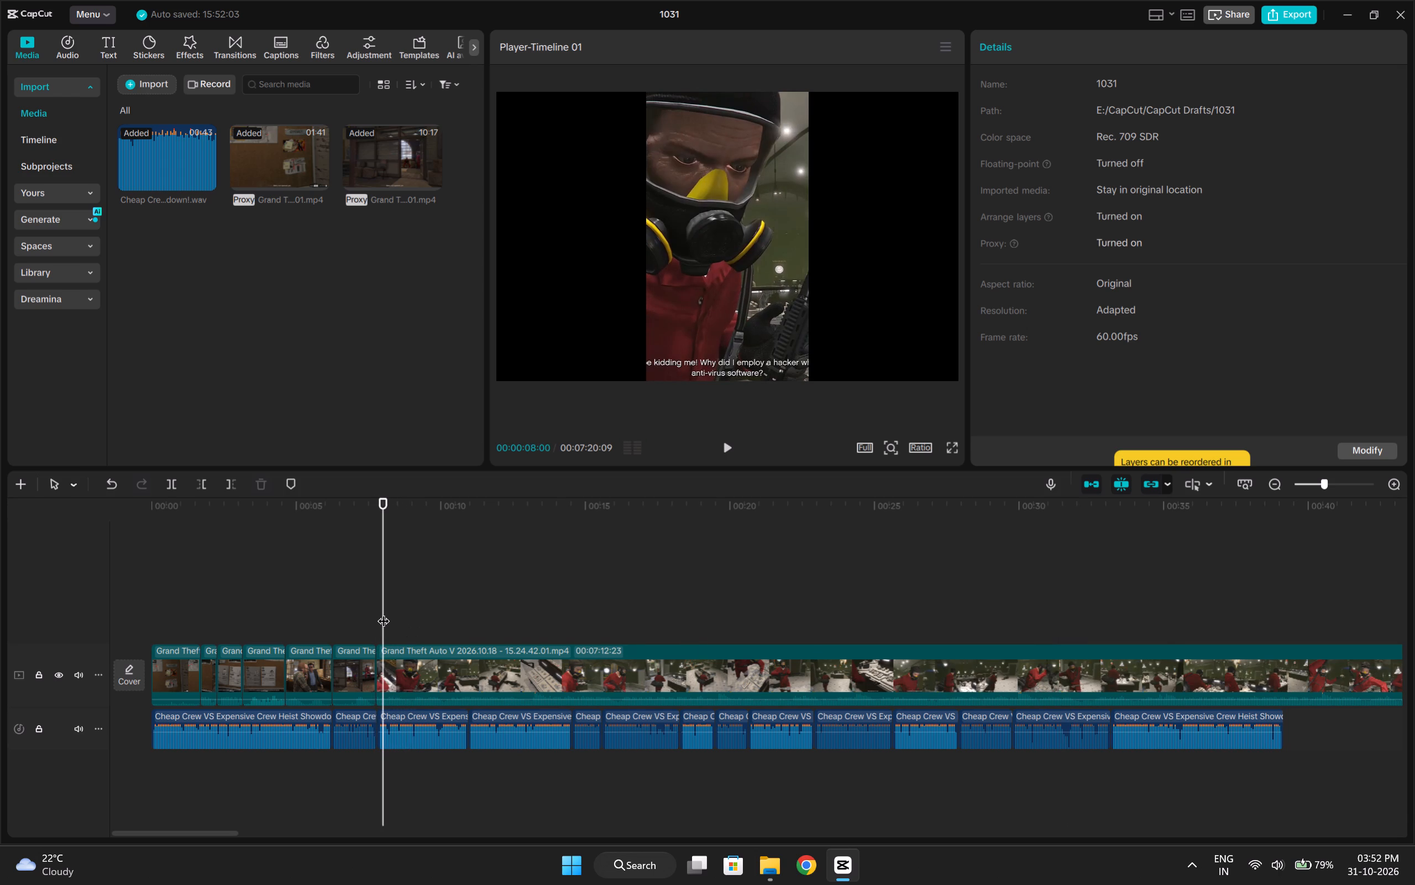
{"action": "left_click_drag", "start_coordinate": [383, 612], "coordinate": [874, 640]}
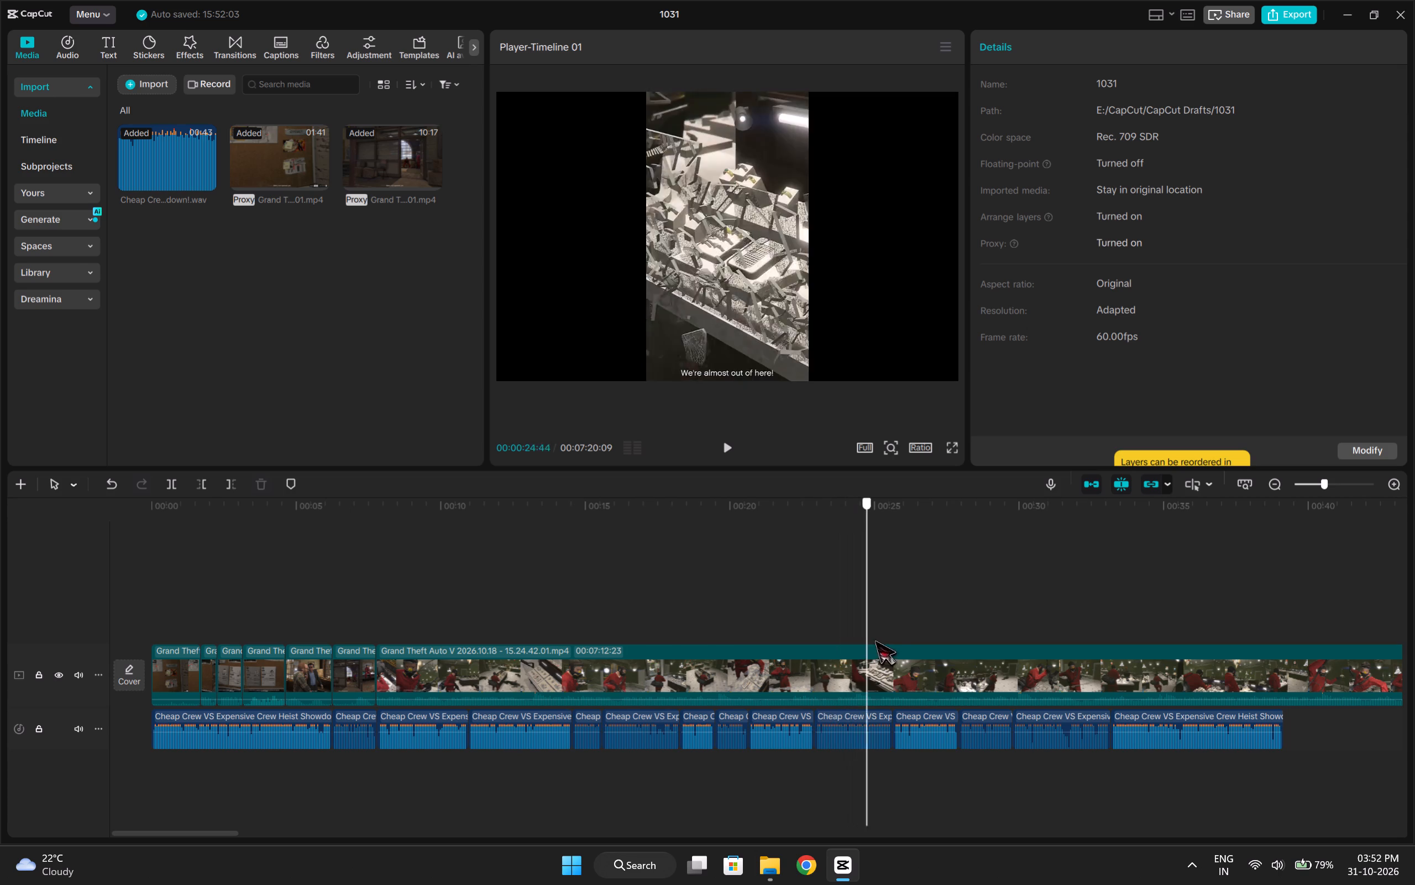
{"action": "left_click_drag", "start_coordinate": [874, 640], "coordinate": [1186, 633]}
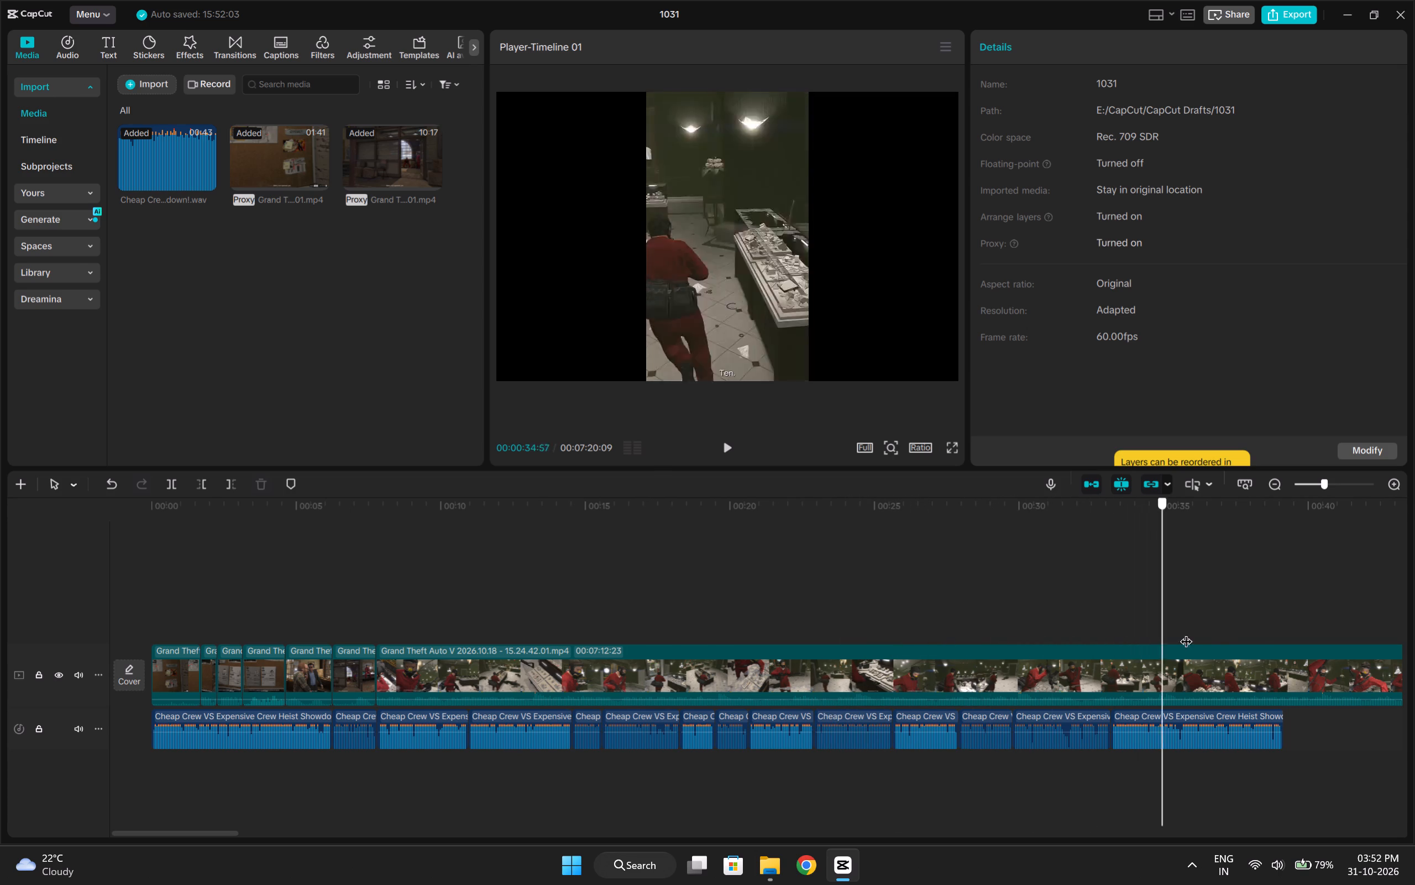
{"action": "left_click_drag", "start_coordinate": [1186, 633], "coordinate": [899, 647]}
{"action": "left_click", "coordinate": [355, 662]}
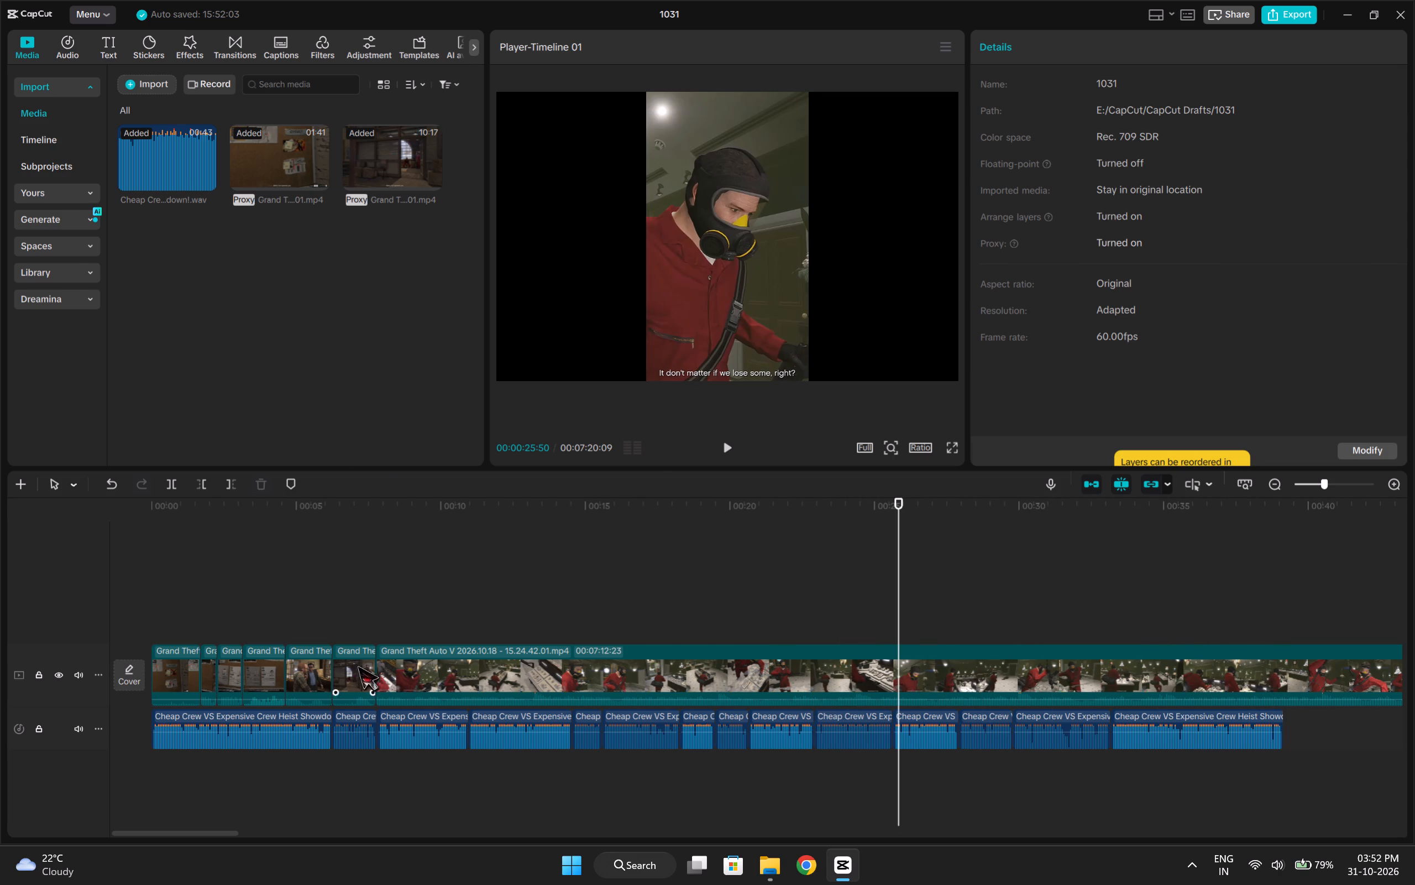
{"action": "left_click", "coordinate": [380, 673]}
{"action": "left_click", "coordinate": [419, 674]}
{"action": "left_click_drag", "start_coordinate": [377, 670], "coordinate": [370, 670]}
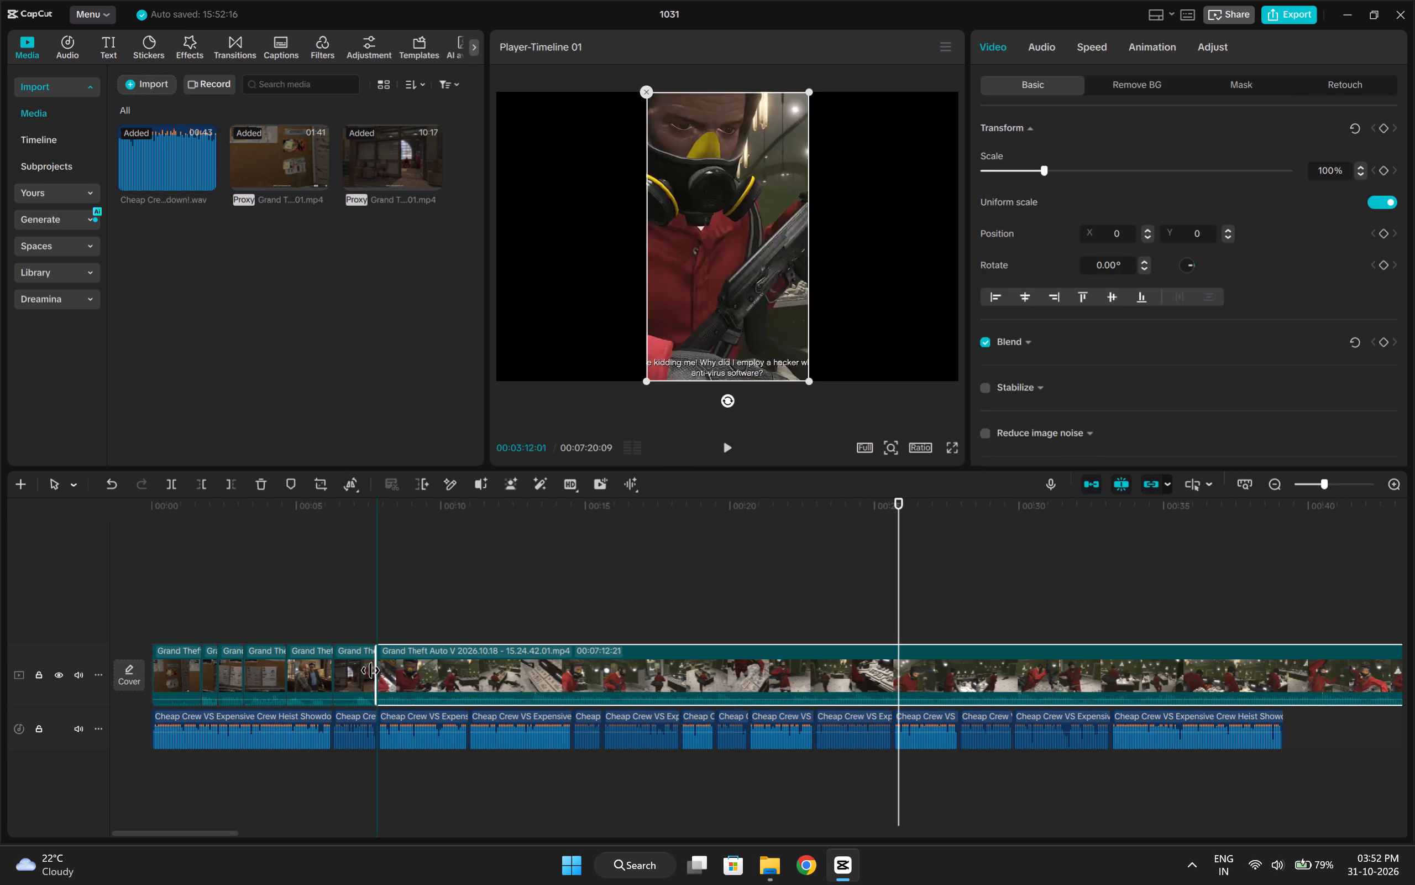
{"action": "left_click_drag", "start_coordinate": [370, 670], "coordinate": [251, 700]}
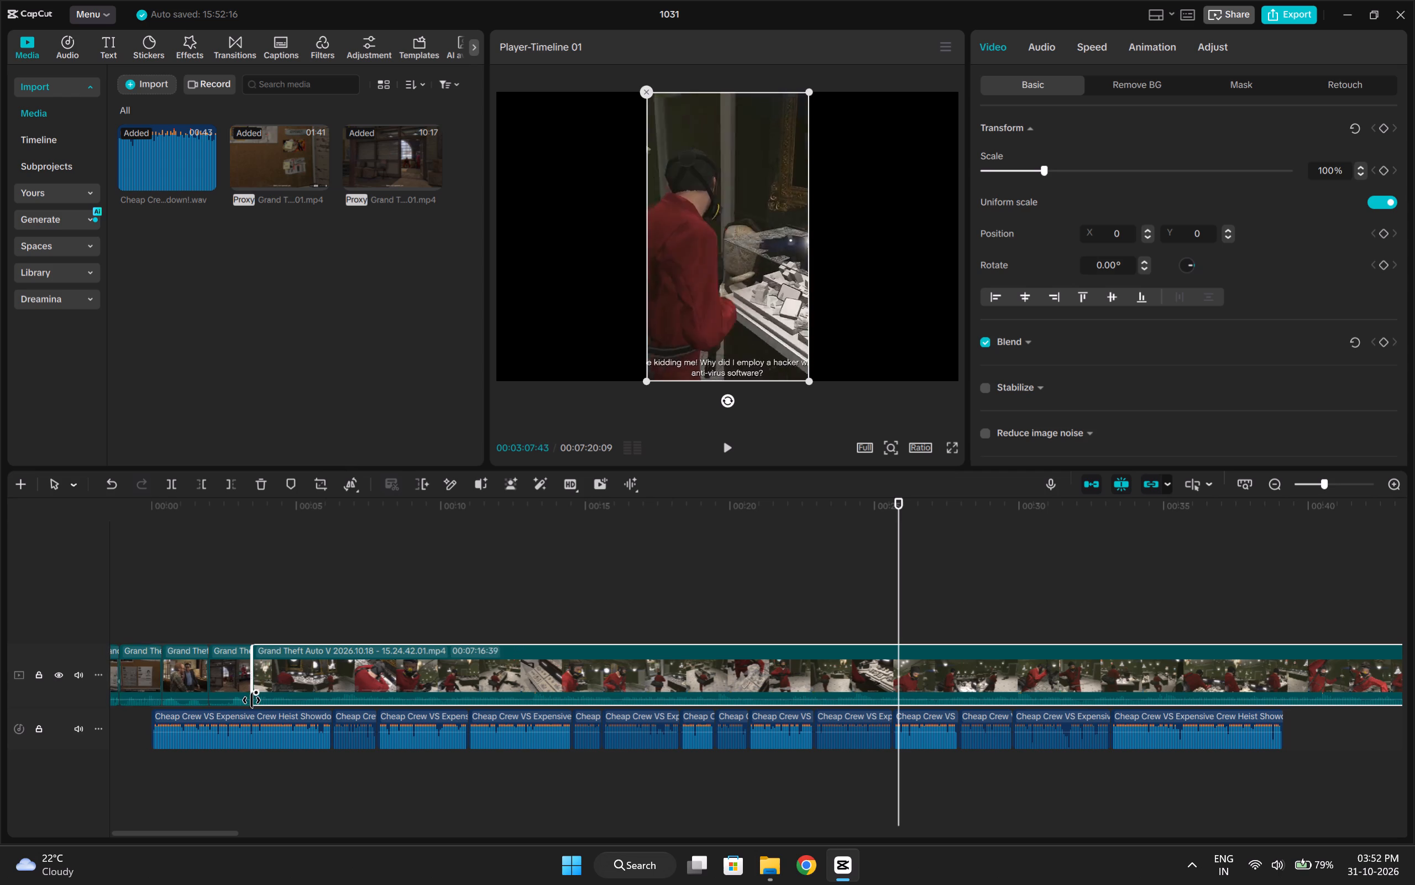
{"action": "left_click_drag", "start_coordinate": [251, 700], "coordinate": [256, 705]}
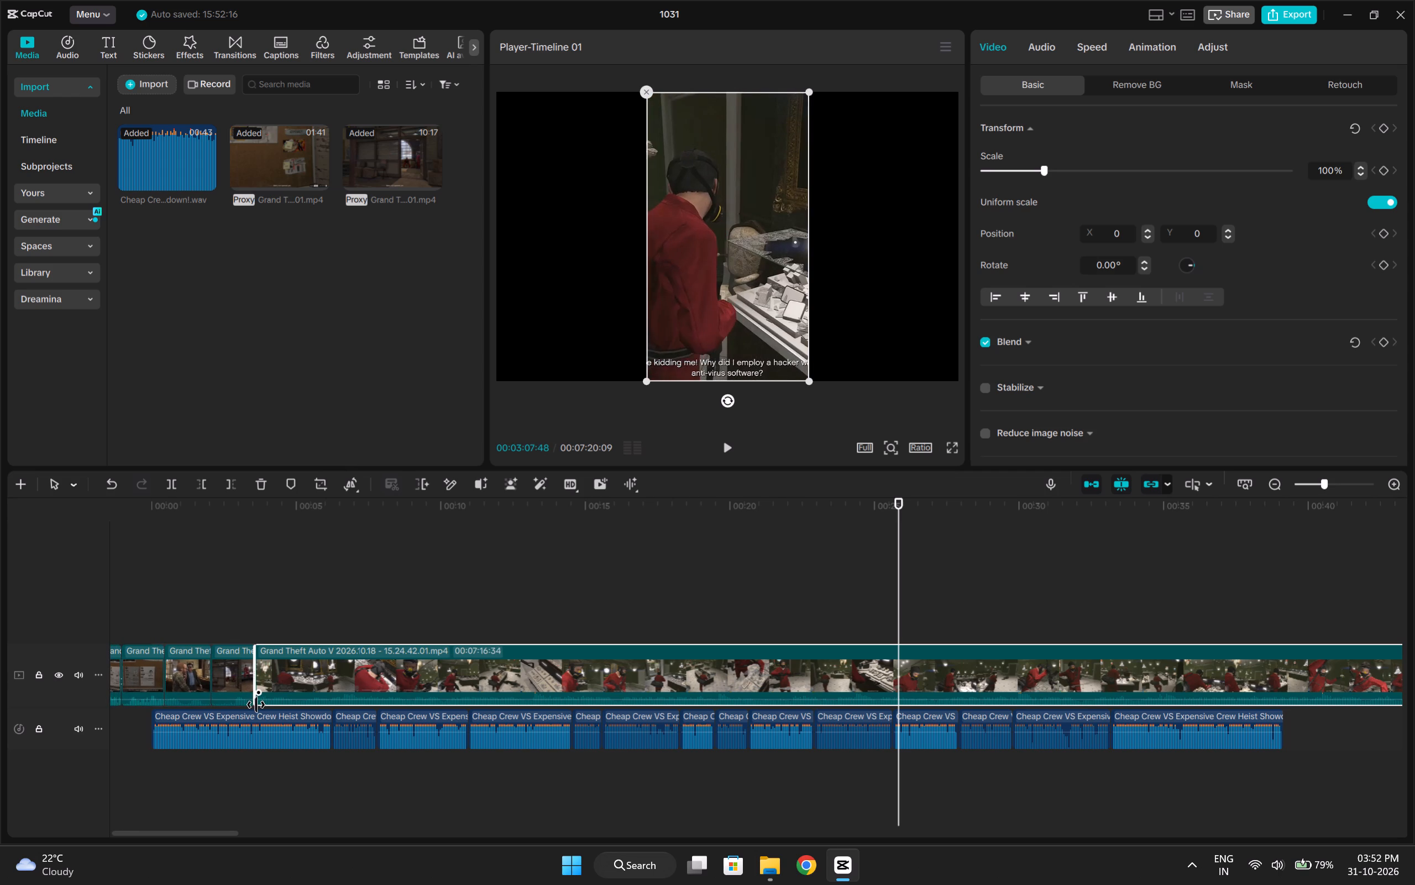
{"action": "left_click_drag", "start_coordinate": [256, 705], "coordinate": [256, 705]}
Play the restored display-case shot and split the footage at 00:00:10:59, where the next voiceover piece starts.
{"action": "left_click", "coordinate": [349, 612]}
{"action": "key", "text": "space"}
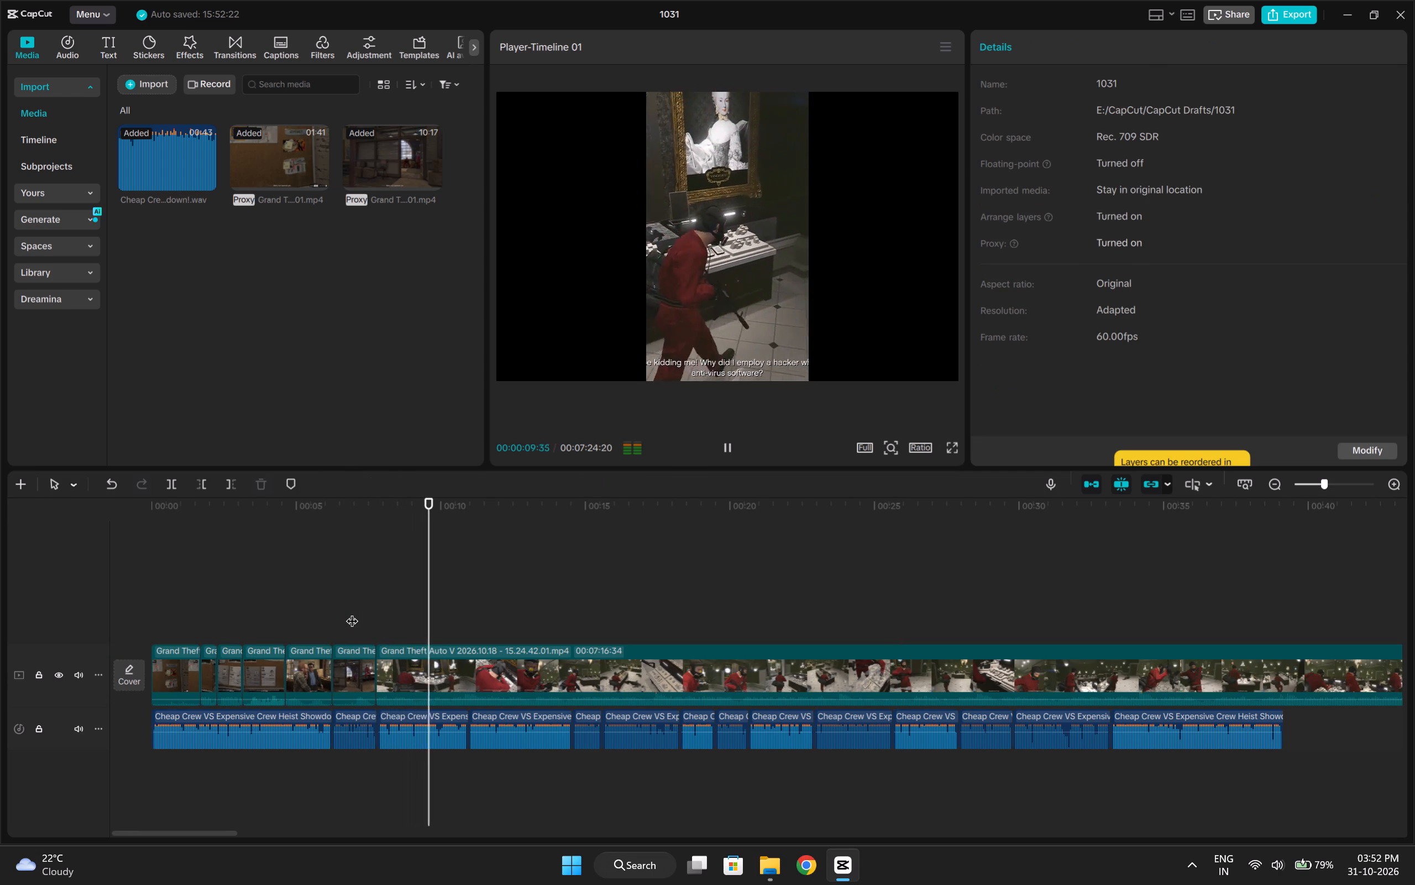
{"action": "key", "text": "space"}
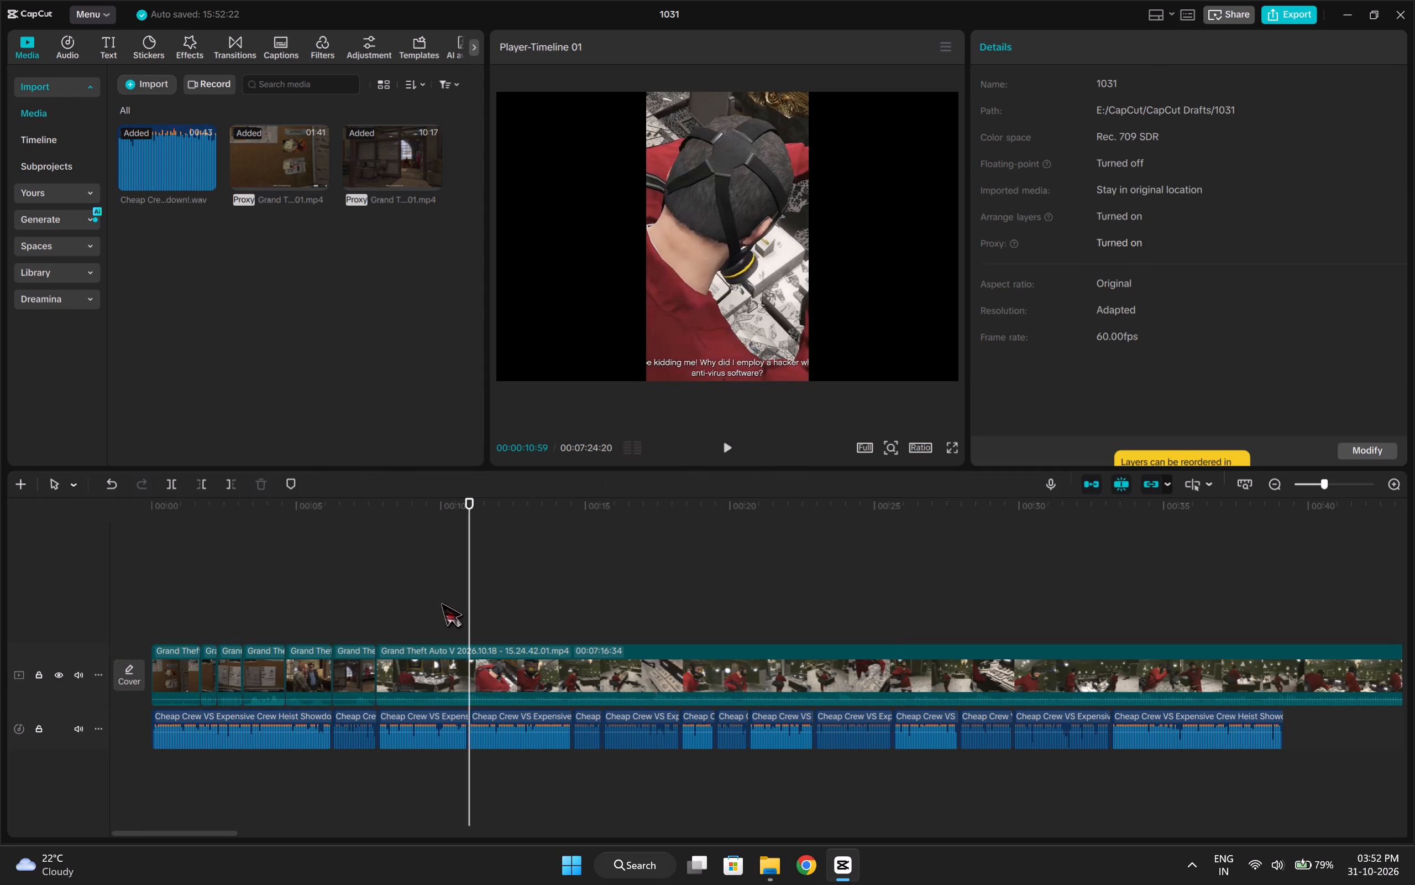
{"action": "key", "text": "ctrl+b"}
Trim about 27.4 seconds off the last piece's start, reaching the jewelry store countdown shot.
{"action": "key", "text": "space"}
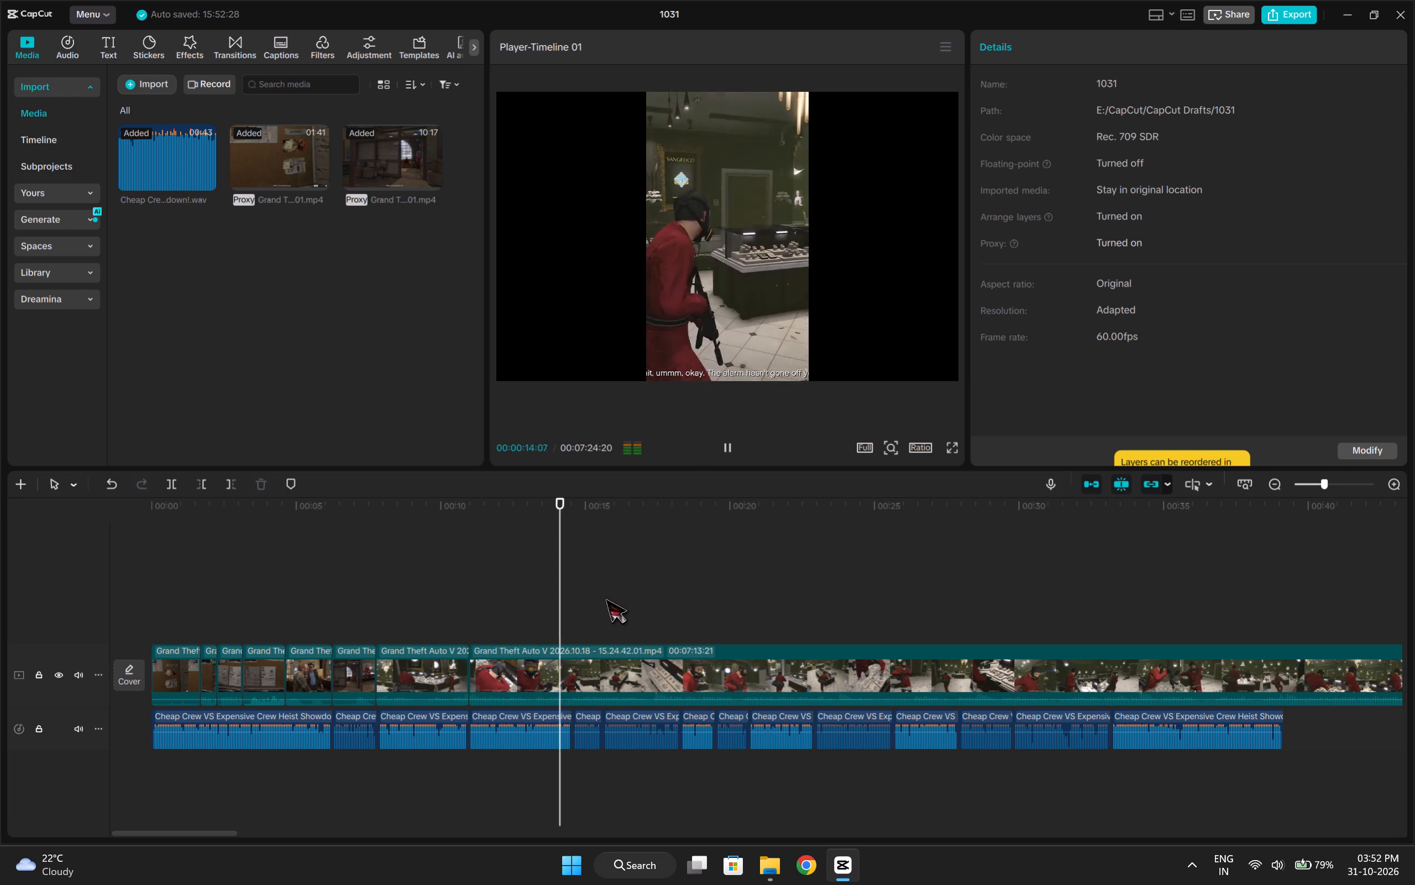
{"action": "left_click", "coordinate": [787, 599]}
{"action": "left_click_drag", "start_coordinate": [787, 599], "coordinate": [1259, 575]}
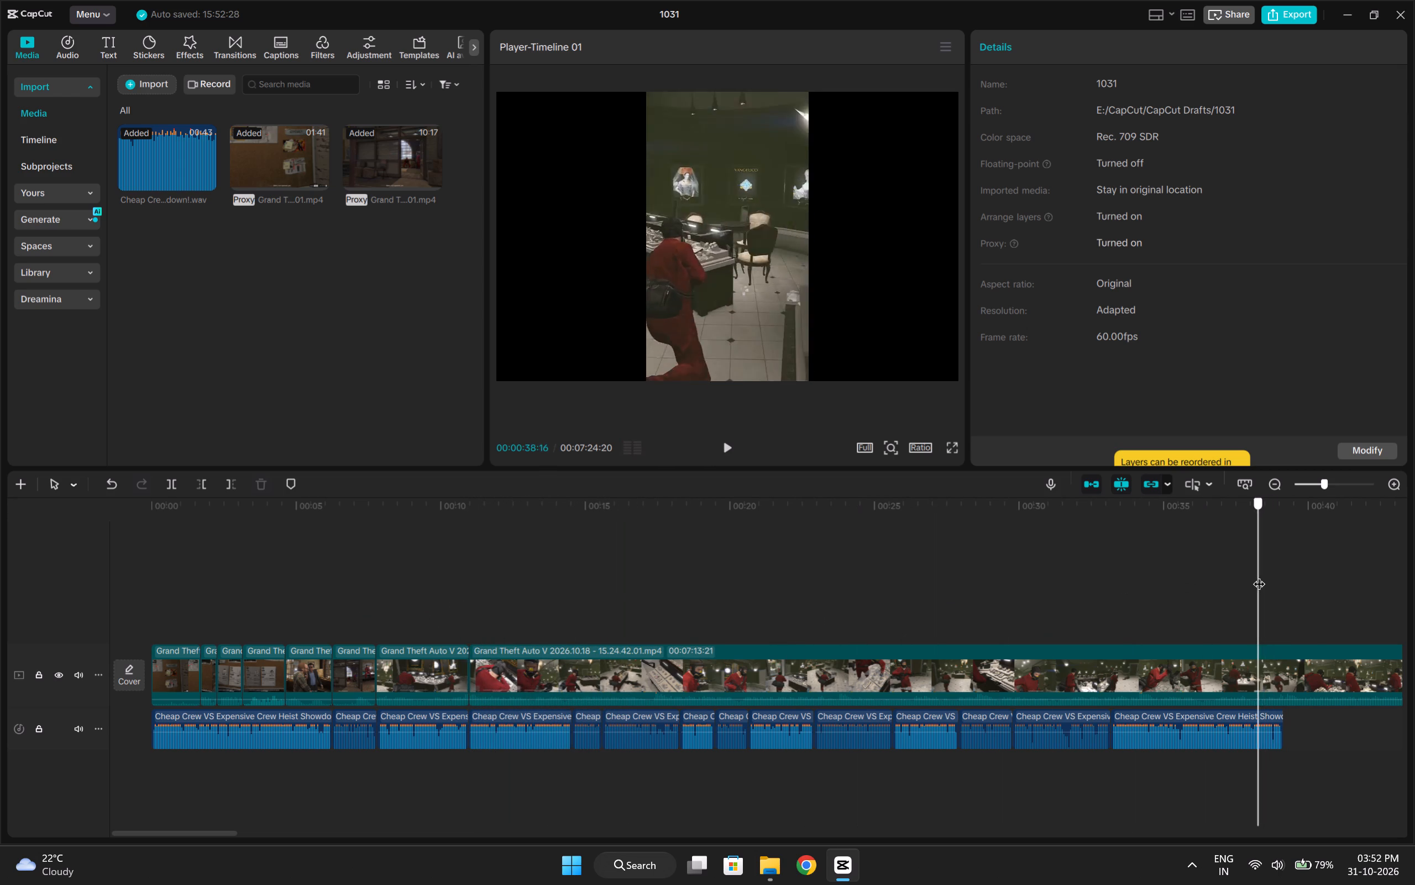
{"action": "left_click_drag", "start_coordinate": [1259, 575], "coordinate": [1255, 577]}
{"action": "left_click_drag", "start_coordinate": [1255, 577], "coordinate": [1261, 576]}
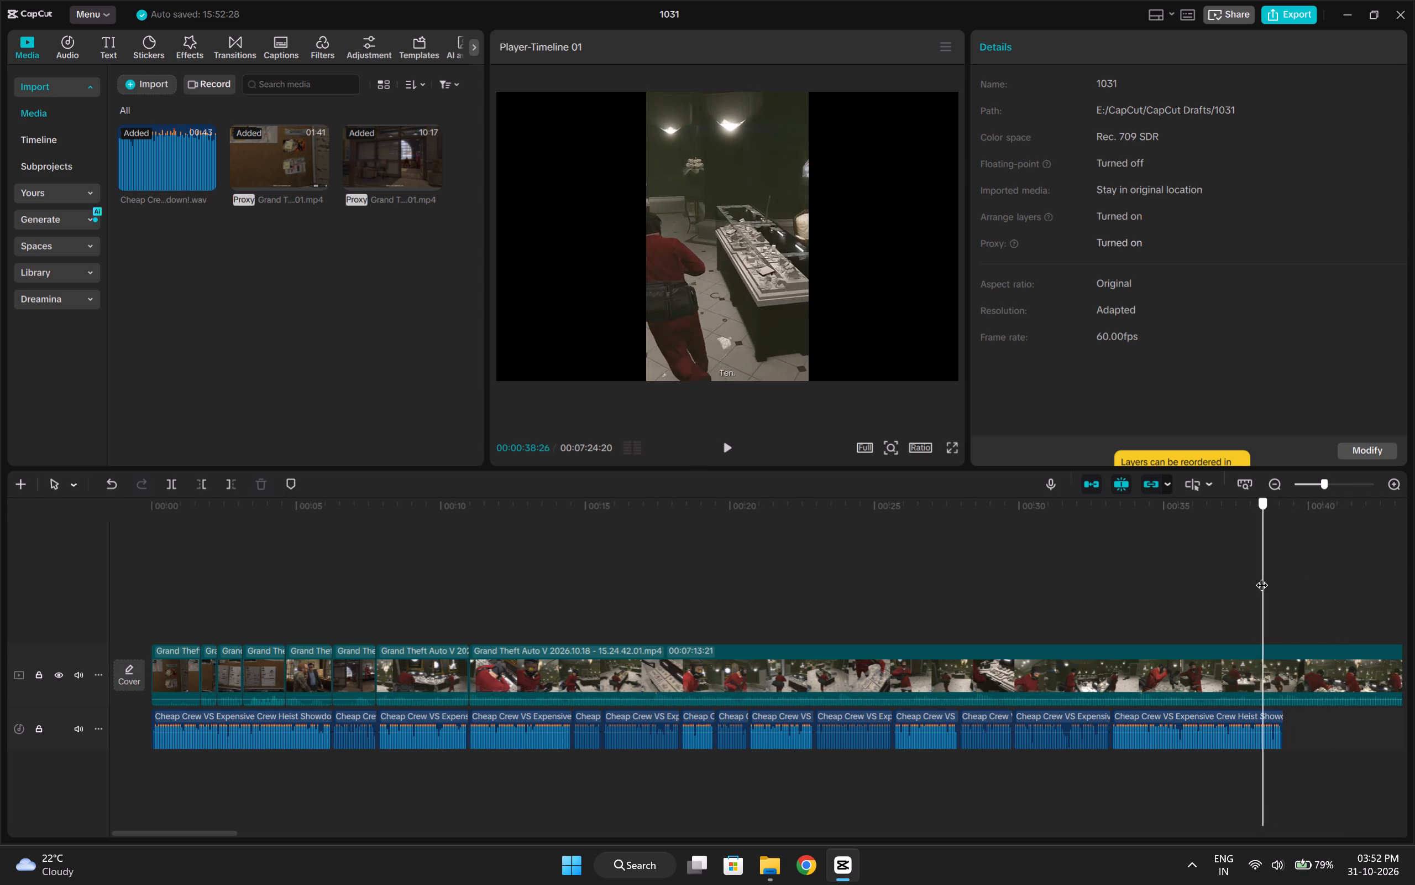
{"action": "left_click_drag", "start_coordinate": [1261, 576], "coordinate": [1261, 577]}
{"action": "type", "text": "q"}
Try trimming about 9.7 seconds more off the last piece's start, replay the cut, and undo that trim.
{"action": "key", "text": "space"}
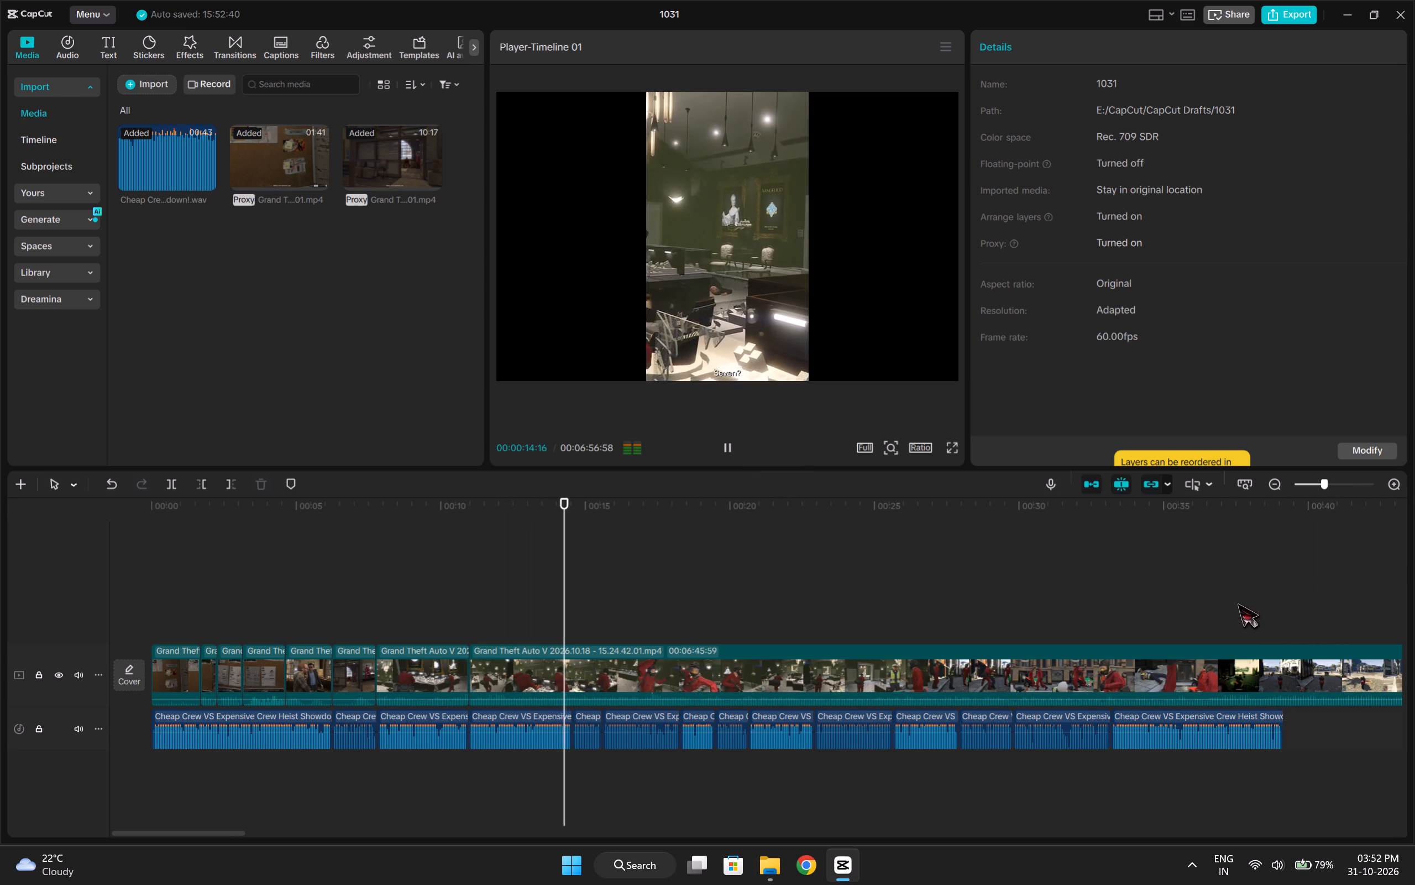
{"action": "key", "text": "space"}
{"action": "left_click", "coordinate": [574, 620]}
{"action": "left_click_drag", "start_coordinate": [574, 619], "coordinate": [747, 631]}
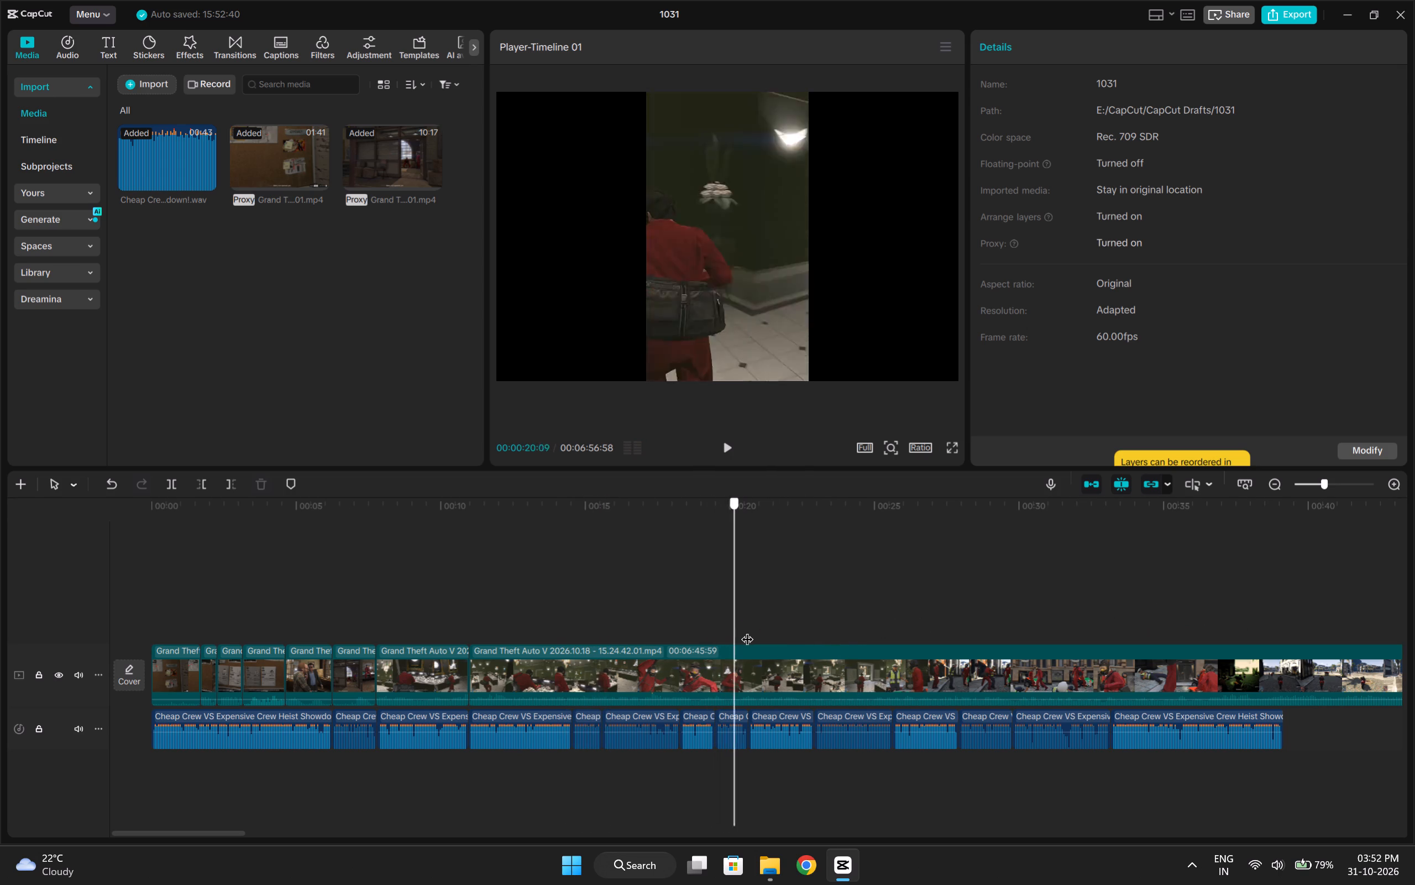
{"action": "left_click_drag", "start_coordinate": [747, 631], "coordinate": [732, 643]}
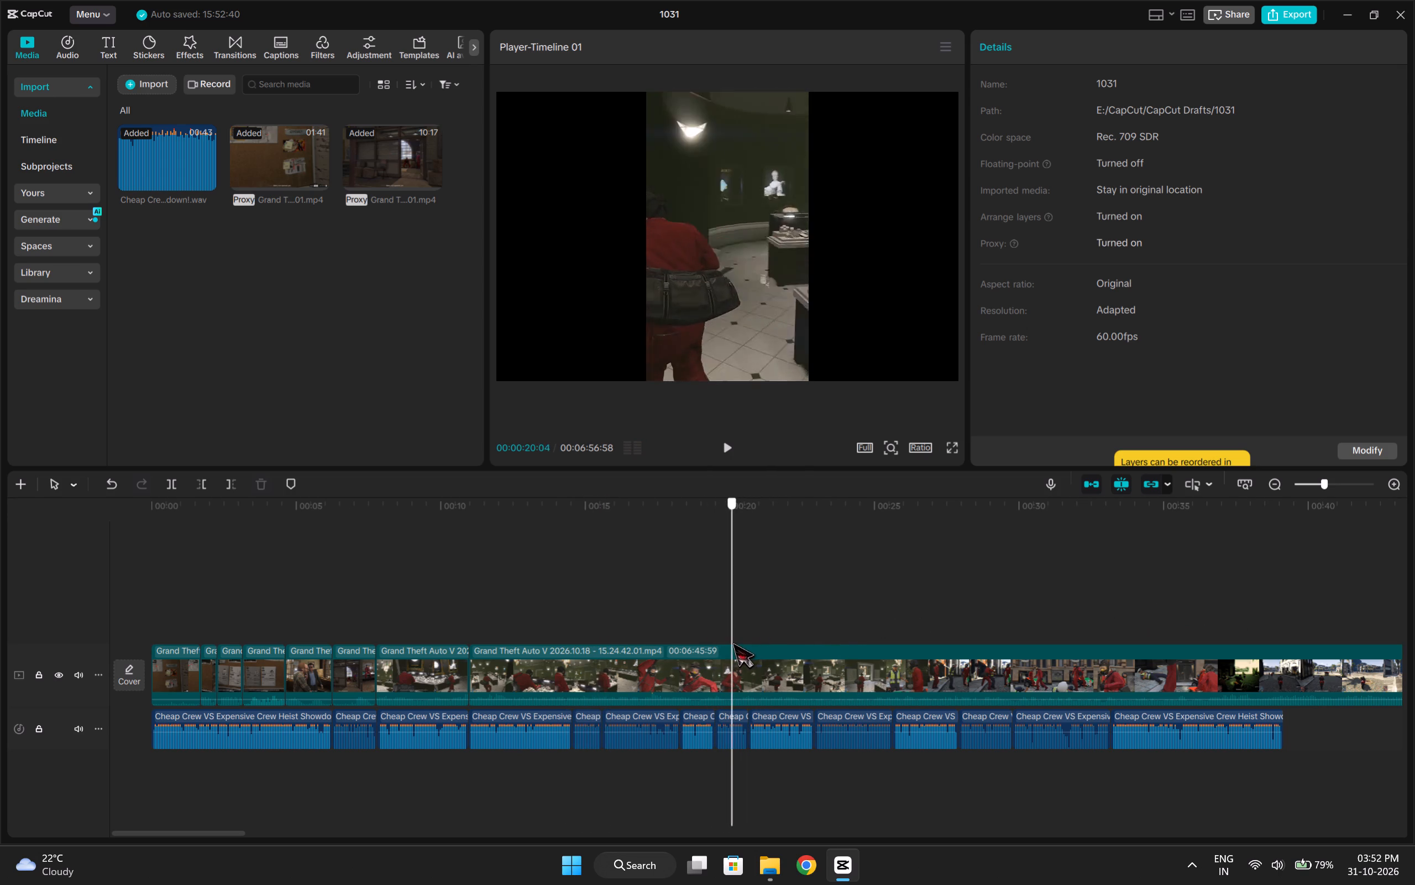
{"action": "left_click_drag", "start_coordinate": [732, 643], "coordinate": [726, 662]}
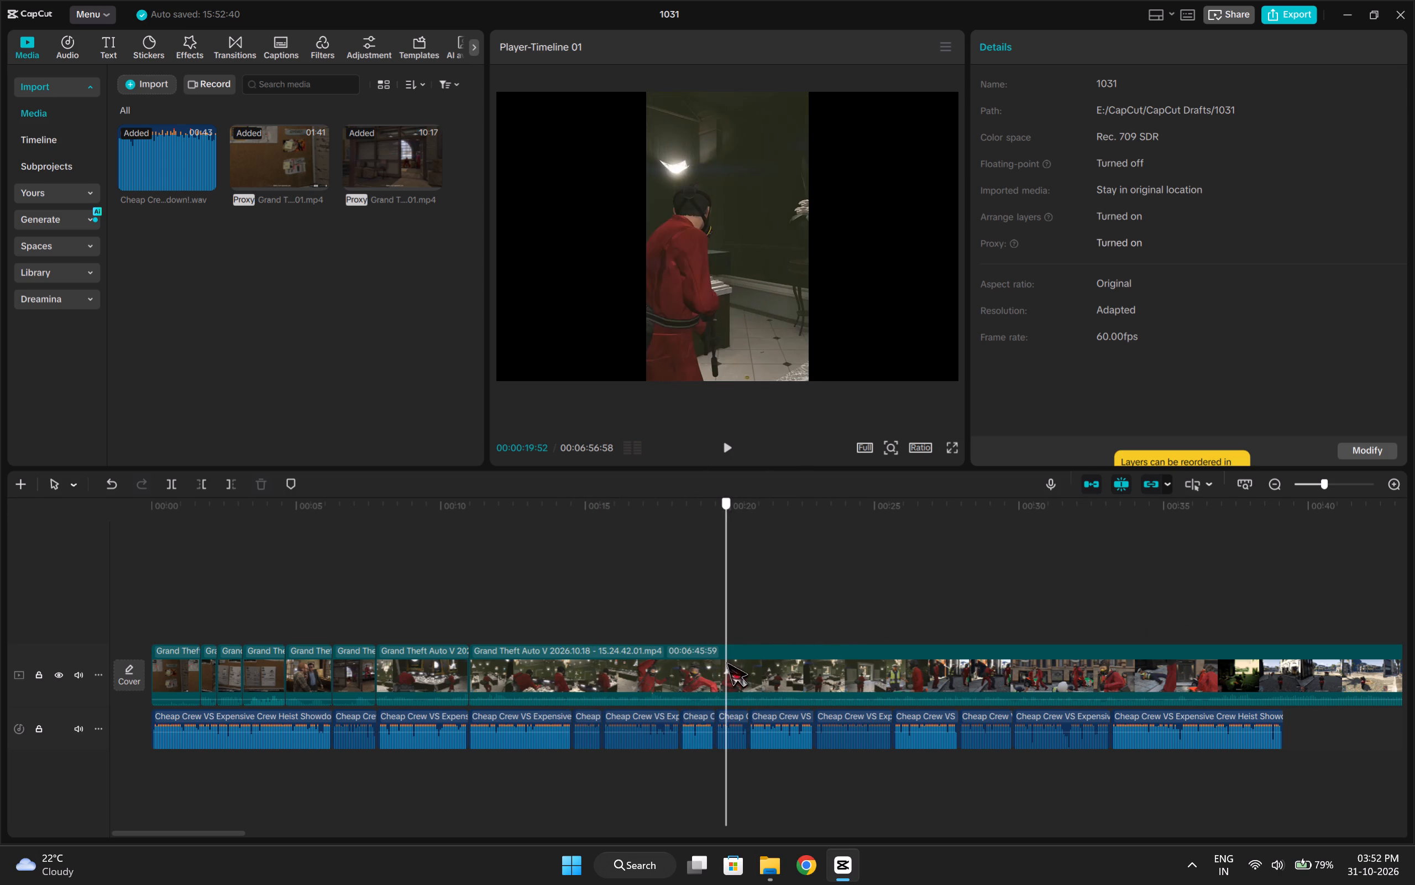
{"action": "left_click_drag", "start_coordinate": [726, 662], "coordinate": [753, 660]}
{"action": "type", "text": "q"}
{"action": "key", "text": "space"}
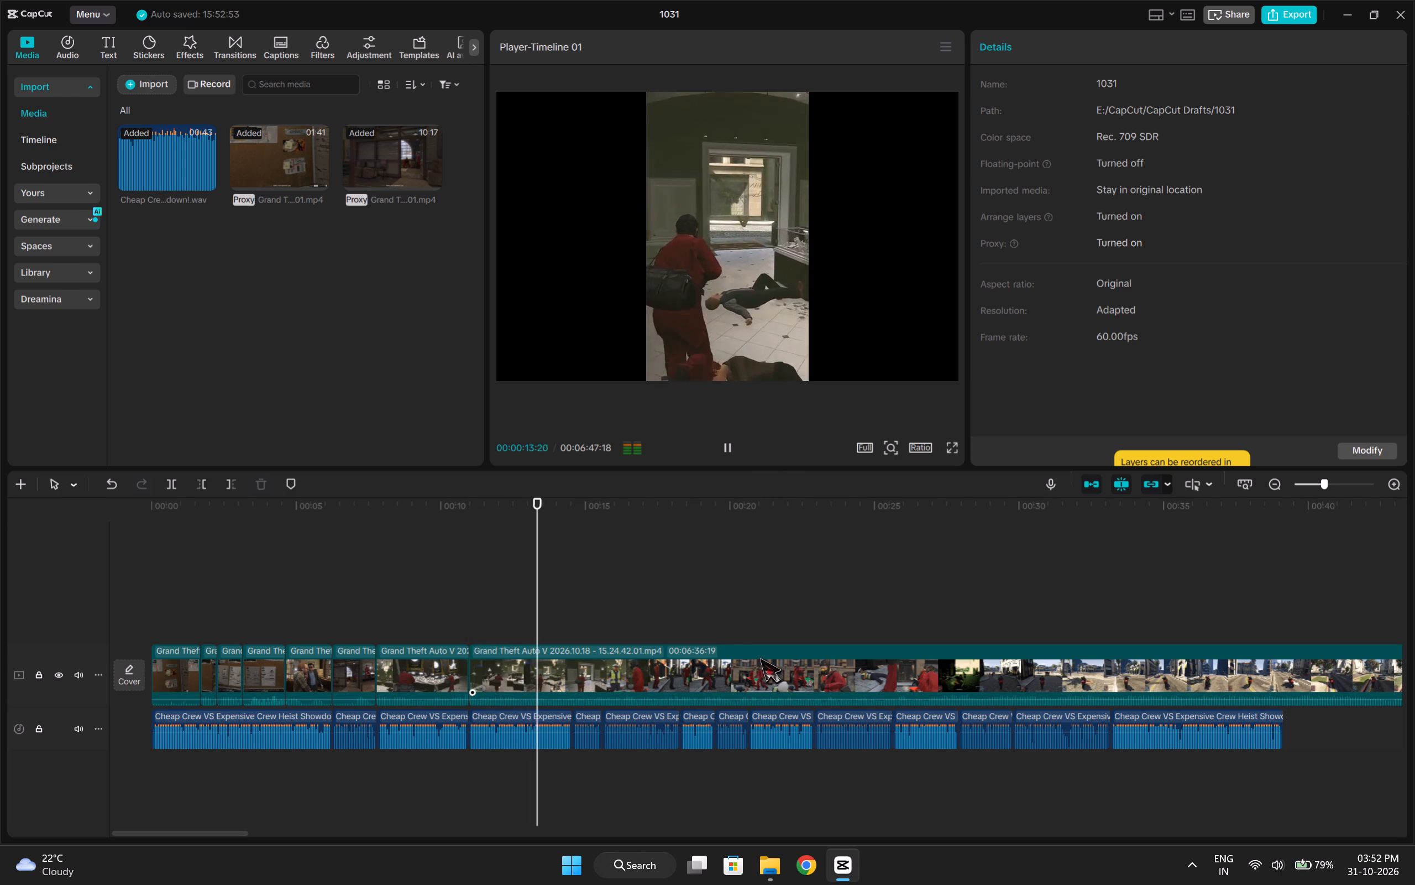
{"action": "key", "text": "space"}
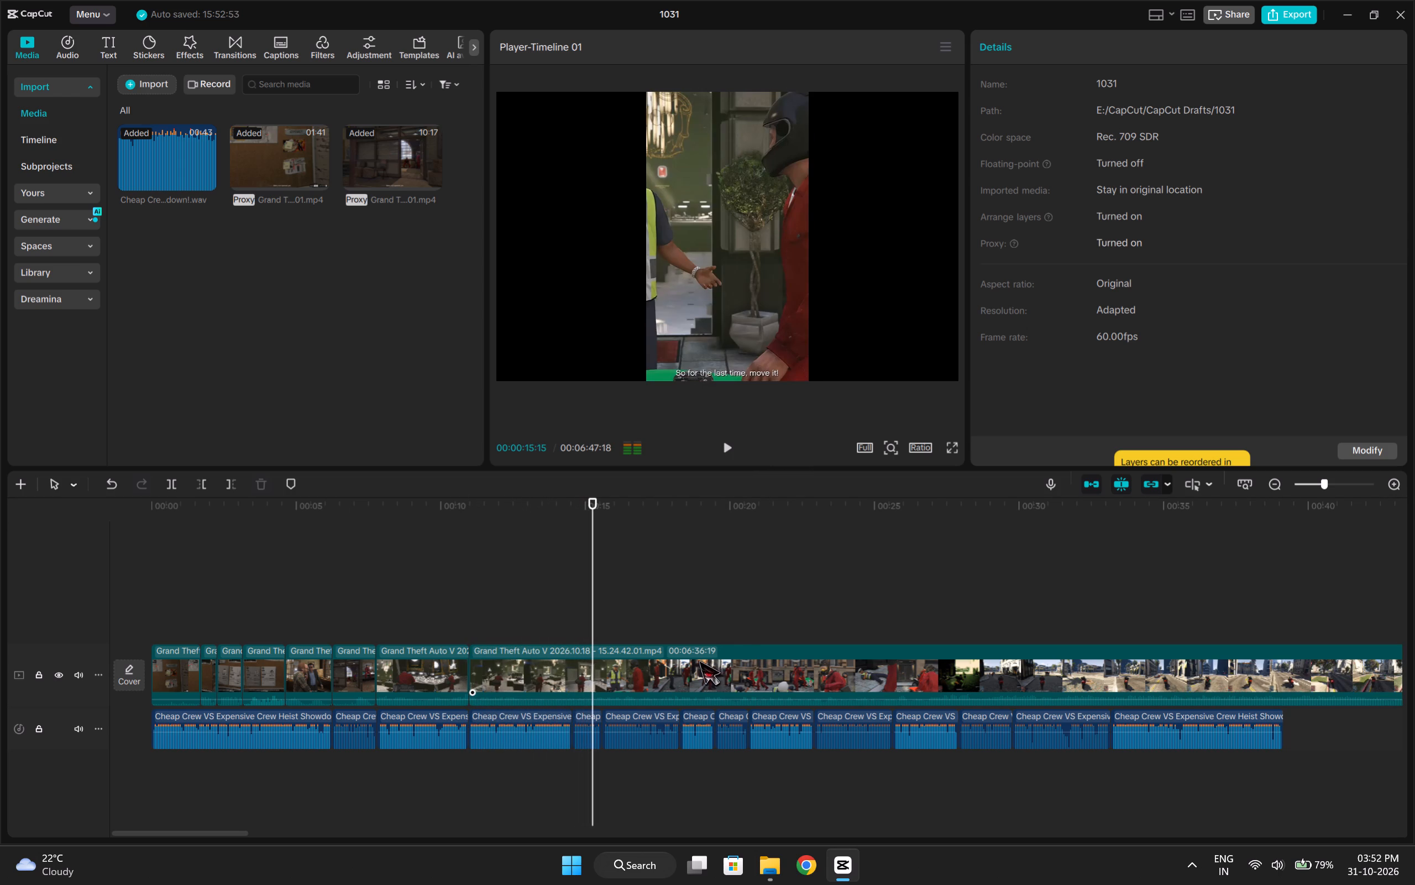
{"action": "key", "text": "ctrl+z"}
Trim about 4.6 seconds off the last piece's start, reaching a later moment of the store countdown.
{"action": "left_click", "coordinate": [556, 606]}
{"action": "left_click_drag", "start_coordinate": [556, 605], "coordinate": [520, 609]}
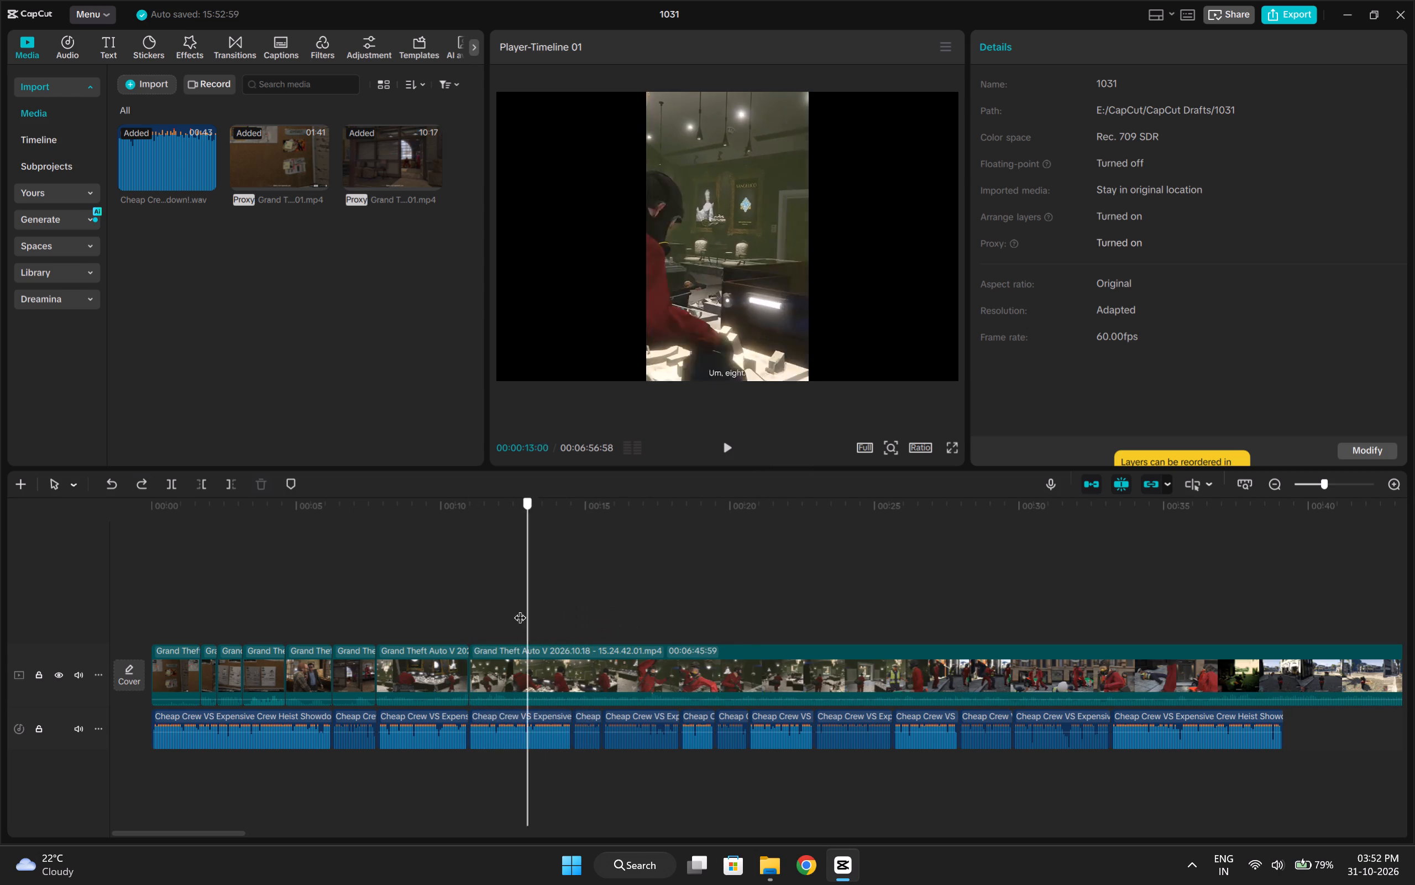
{"action": "left_click_drag", "start_coordinate": [520, 609], "coordinate": [580, 605]}
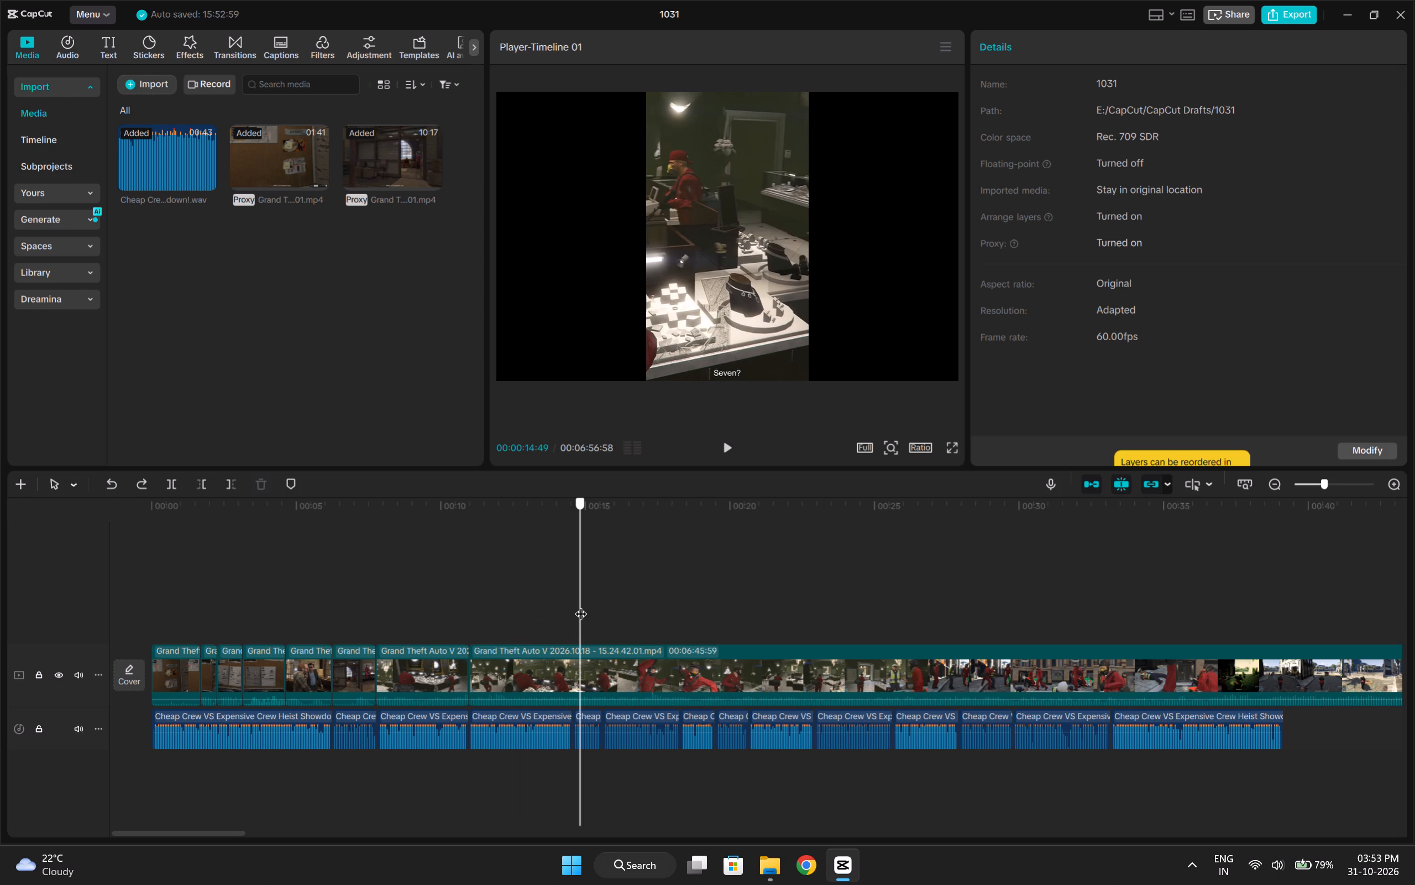
{"action": "left_click_drag", "start_coordinate": [580, 605], "coordinate": [605, 604]}
{"action": "type", "text": "q"}
Play the countdown shot and split the footage at 00:00:14:35, where its voiceover piece ends.
{"action": "key", "text": "space"}
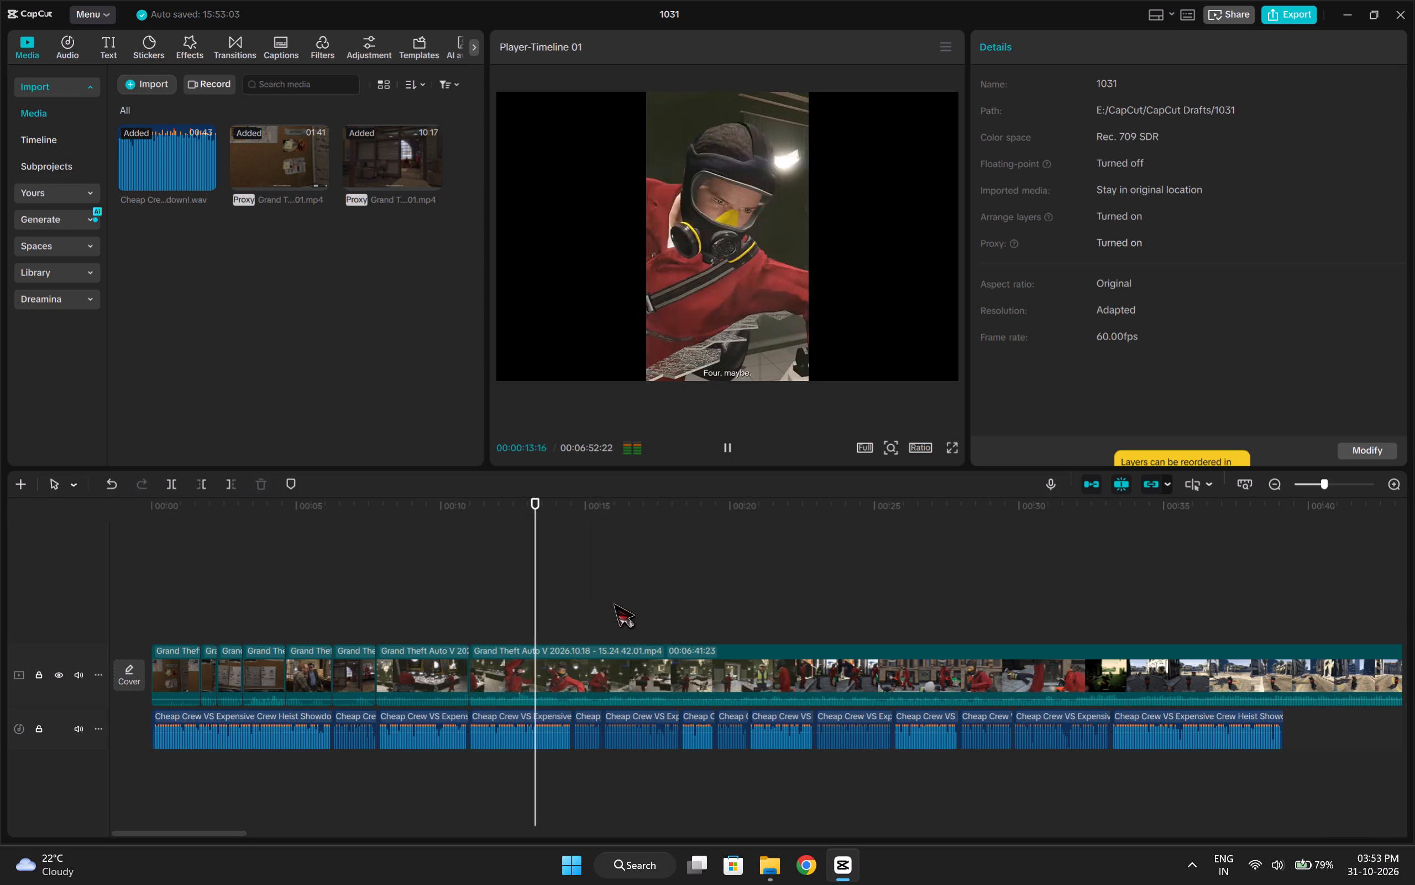
{"action": "key", "text": "space"}
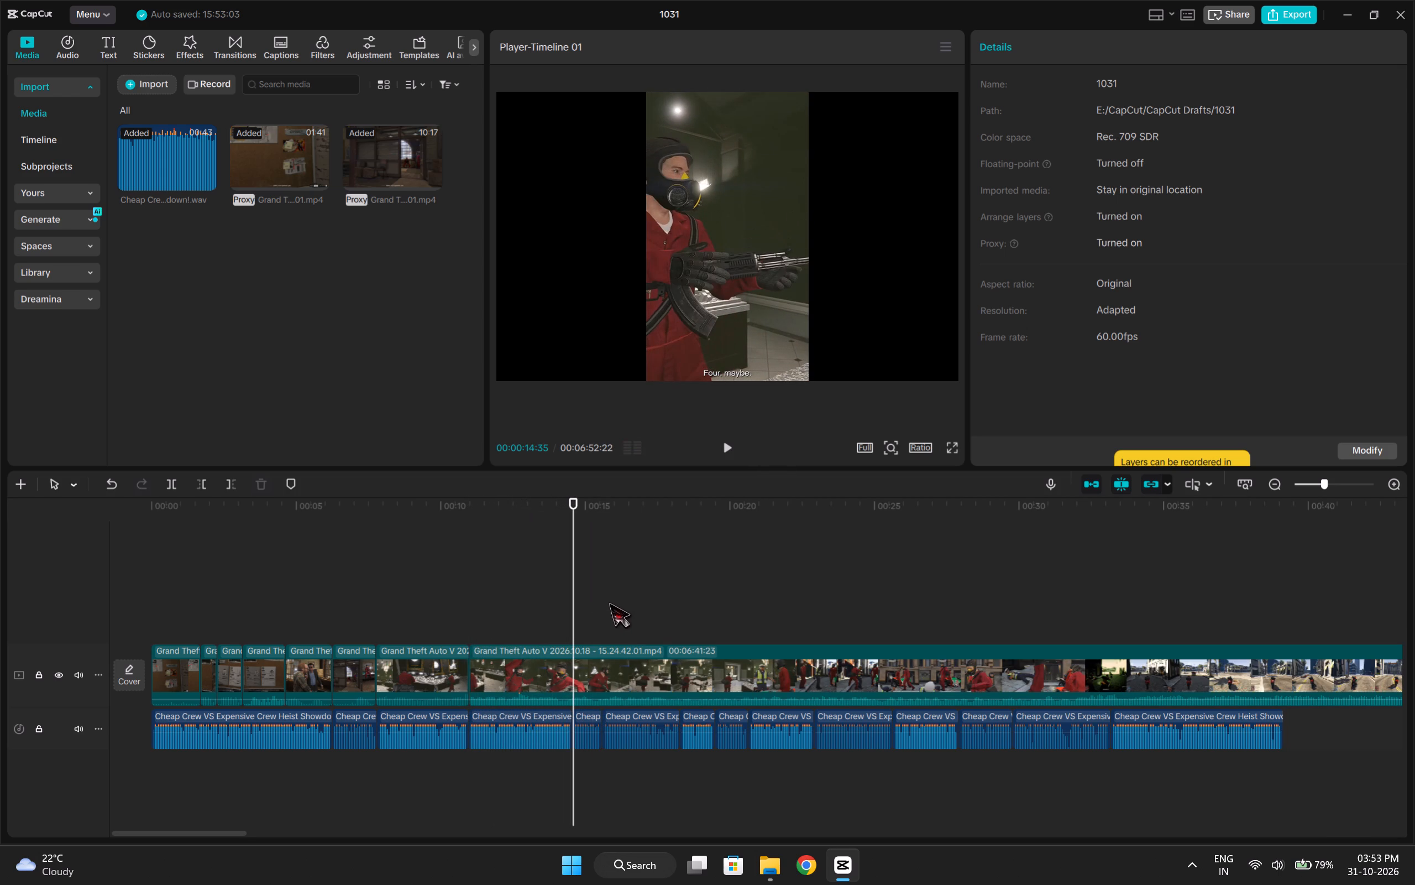
{"action": "key", "text": "ctrl+b"}
Trim about 18 seconds off the last piece's start, reaching the start of the motorcycle getaway.
{"action": "left_click", "coordinate": [646, 593]}
{"action": "left_click_drag", "start_coordinate": [646, 593], "coordinate": [1192, 594]}
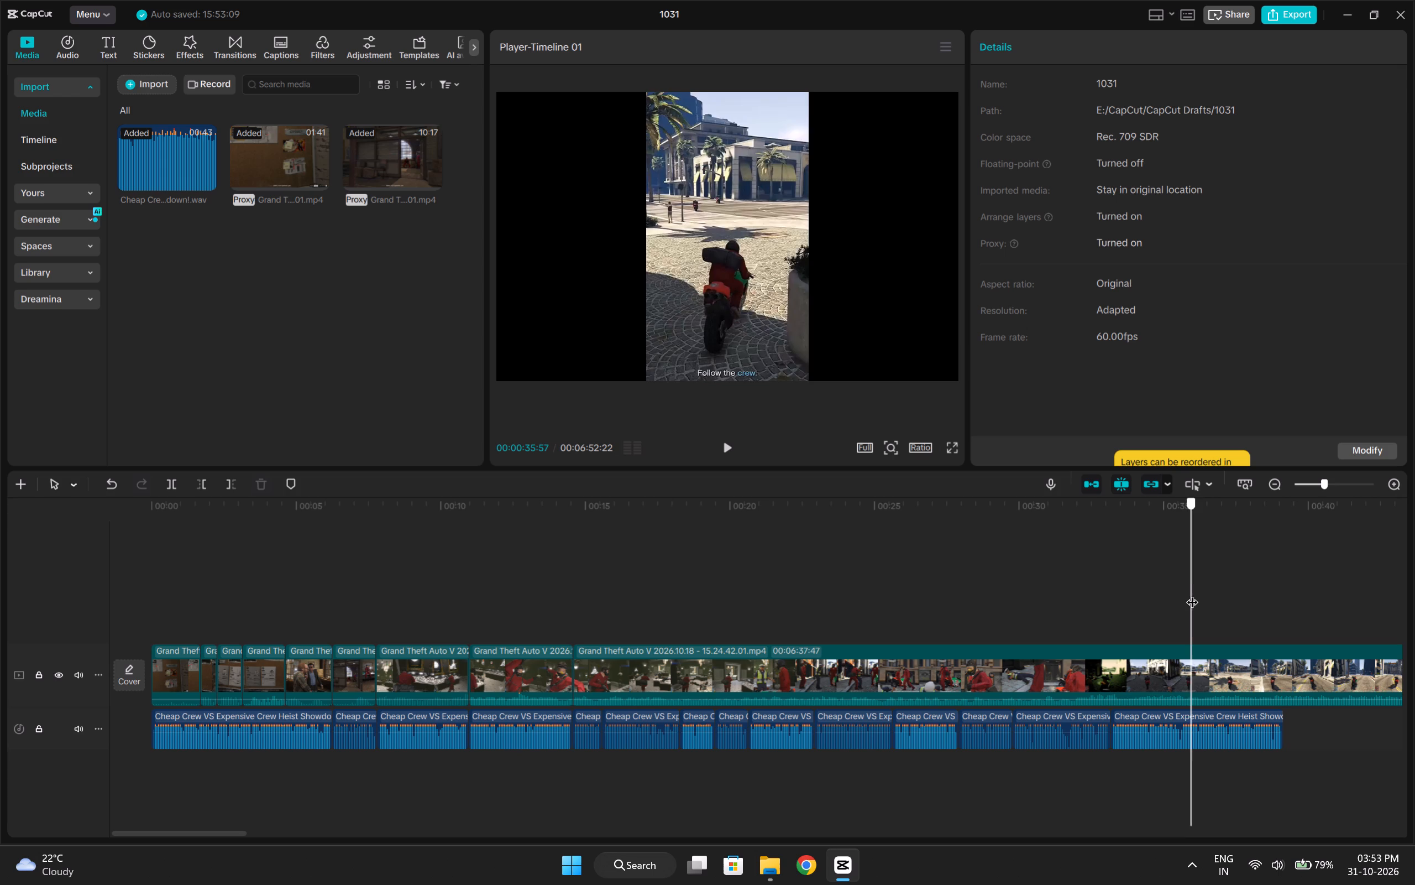
{"action": "left_click_drag", "start_coordinate": [1192, 594], "coordinate": [1076, 628]}
{"action": "left_click_drag", "start_coordinate": [1076, 628], "coordinate": [1093, 628]}
{"action": "type", "text": "q"}
Replay the motorcycle getaway from its start and split the footage at 00:00:18:16, before the next voiceover piece.
{"action": "key", "text": "space"}
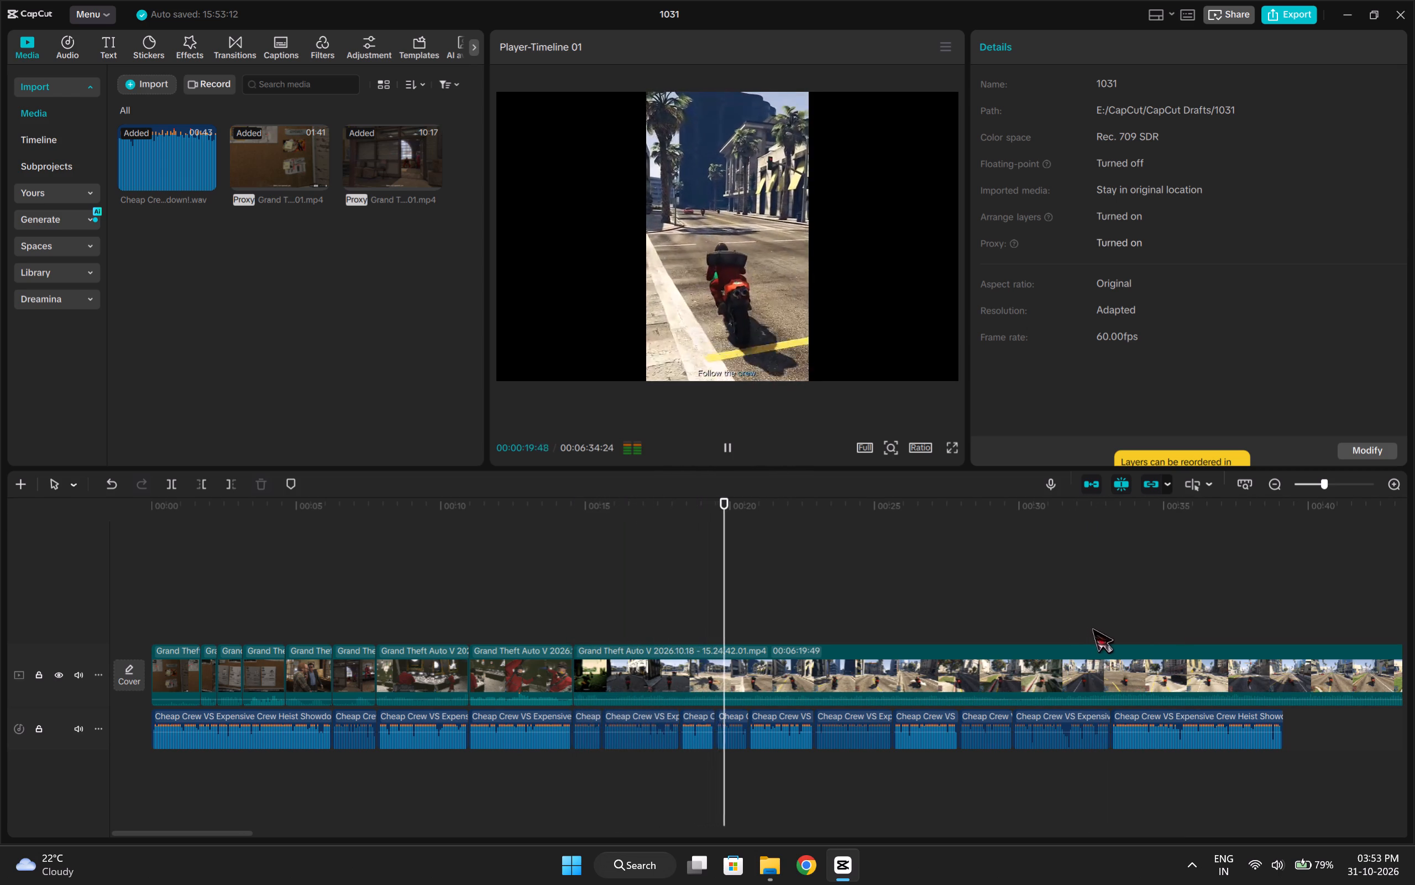
{"action": "key", "text": "space"}
{"action": "left_click", "coordinate": [632, 610]}
{"action": "left_click_drag", "start_coordinate": [632, 608], "coordinate": [588, 616]}
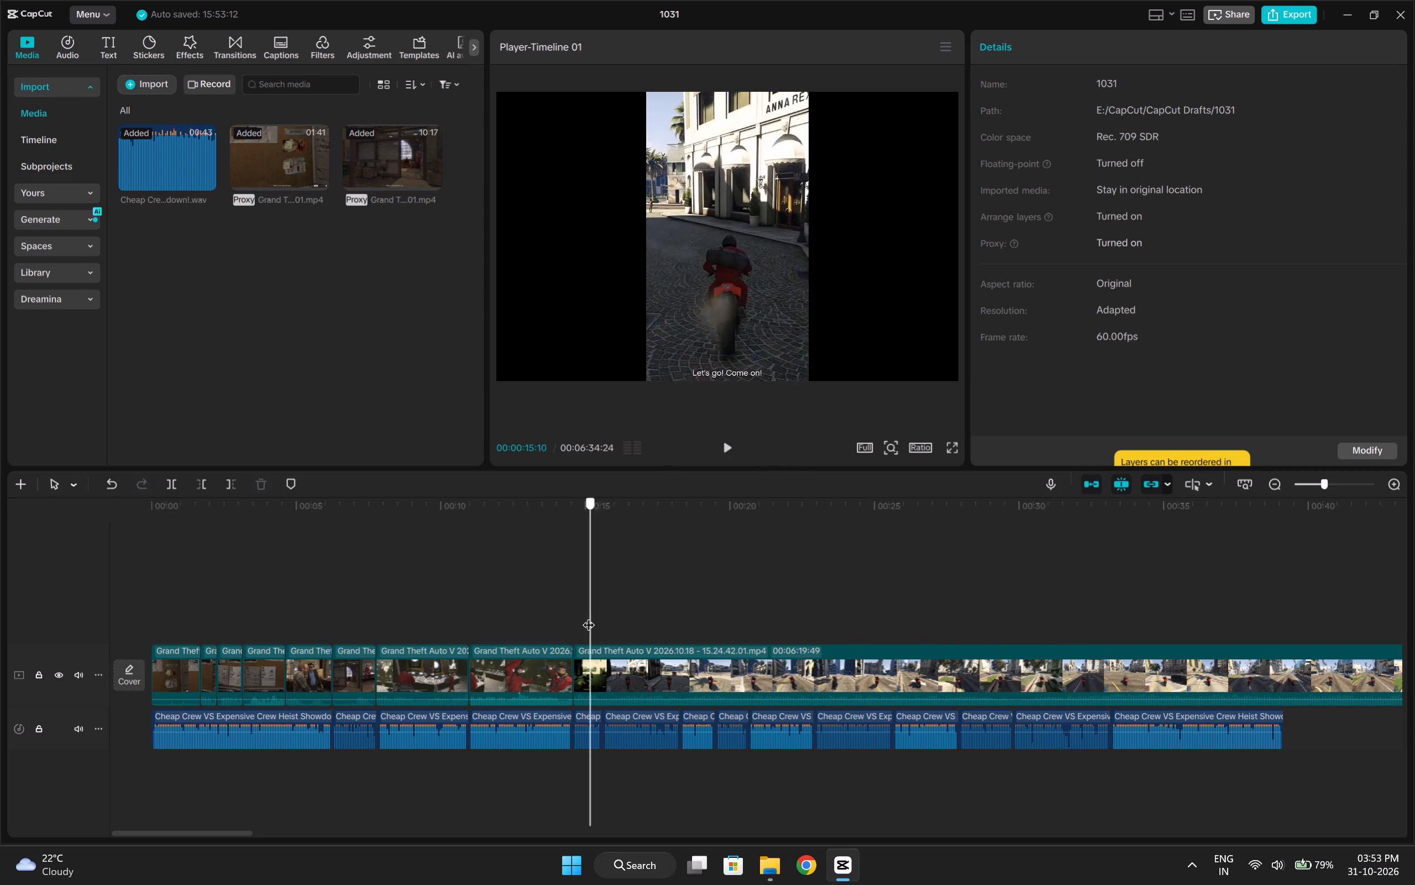
{"action": "left_click_drag", "start_coordinate": [588, 616], "coordinate": [572, 620]}
{"action": "key", "text": "space"}
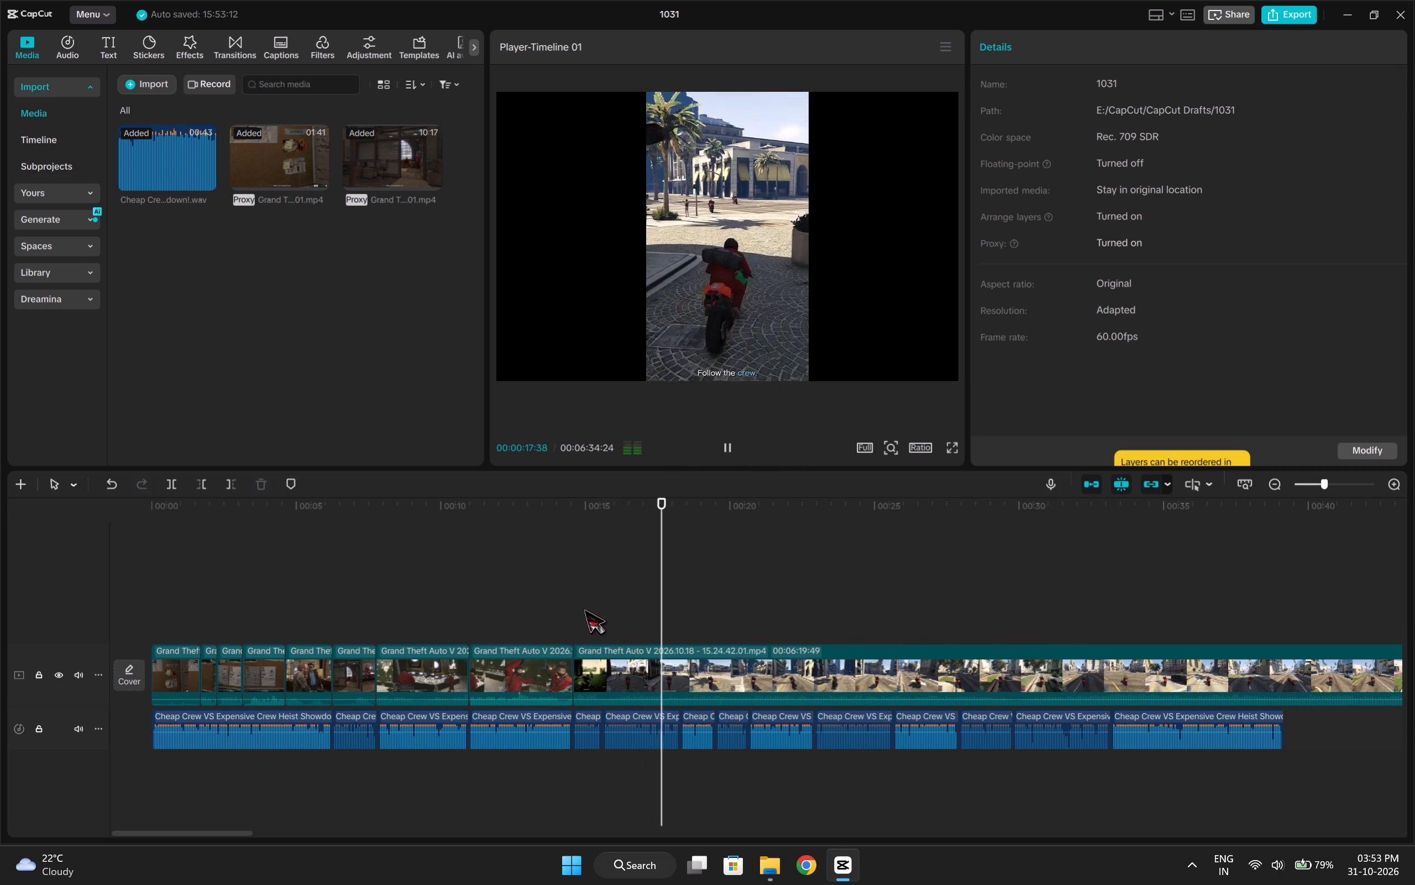
{"action": "key", "text": "space"}
{"action": "left_click", "coordinate": [679, 597]}
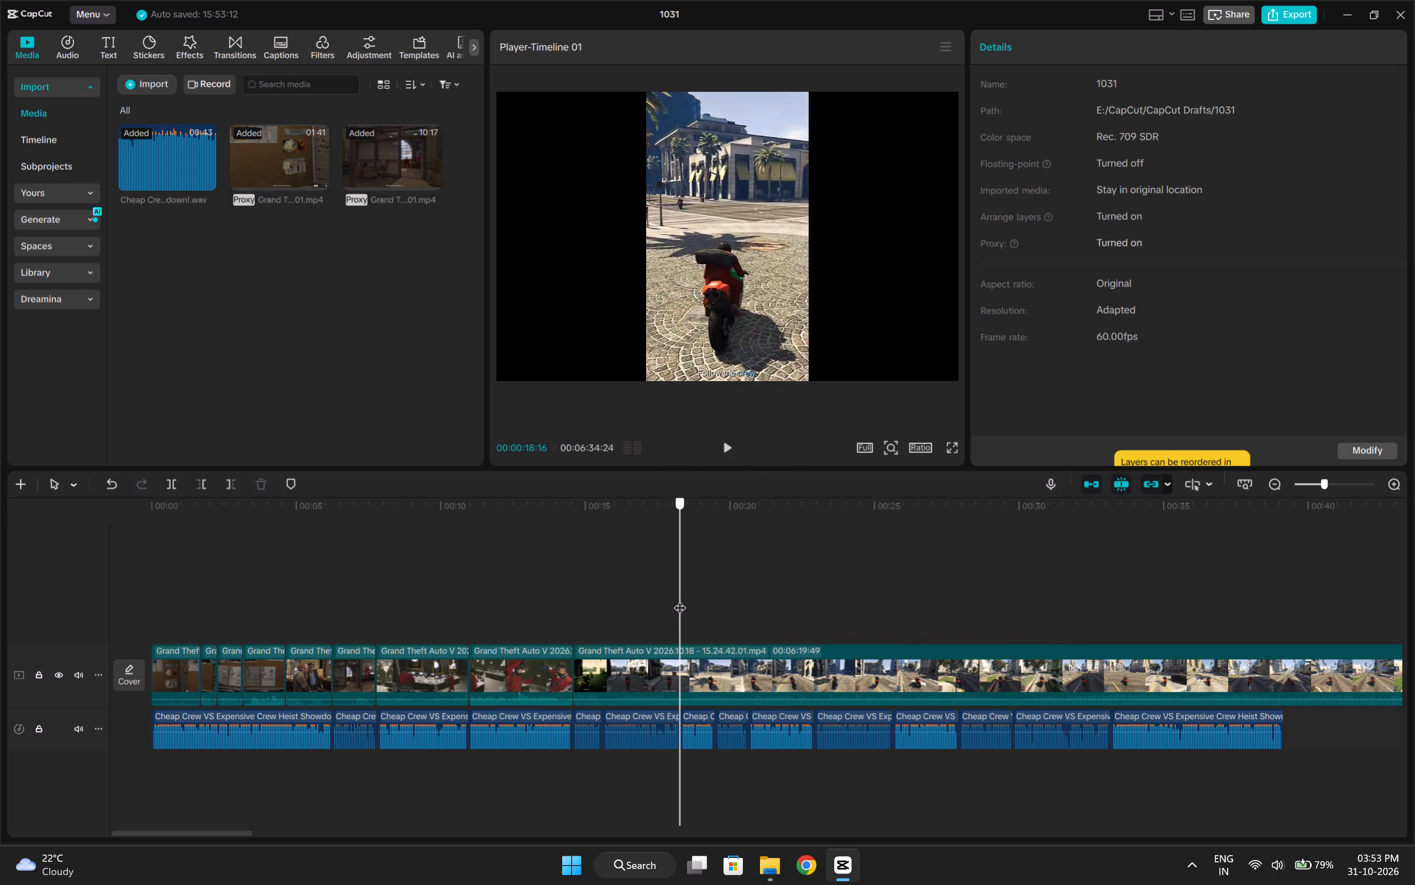
{"action": "key", "text": "ctrl+b"}
Scrub ahead through the street ride and trim about 2.6 seconds off the last piece's start.
{"action": "left_click", "coordinate": [819, 578], "text": "ctrl"}
{"action": "left_click_drag", "start_coordinate": [819, 578], "coordinate": [783, 594]}
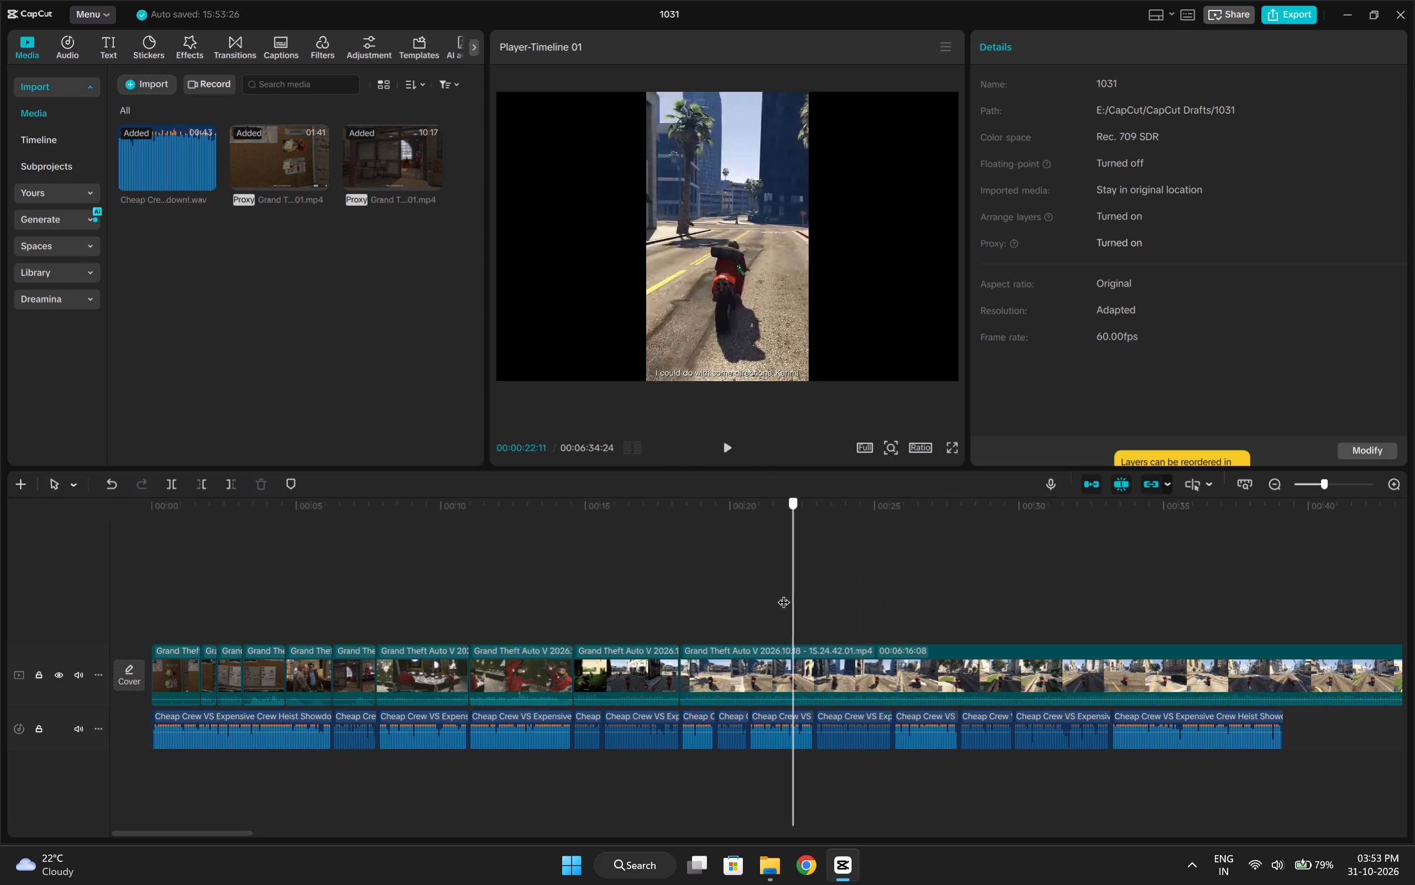
{"action": "left_click_drag", "start_coordinate": [783, 594], "coordinate": [762, 600]}
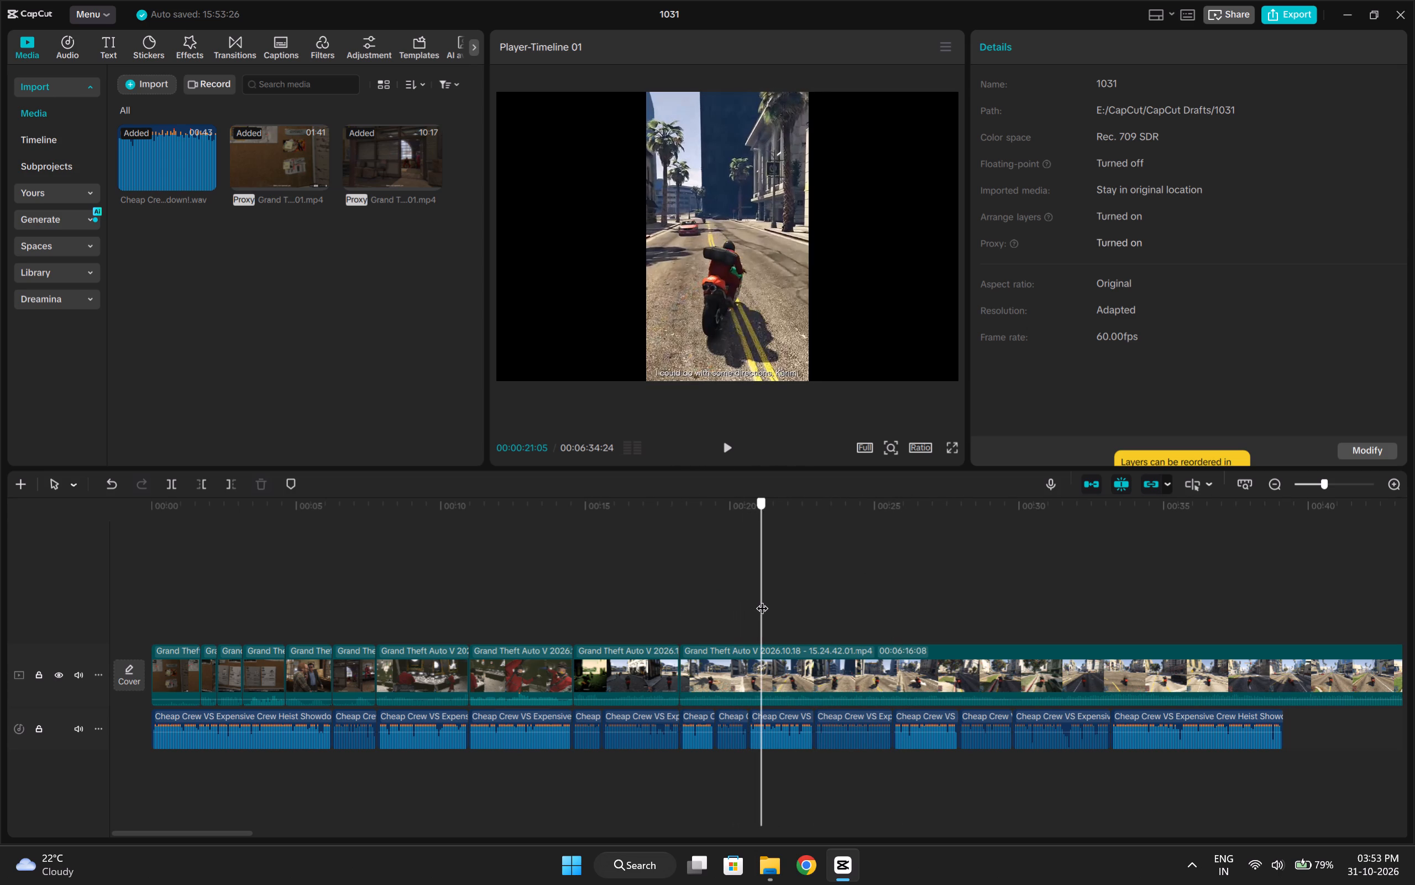
{"action": "left_click_drag", "start_coordinate": [762, 600], "coordinate": [771, 600]}
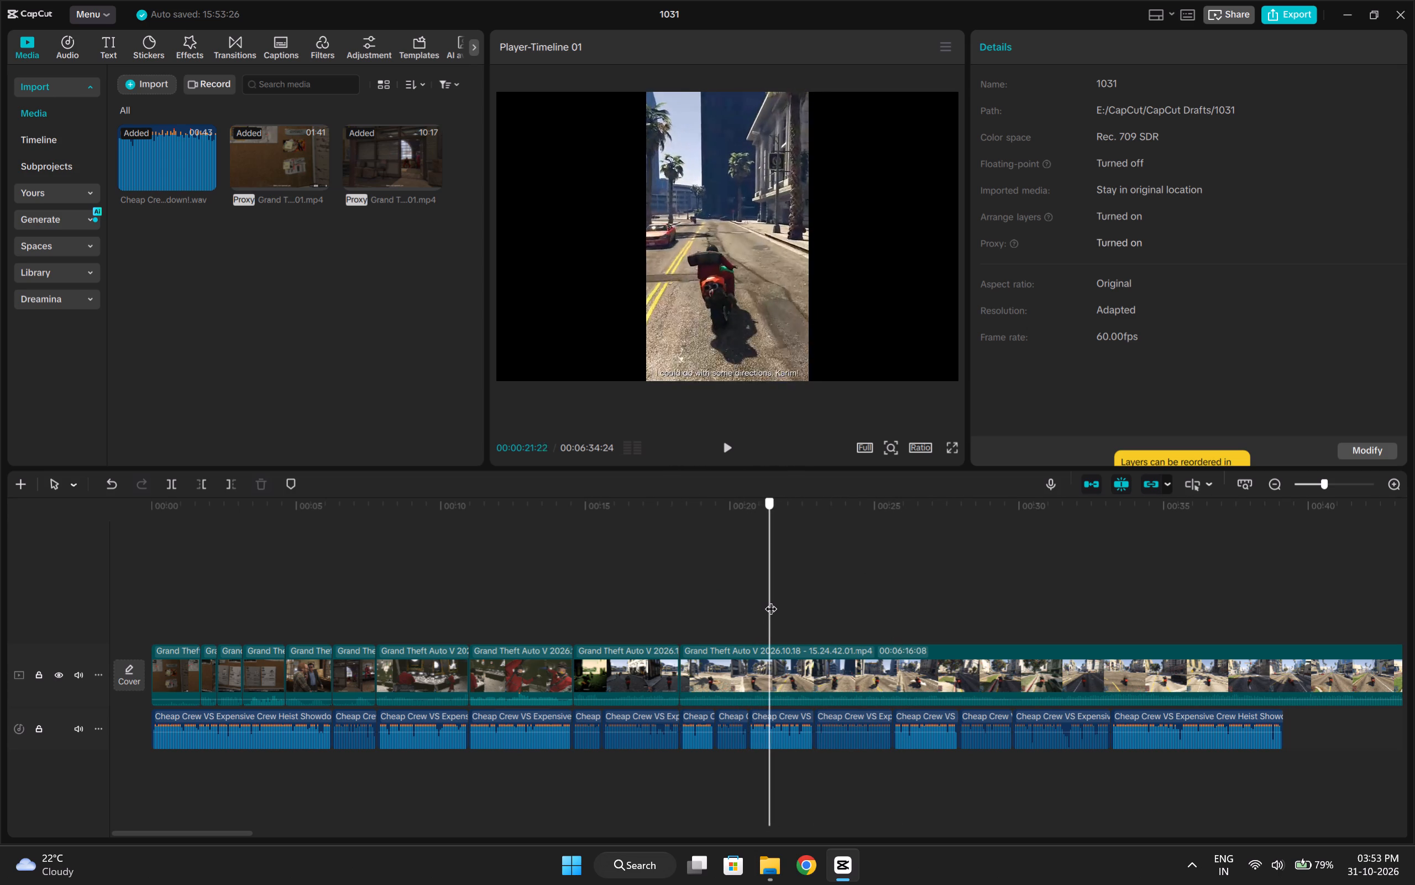
{"action": "left_click_drag", "start_coordinate": [771, 600], "coordinate": [841, 596]}
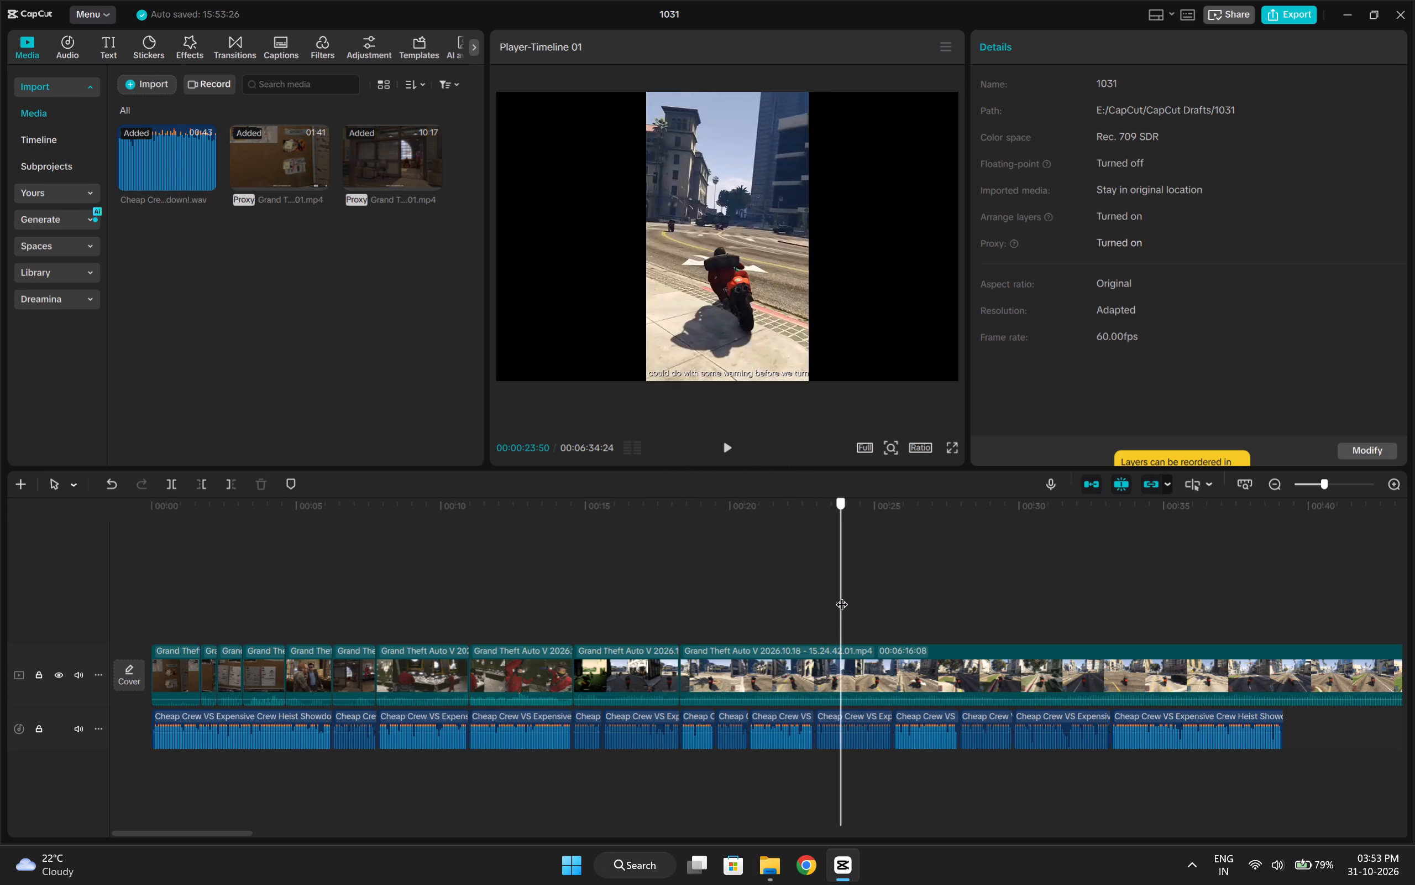
{"action": "left_click_drag", "start_coordinate": [841, 596], "coordinate": [864, 595]}
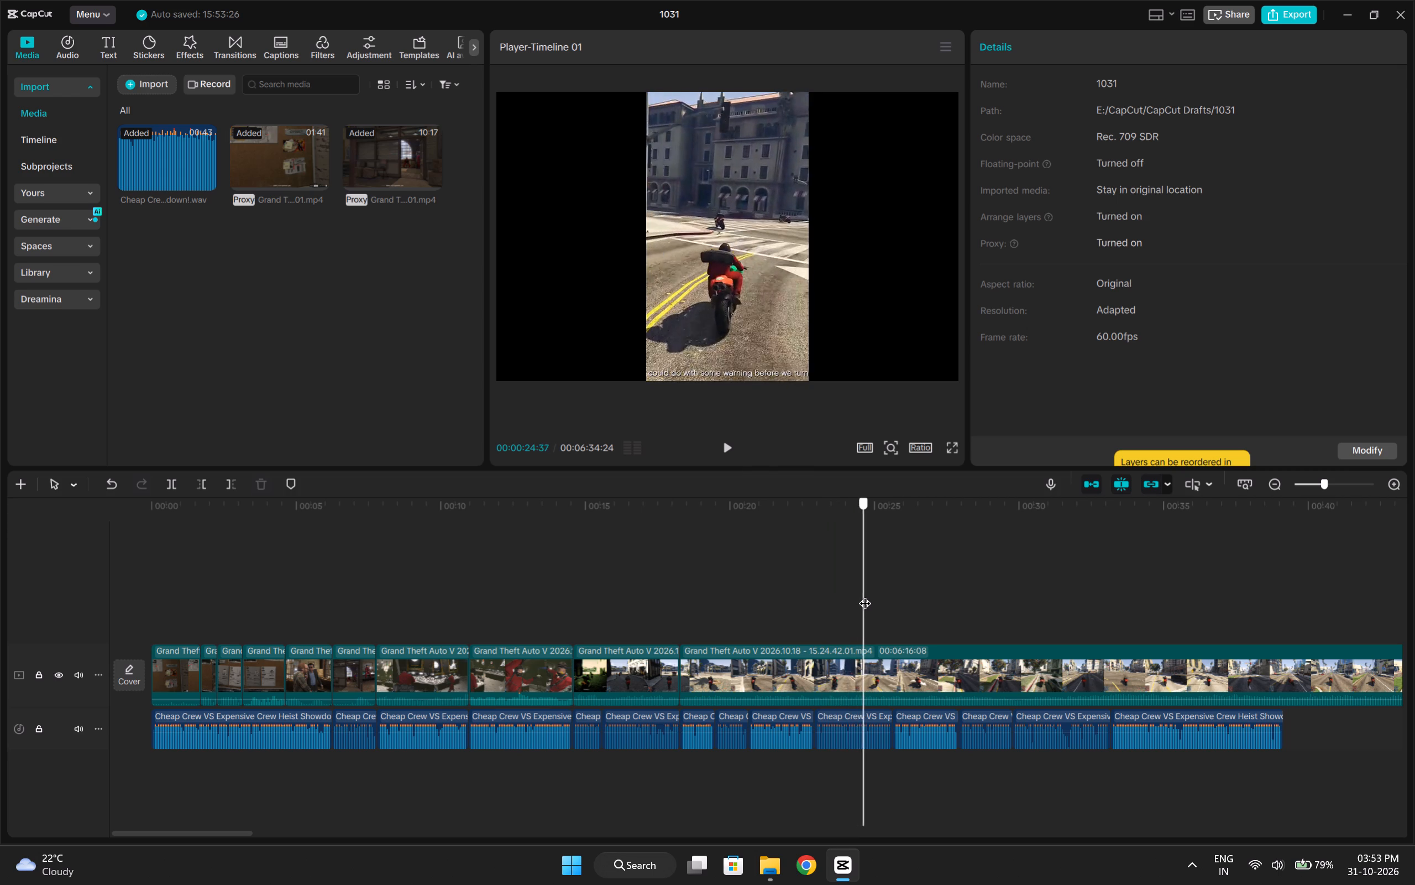
{"action": "left_click_drag", "start_coordinate": [864, 595], "coordinate": [747, 611]}
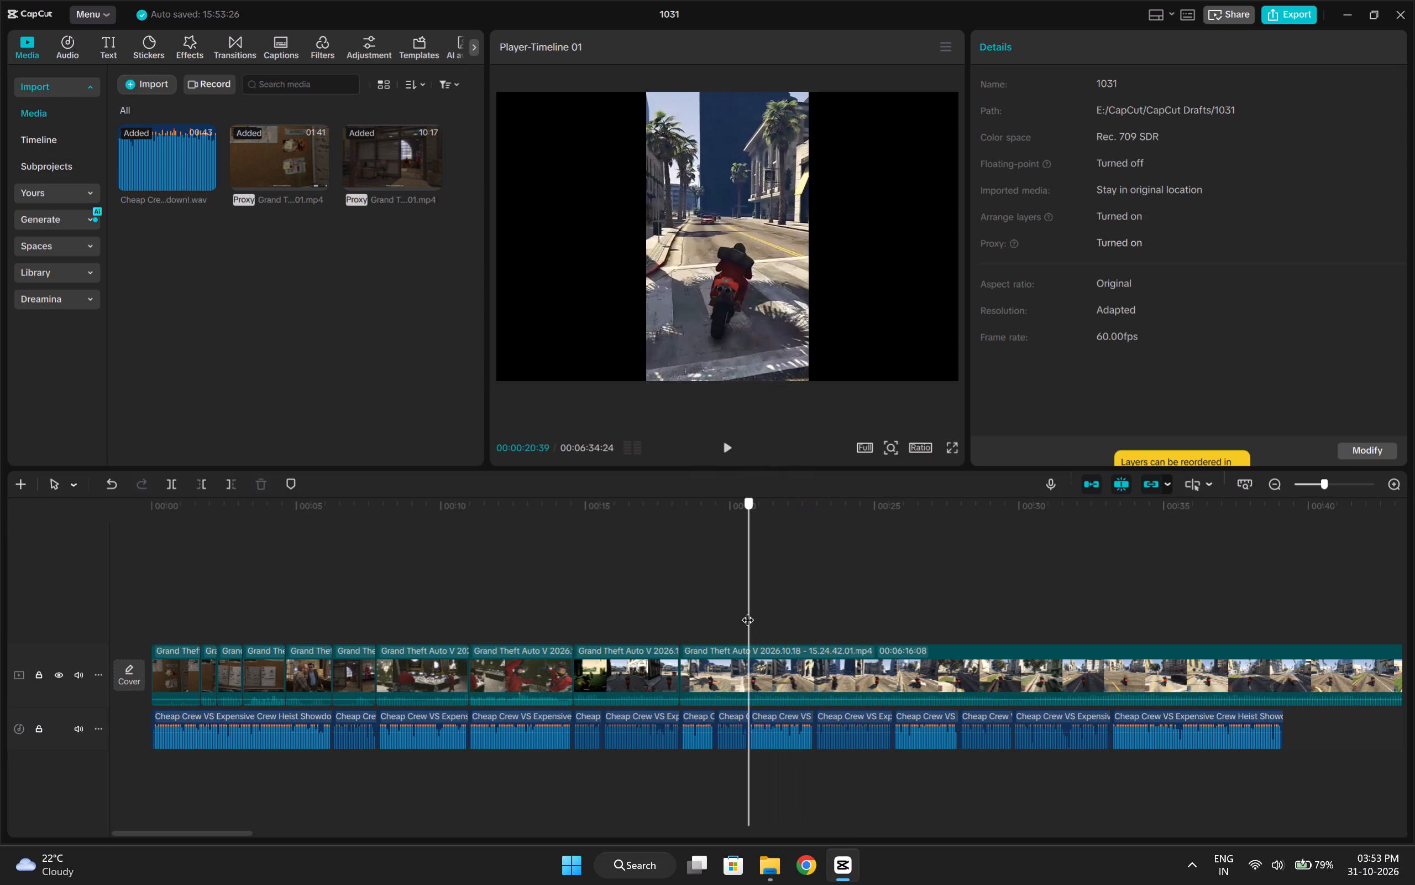
{"action": "left_click_drag", "start_coordinate": [747, 611], "coordinate": [762, 612]}
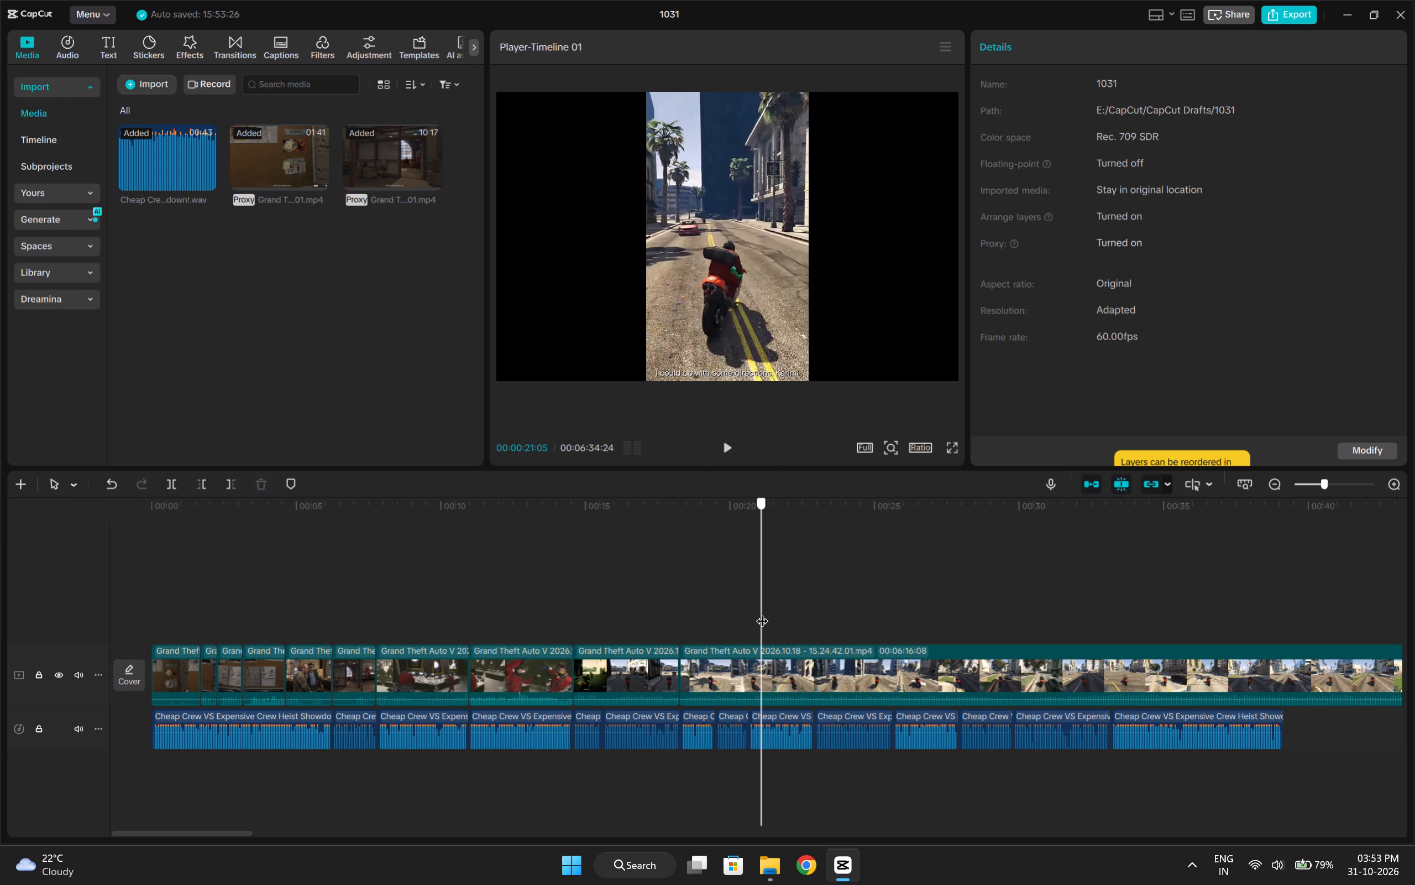
{"action": "left_click_drag", "start_coordinate": [762, 612], "coordinate": [756, 621]}
{"action": "key", "text": "q"}
Play the street ride shot and split the footage at 00:00:19:30, where its voiceover piece ends.
{"action": "key", "text": "space"}
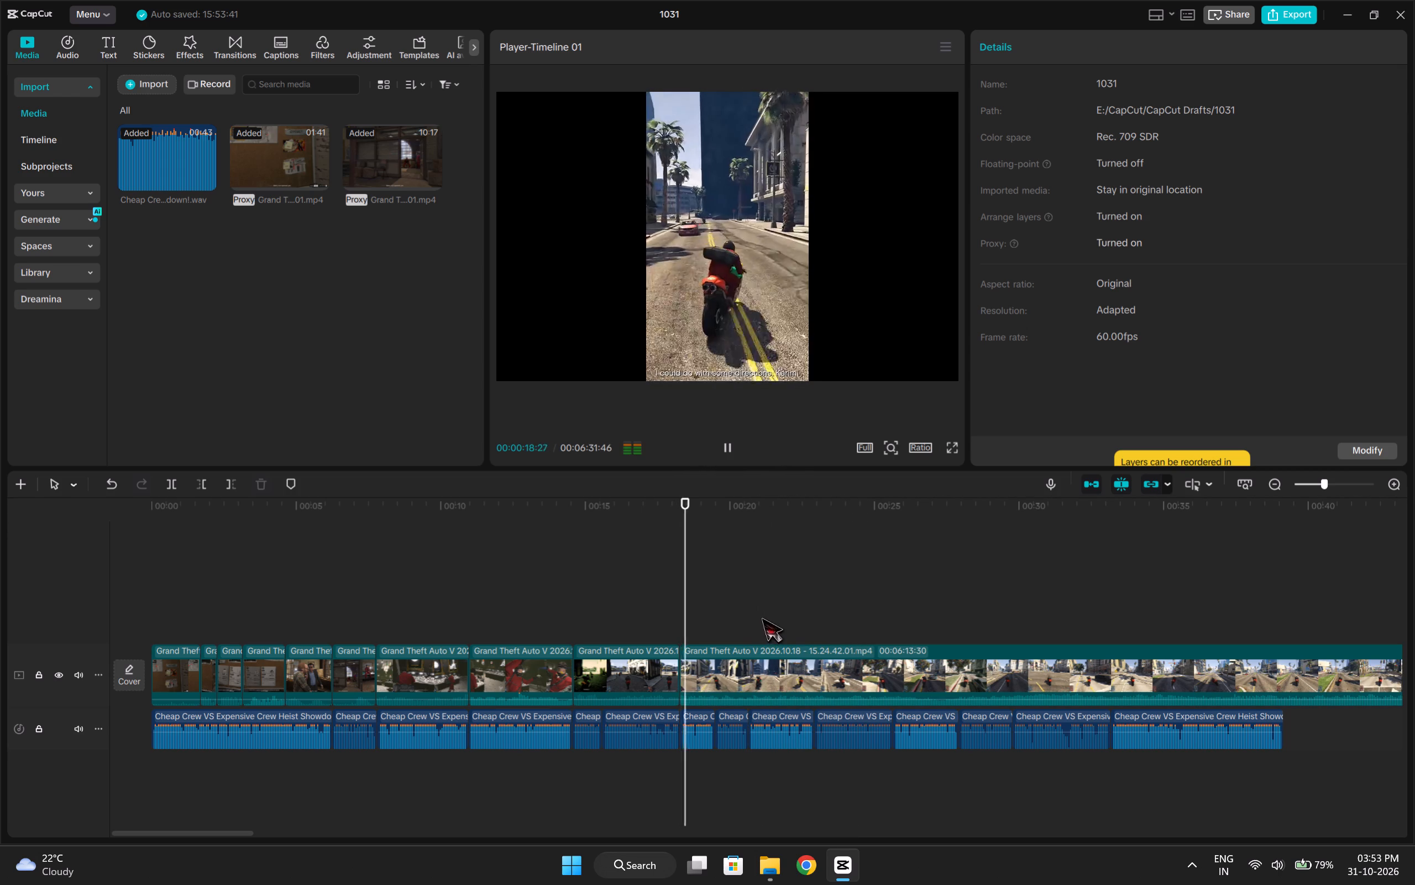
{"action": "key", "text": "space"}
{"action": "left_click", "coordinate": [725, 604]}
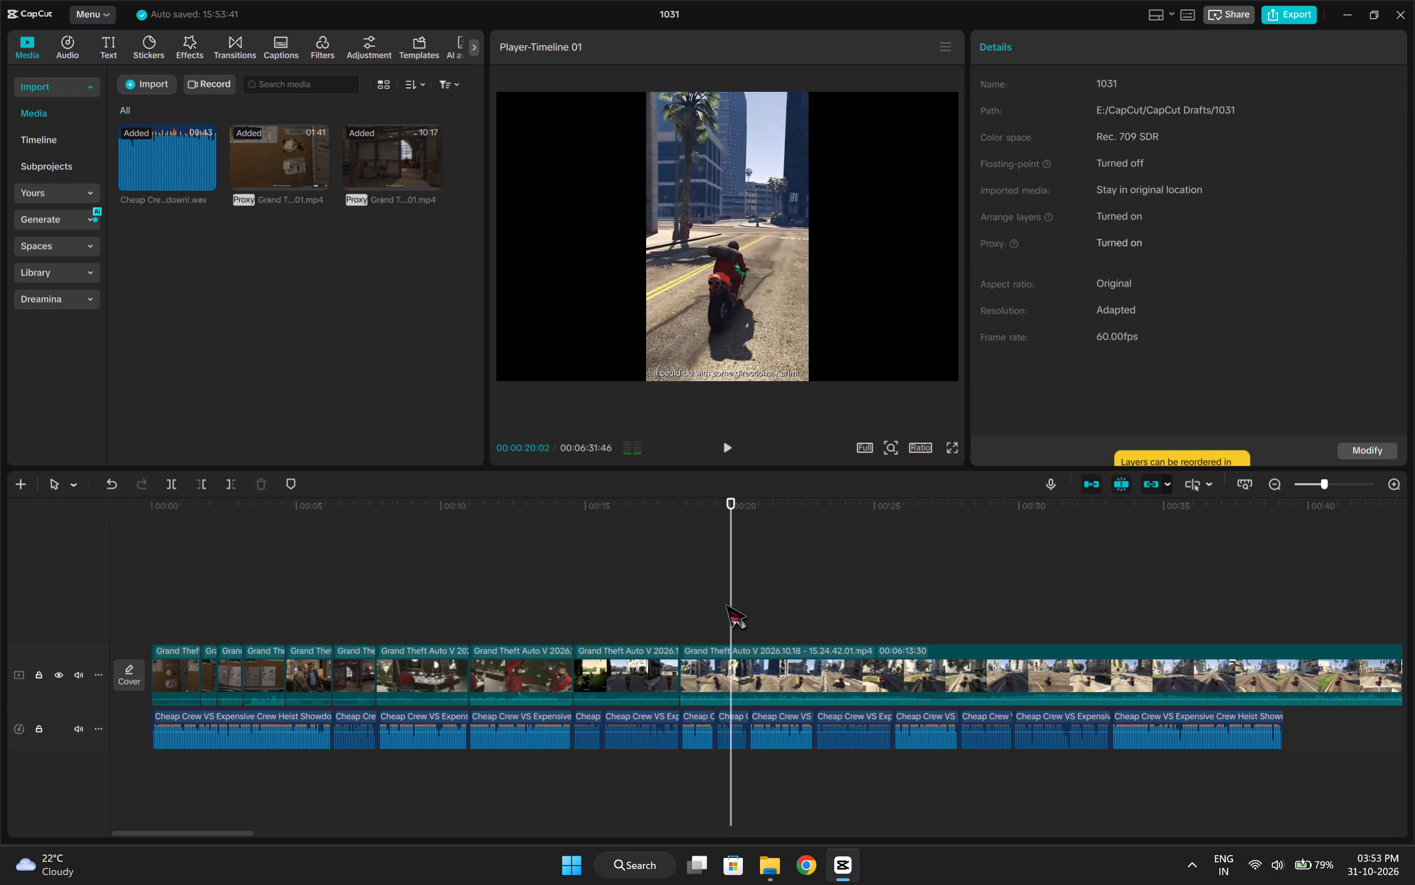
{"action": "left_click_drag", "start_coordinate": [729, 603], "coordinate": [716, 607]}
{"action": "key", "text": "ctrl+b"}
Trim about 21.3 seconds off the last piece's start in two passes, reaching a later street stretch of the motorcycle ride.
{"action": "left_click", "coordinate": [801, 581]}
{"action": "left_click_drag", "start_coordinate": [801, 581], "coordinate": [801, 580]}
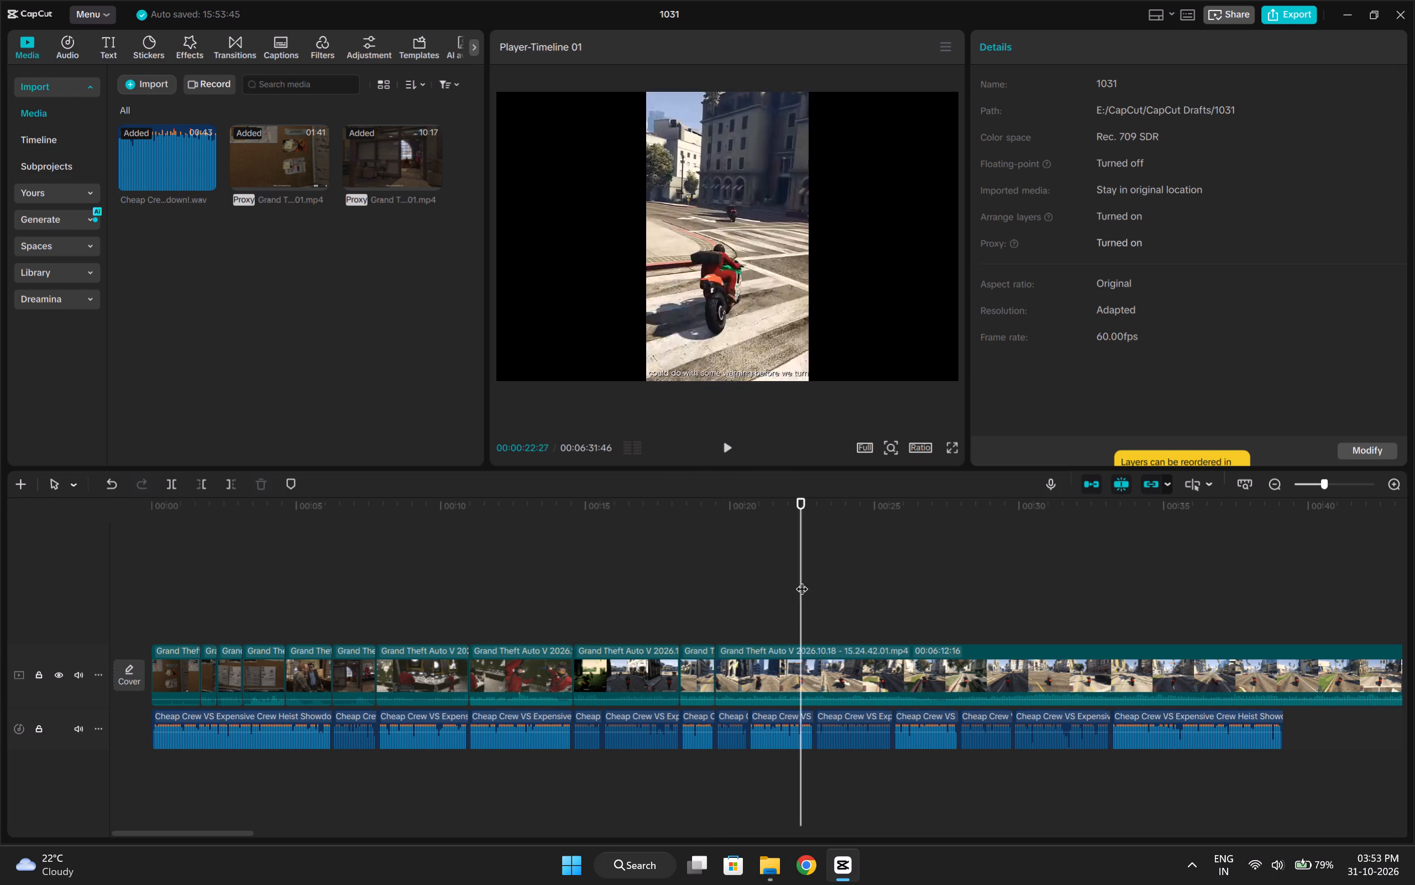
{"action": "left_click_drag", "start_coordinate": [801, 580], "coordinate": [1106, 577]}
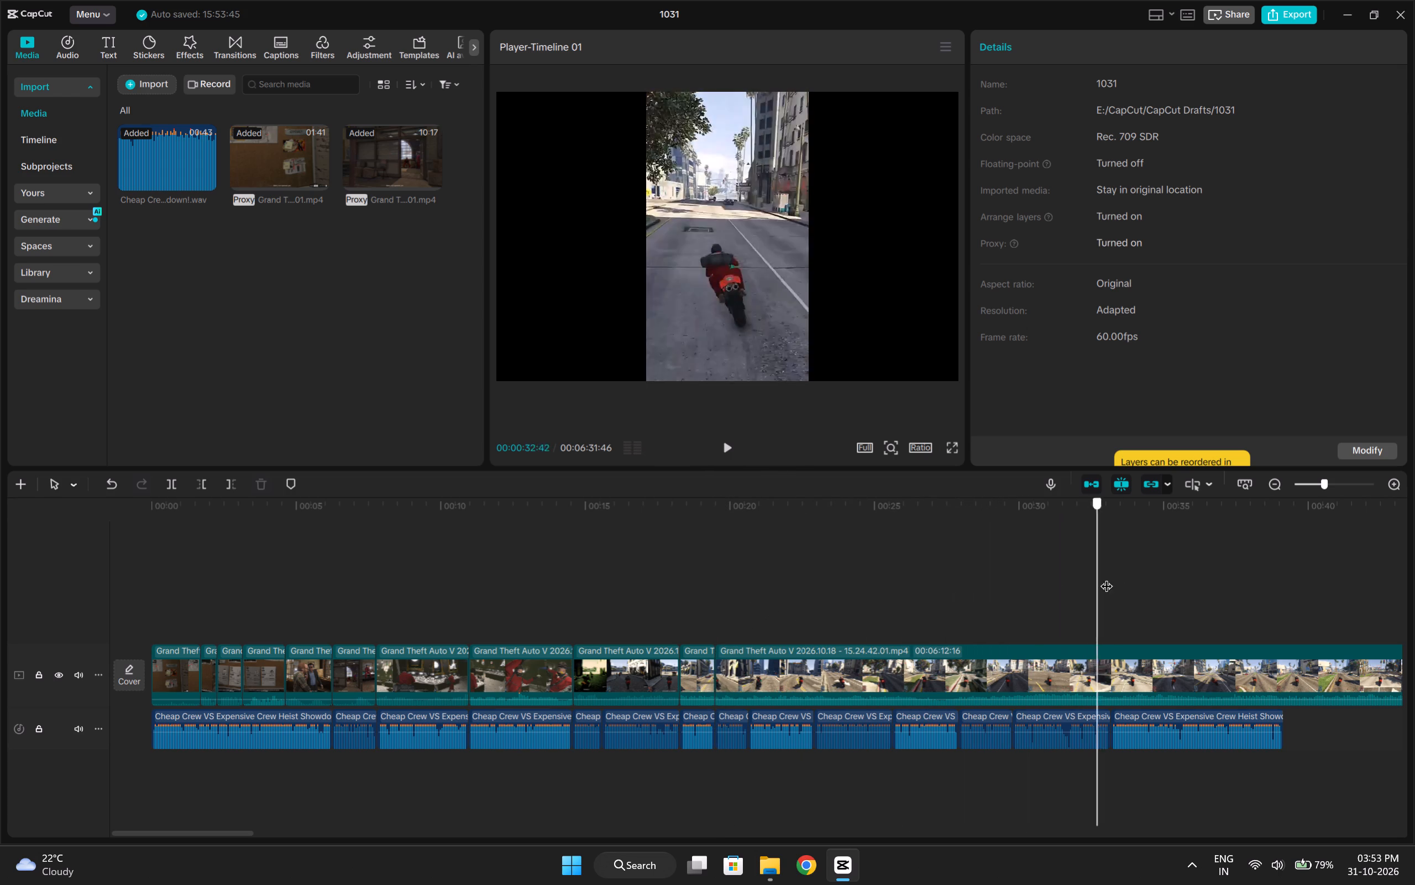
{"action": "left_click_drag", "start_coordinate": [1106, 577], "coordinate": [1300, 571]}
{"action": "key", "text": "q"}
{"action": "left_click", "coordinate": [765, 585]}
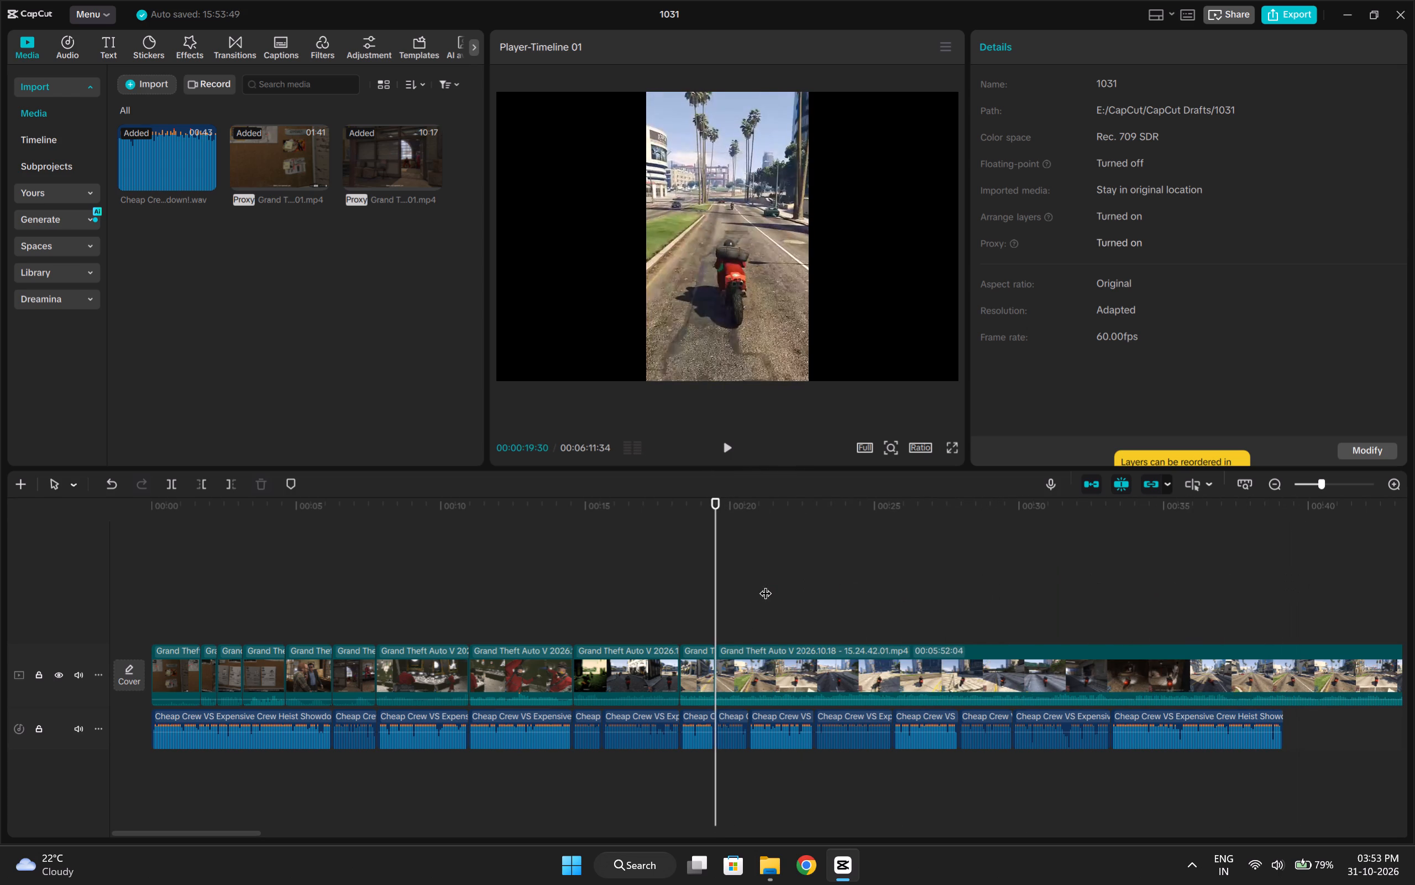
{"action": "left_click_drag", "start_coordinate": [765, 585], "coordinate": [767, 600]}
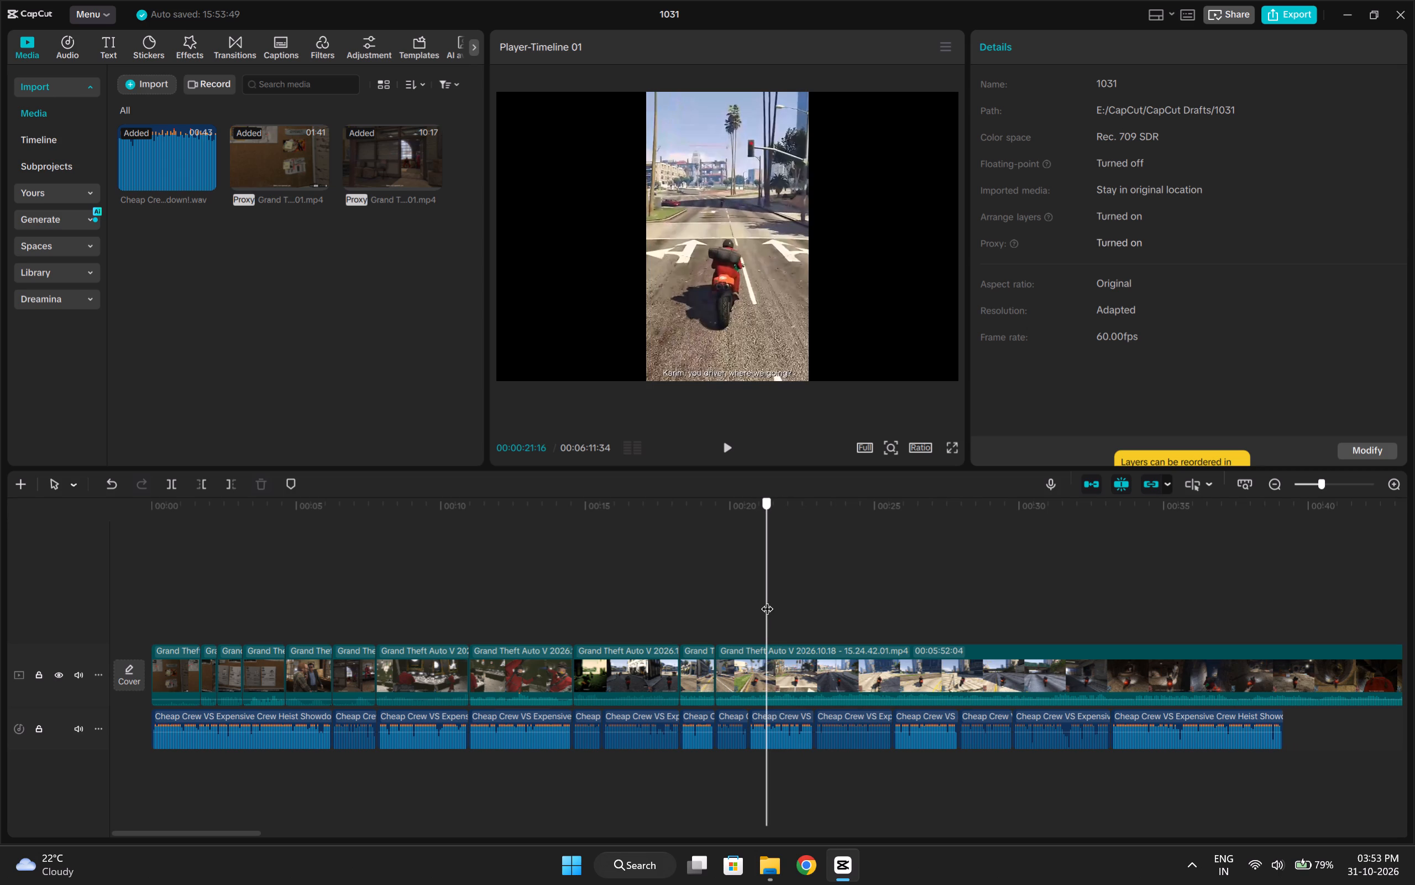
{"action": "left_click_drag", "start_coordinate": [767, 600], "coordinate": [753, 606]}
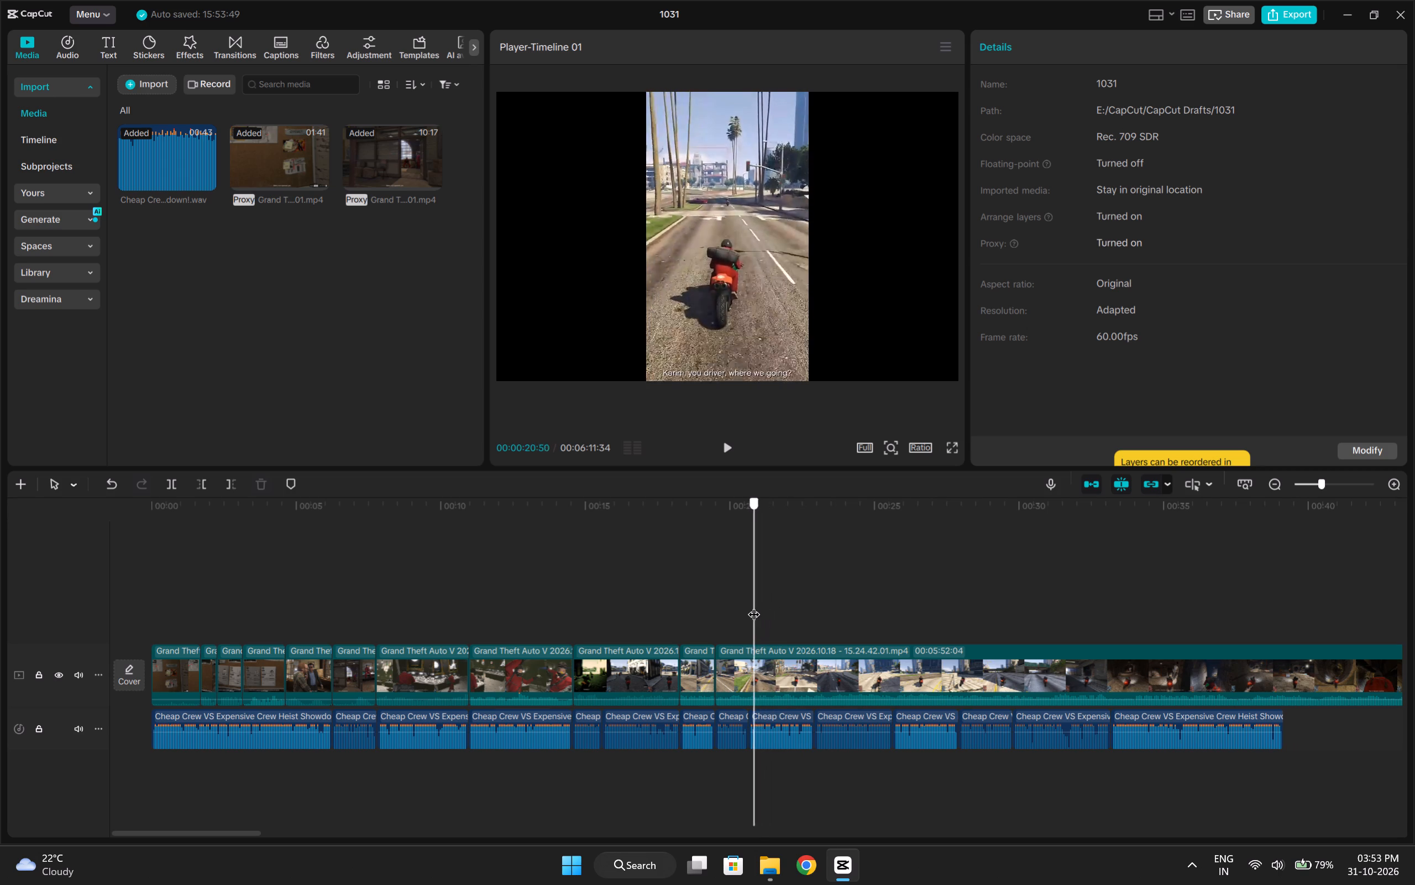
{"action": "left_click_drag", "start_coordinate": [753, 606], "coordinate": [753, 611]}
{"action": "key", "text": "q"}
Play the new street shot and split the footage at 00:00:20:39, before the next voiceover piece.
{"action": "key", "text": "space"}
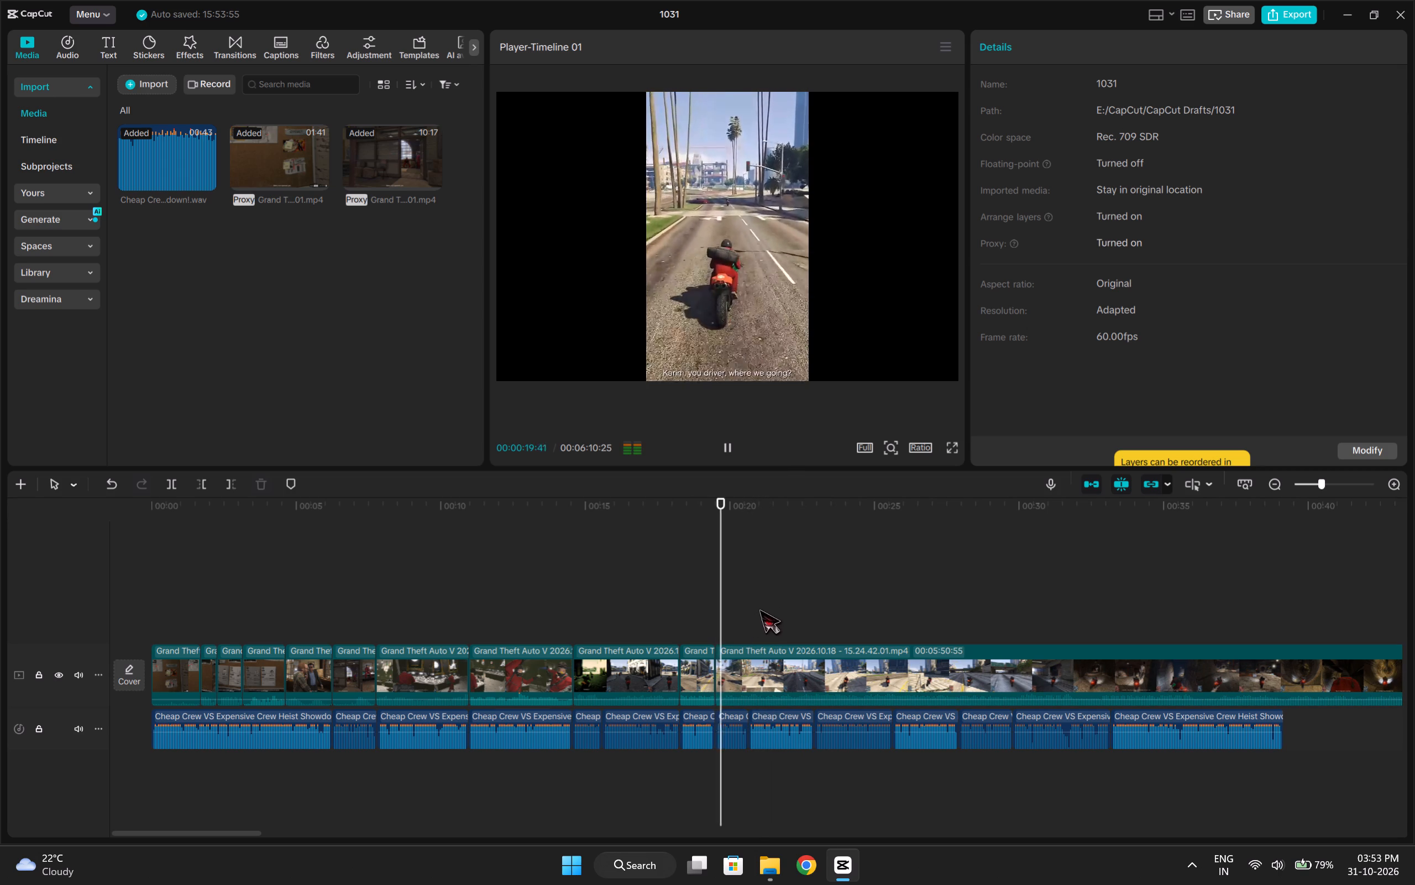
{"action": "key", "text": "space"}
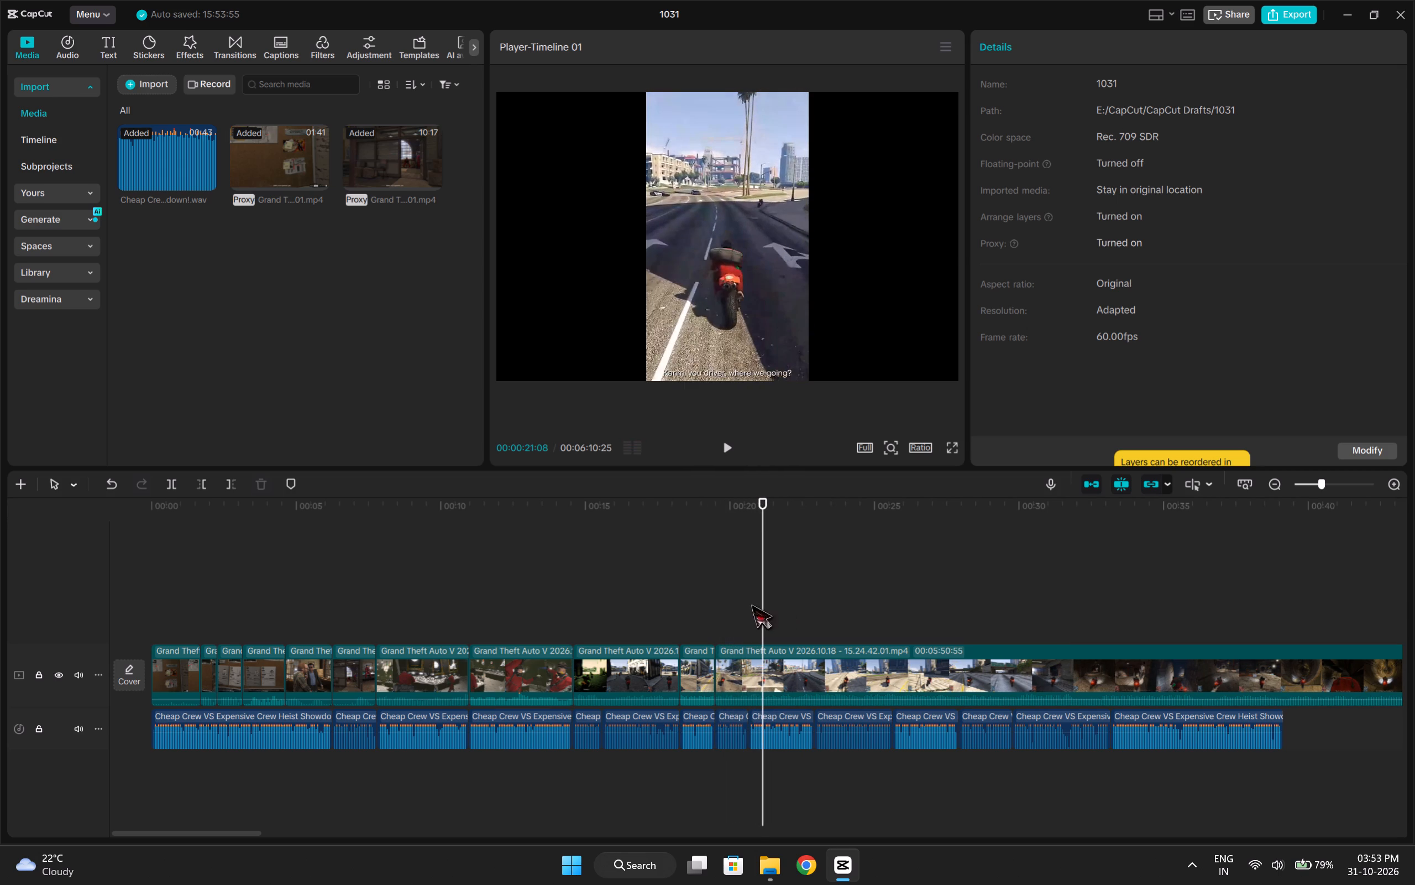
{"action": "left_click_drag", "start_coordinate": [764, 602], "coordinate": [751, 608]}
{"action": "key", "text": "ctrl+b"}
Look through the tunnel footage and trim about 23.8 seconds off the last piece's start, reaching the ride before the bikers stop in the tunnel.
{"action": "key", "text": "space"}
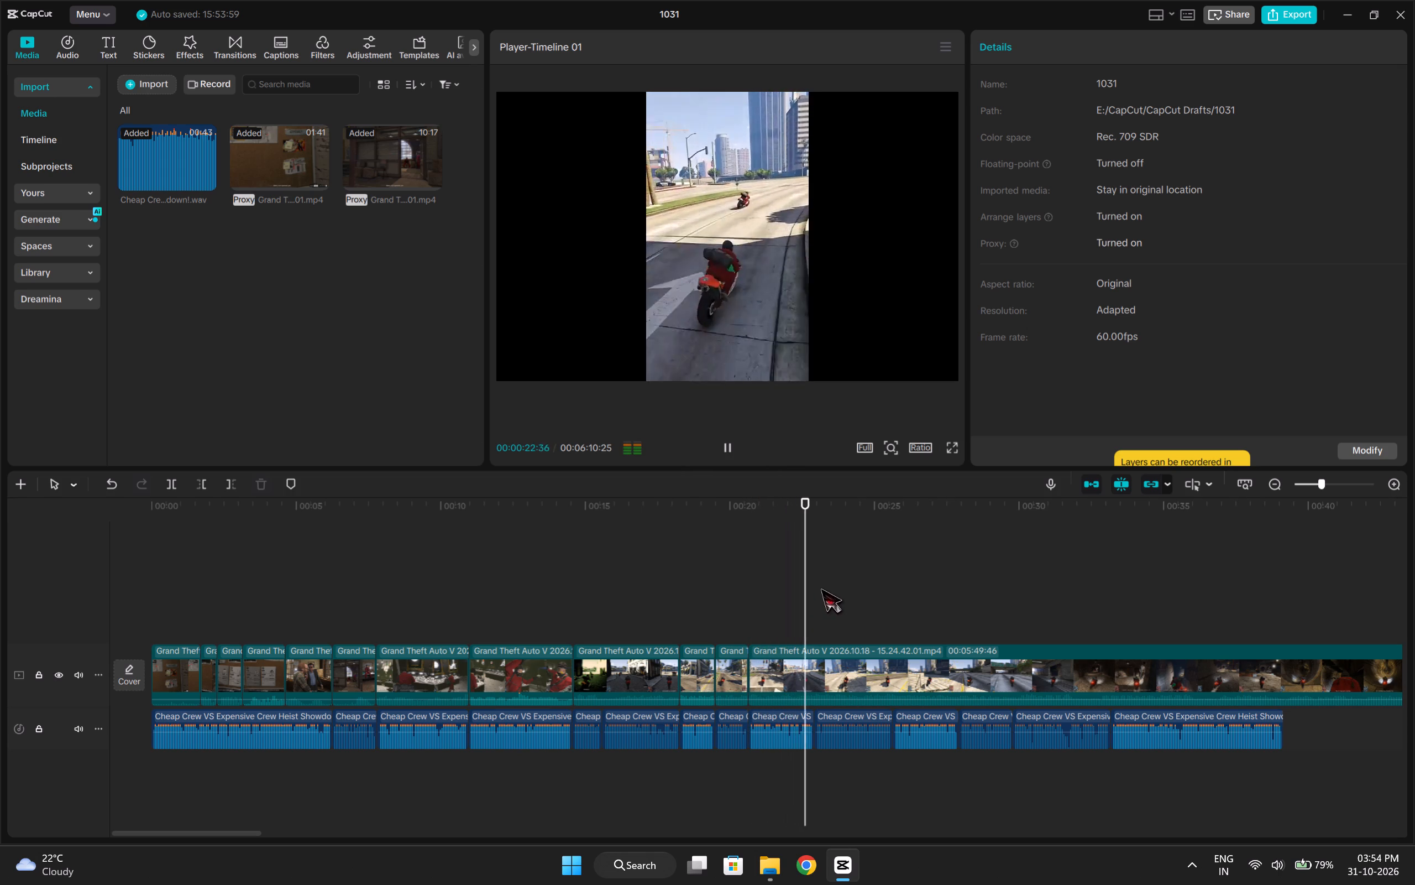
{"action": "left_click", "coordinate": [897, 590]}
{"action": "left_click_drag", "start_coordinate": [897, 590], "coordinate": [1070, 621]}
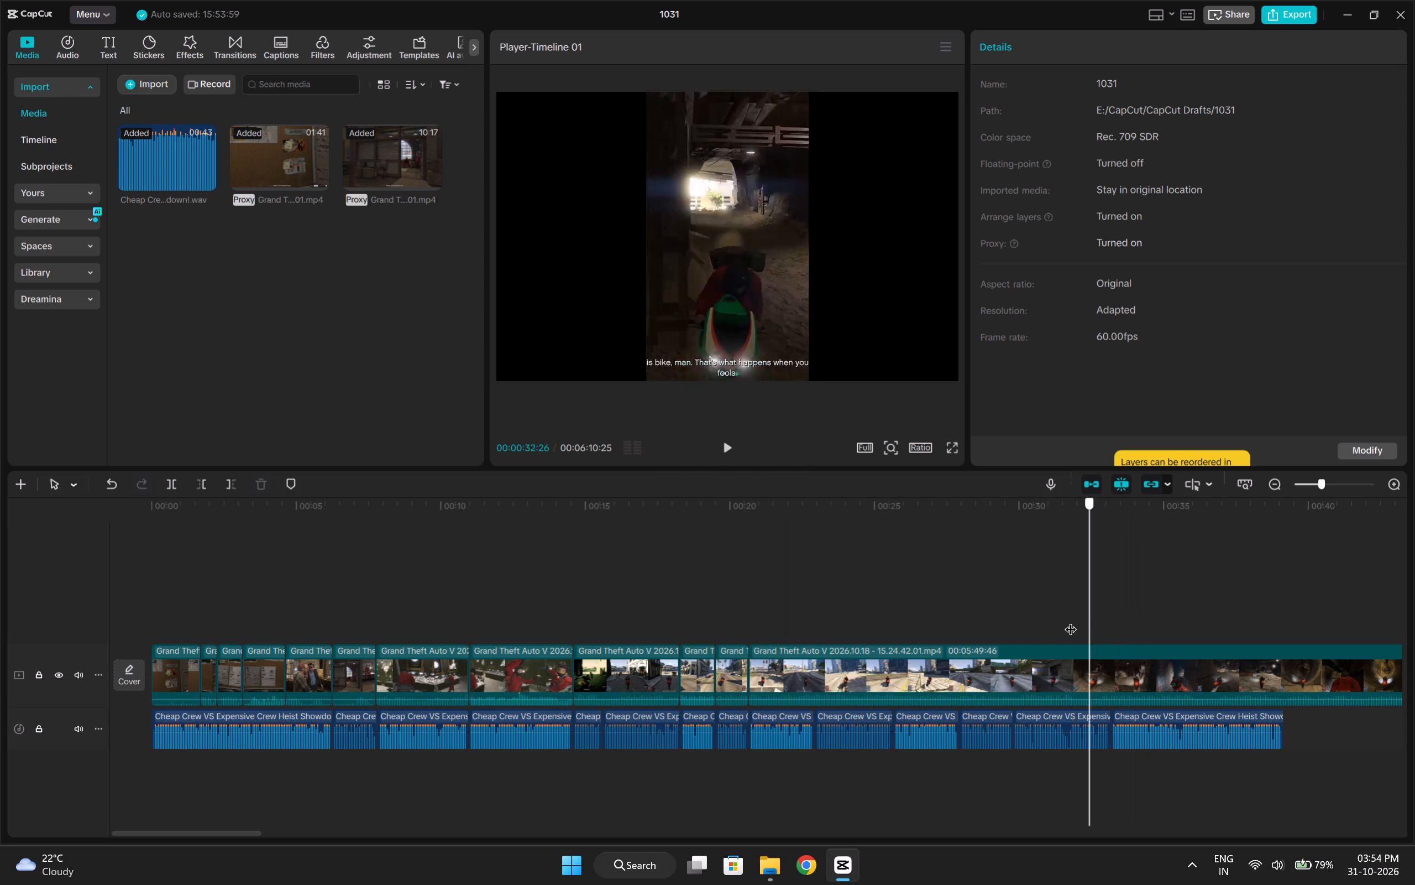
{"action": "left_click_drag", "start_coordinate": [1070, 621], "coordinate": [1019, 627]}
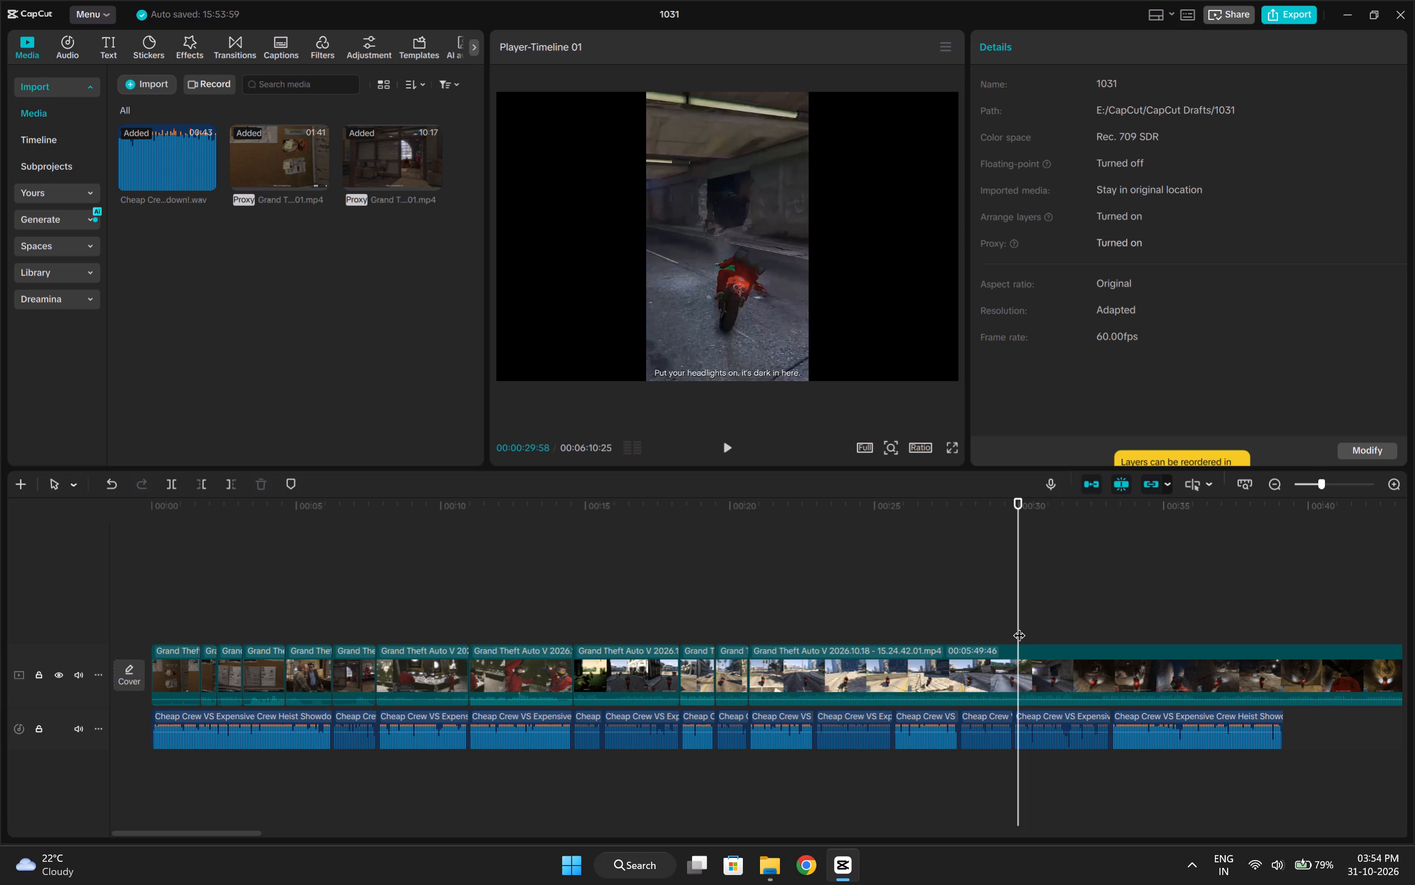
{"action": "left_click_drag", "start_coordinate": [1019, 627], "coordinate": [1150, 638]}
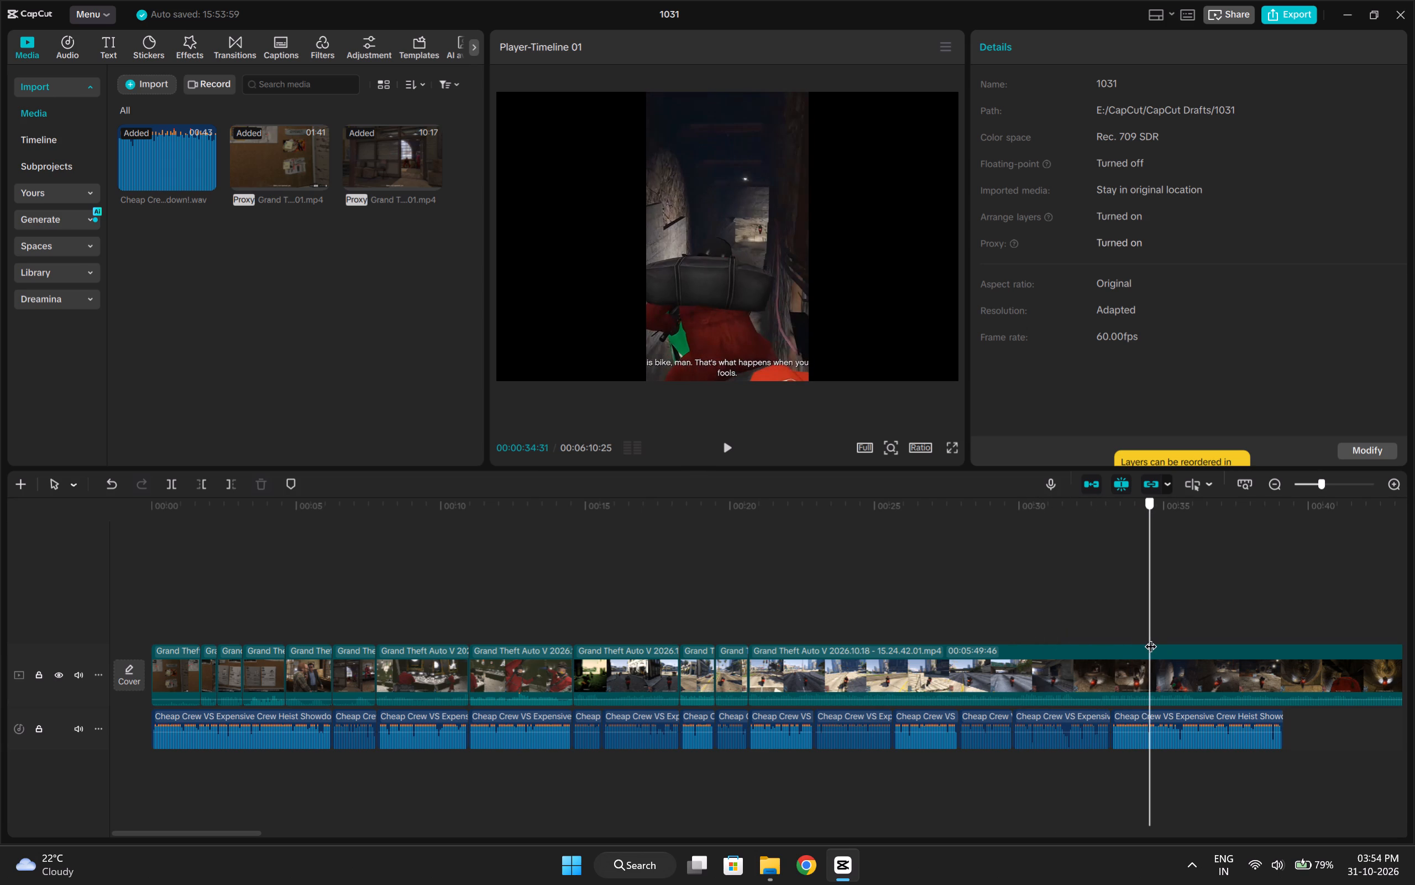
{"action": "left_click_drag", "start_coordinate": [1150, 638], "coordinate": [1227, 638]}
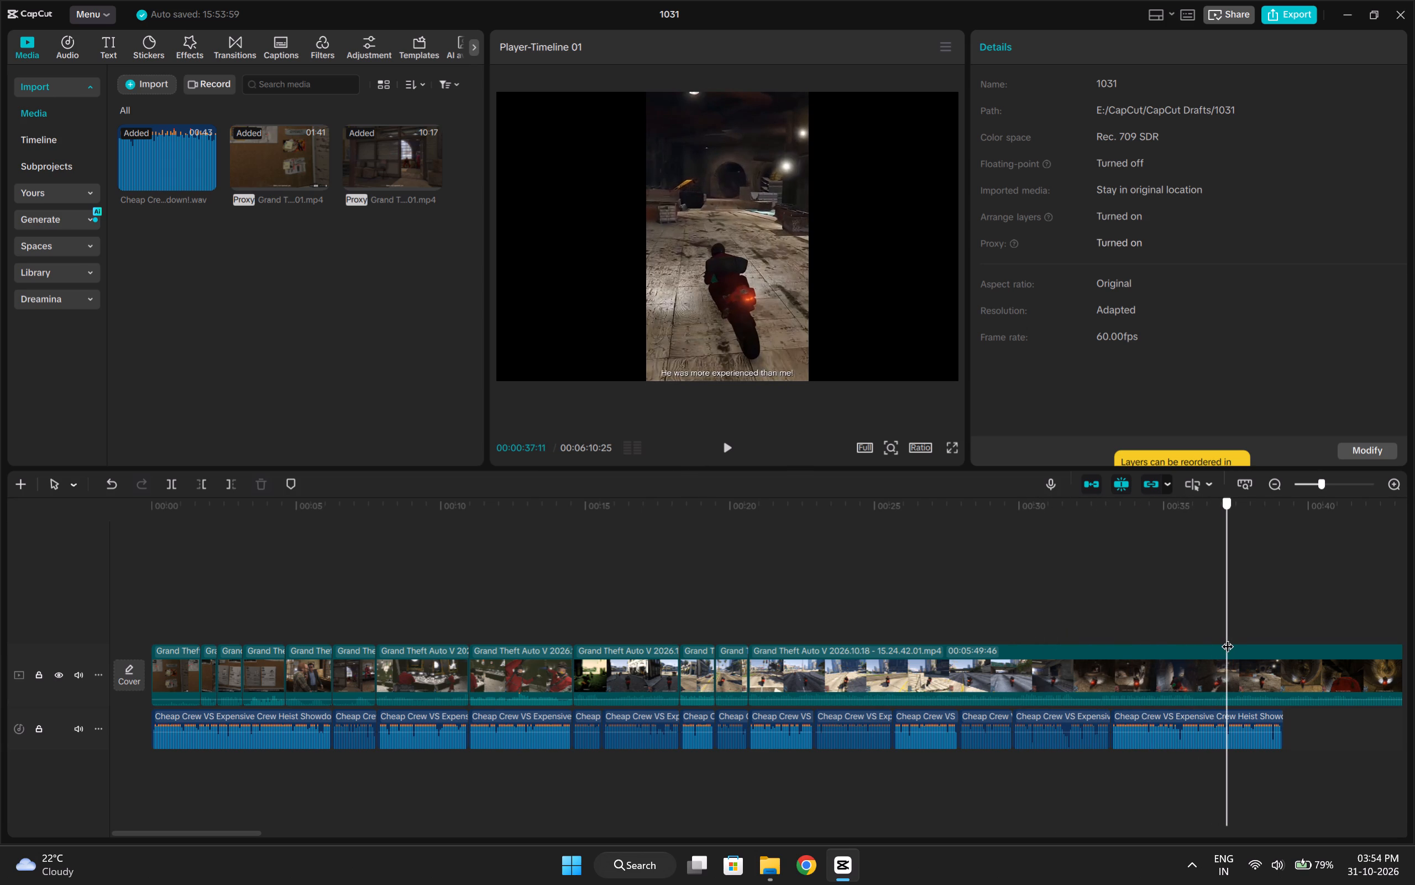
{"action": "left_click_drag", "start_coordinate": [1227, 638], "coordinate": [1304, 632]}
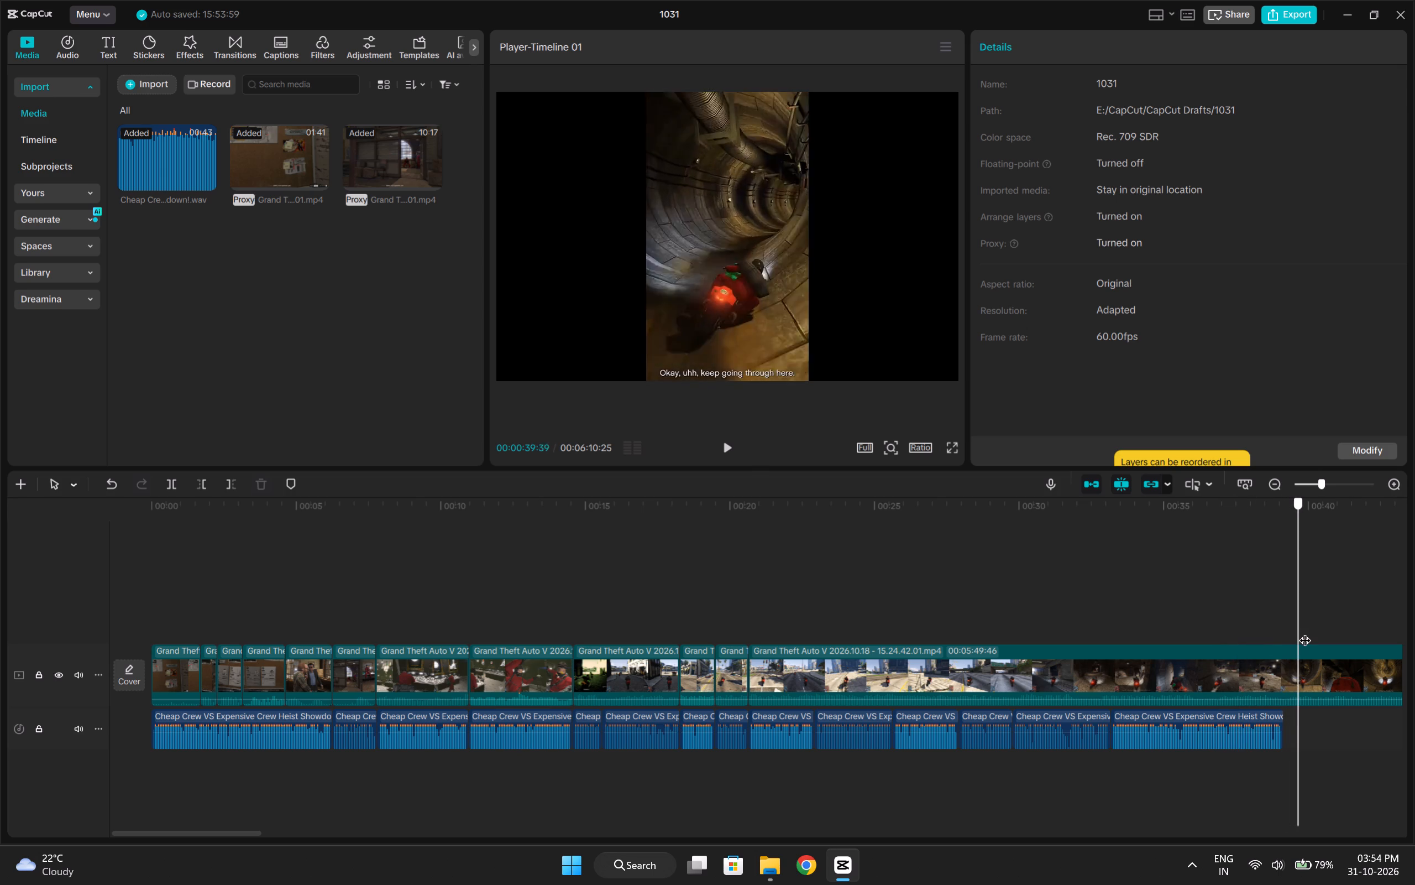
{"action": "left_click_drag", "start_coordinate": [1304, 632], "coordinate": [1377, 623]}
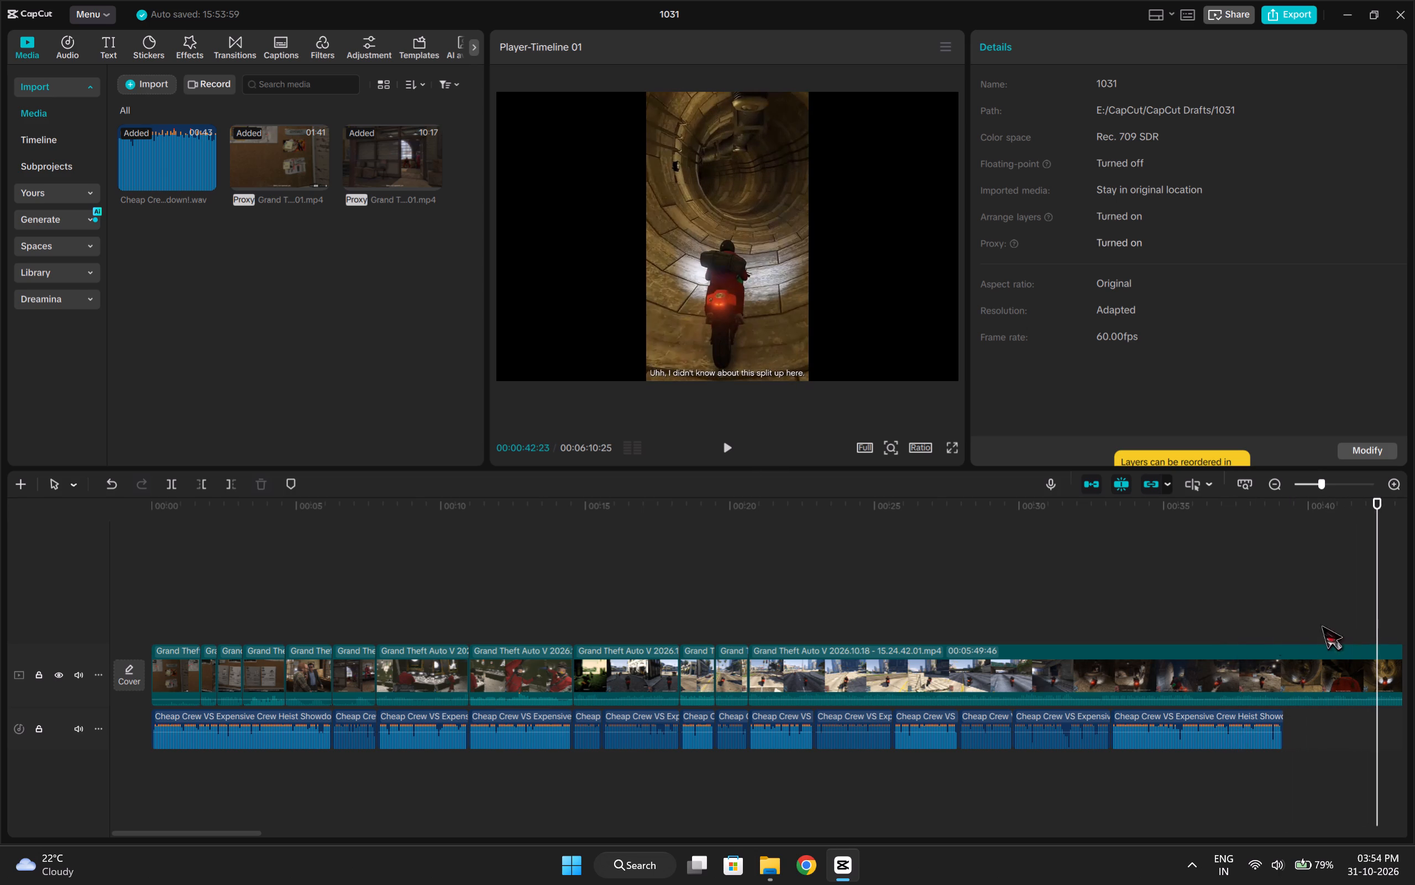
{"action": "left_click_drag", "start_coordinate": [242, 833], "coordinate": [355, 843]}
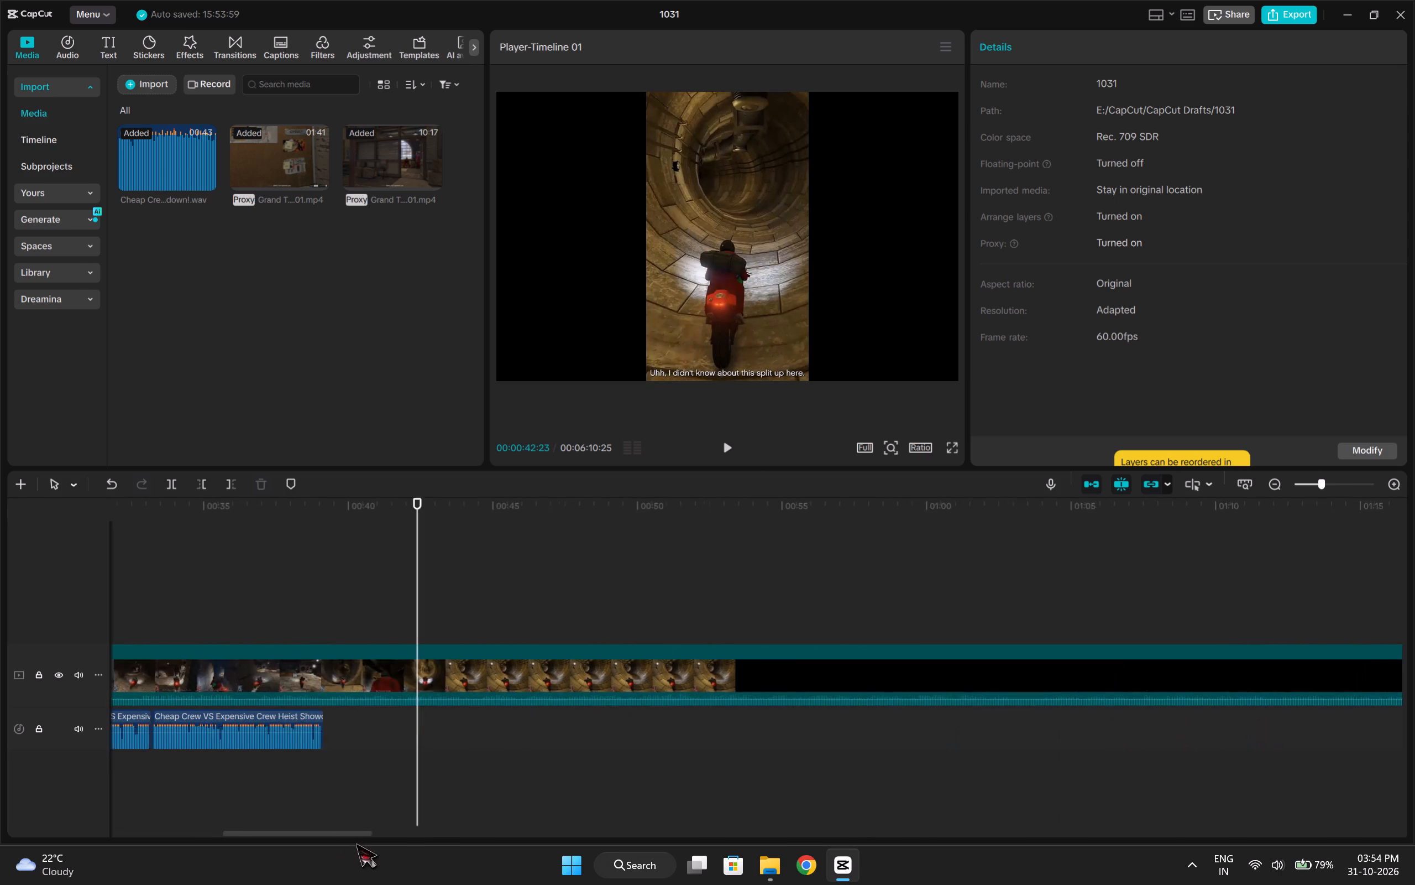
{"action": "left_click_drag", "start_coordinate": [355, 843], "coordinate": [406, 844]}
{"action": "left_click_drag", "start_coordinate": [362, 832], "coordinate": [335, 837]}
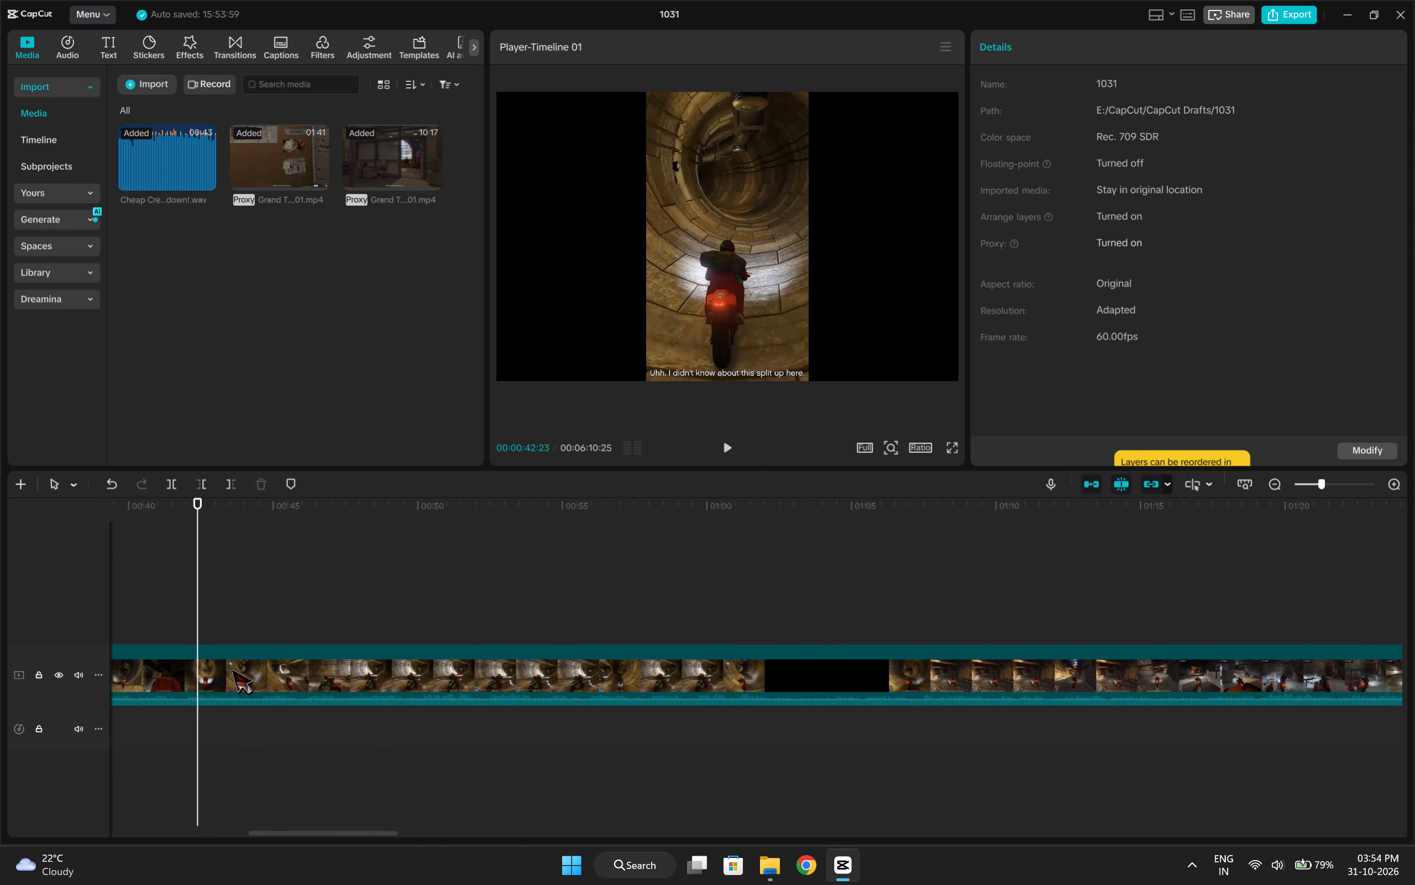
{"action": "left_click_drag", "start_coordinate": [197, 618], "coordinate": [297, 630]}
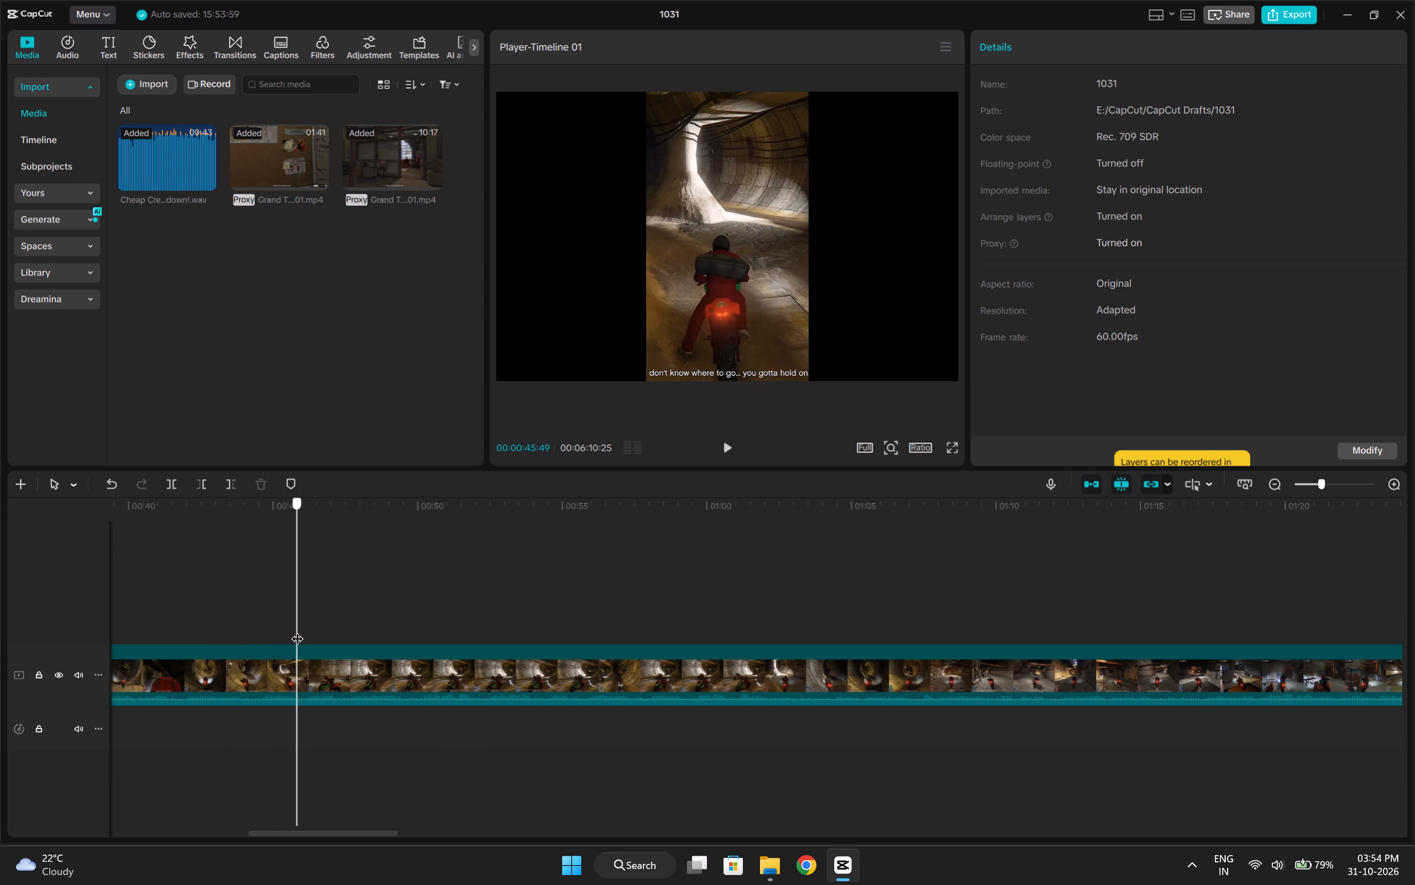
{"action": "left_click_drag", "start_coordinate": [297, 630], "coordinate": [365, 629]}
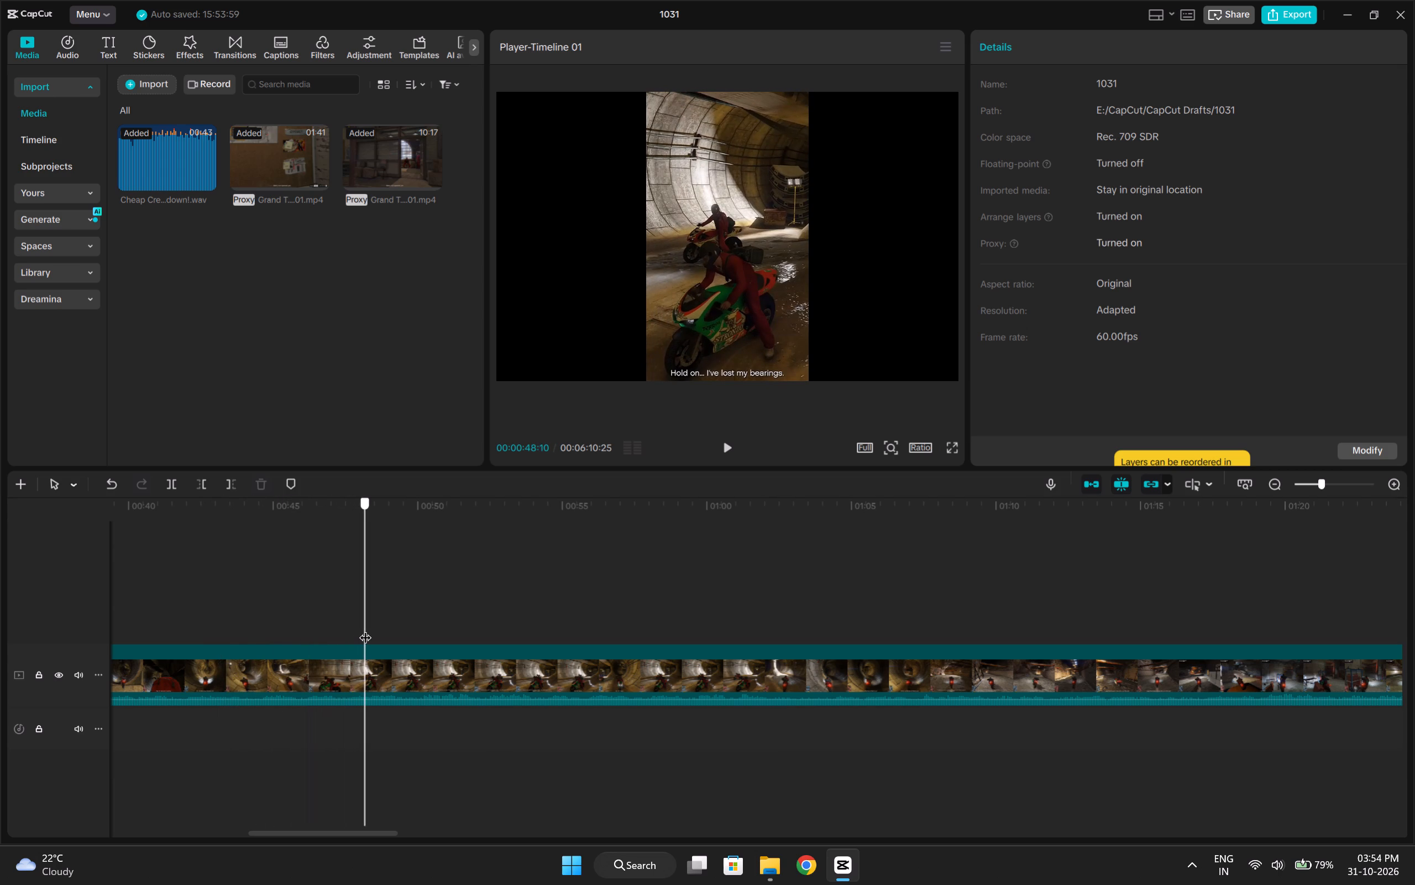
{"action": "left_click_drag", "start_coordinate": [365, 629], "coordinate": [250, 641]}
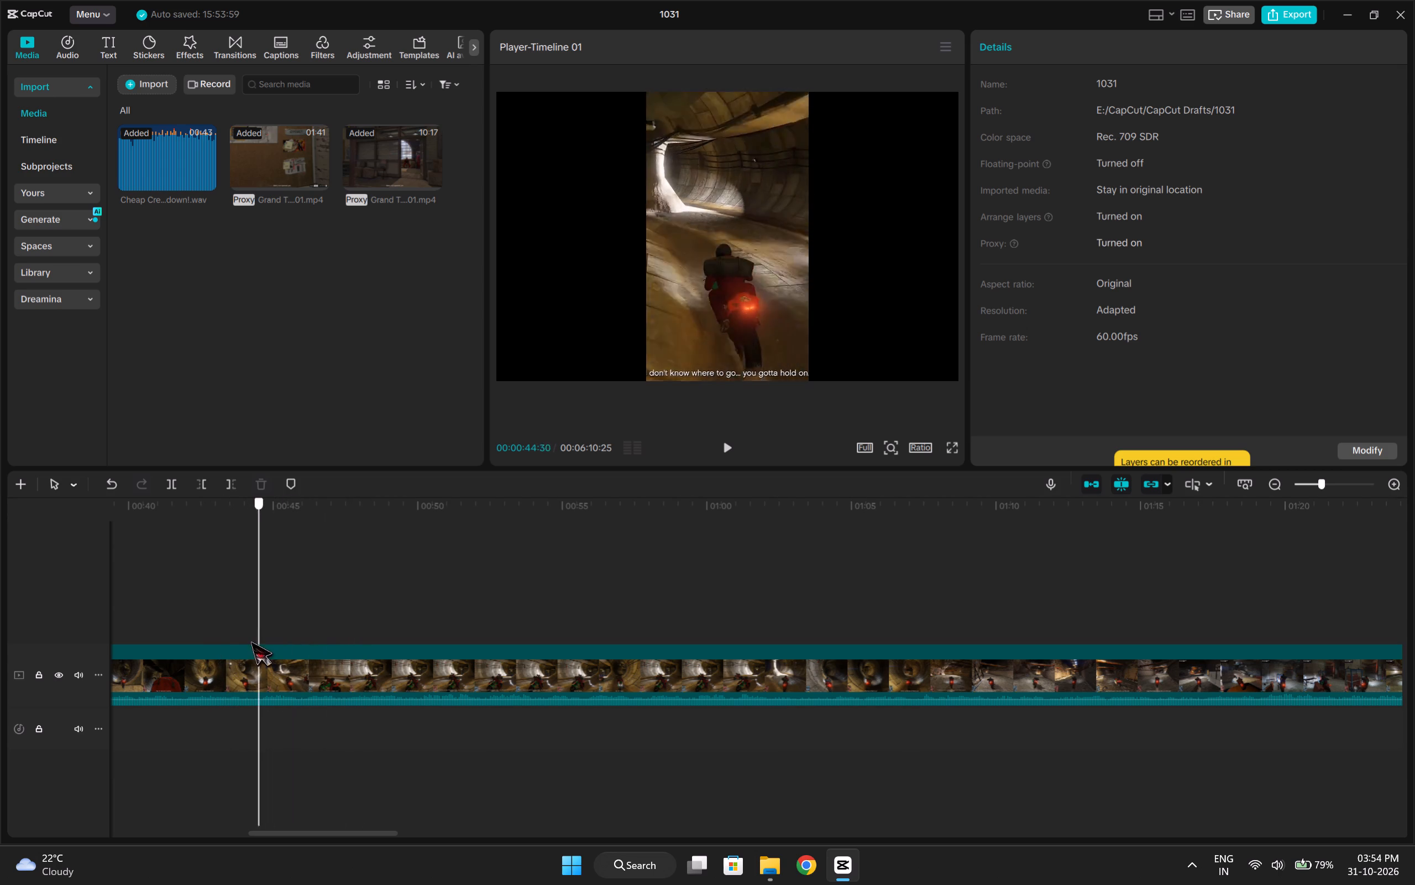
{"action": "left_click_drag", "start_coordinate": [250, 641], "coordinate": [251, 648]}
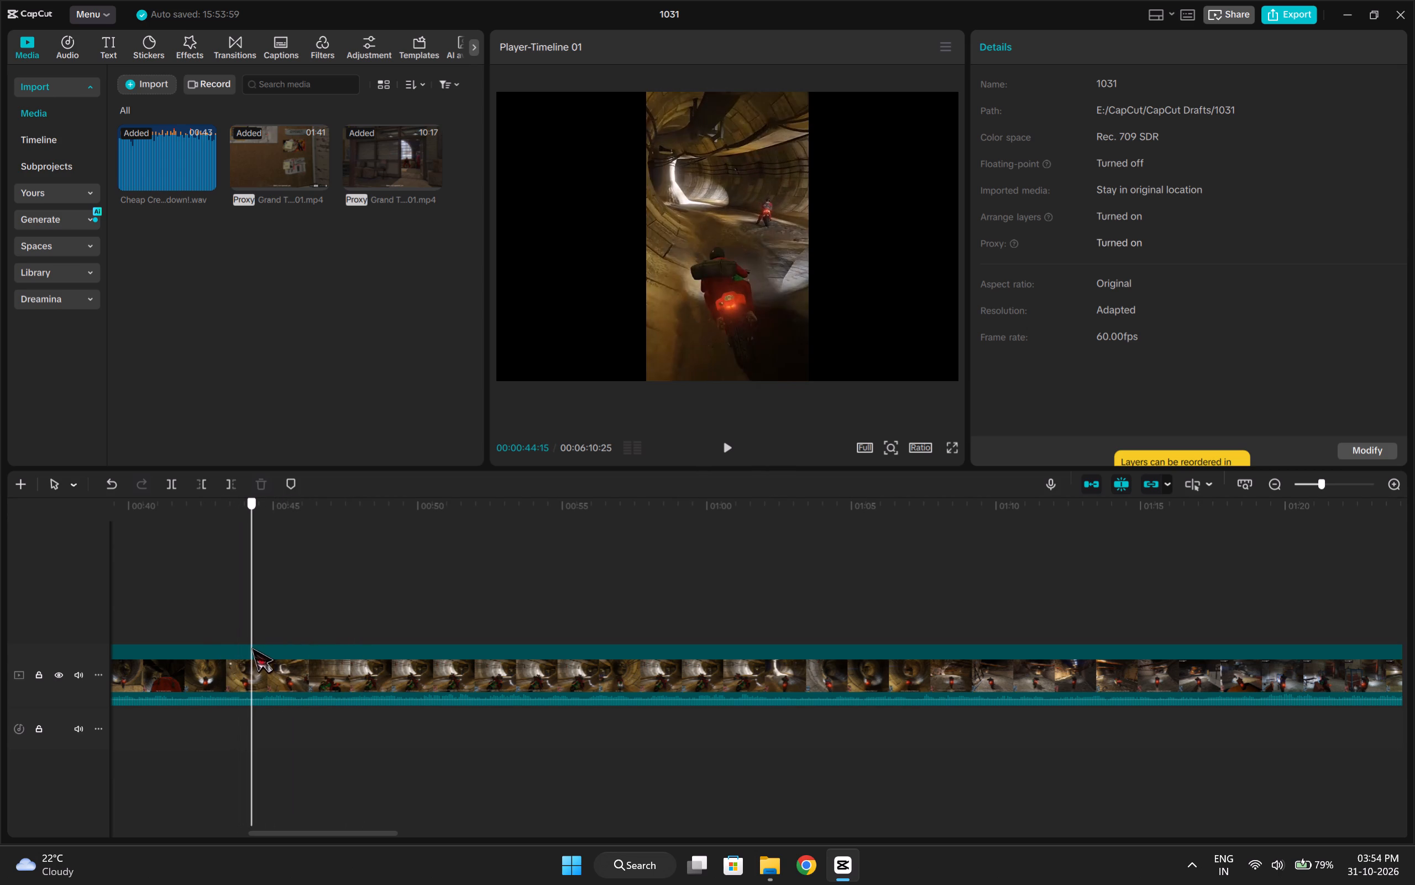
{"action": "left_click_drag", "start_coordinate": [251, 648], "coordinate": [261, 662]}
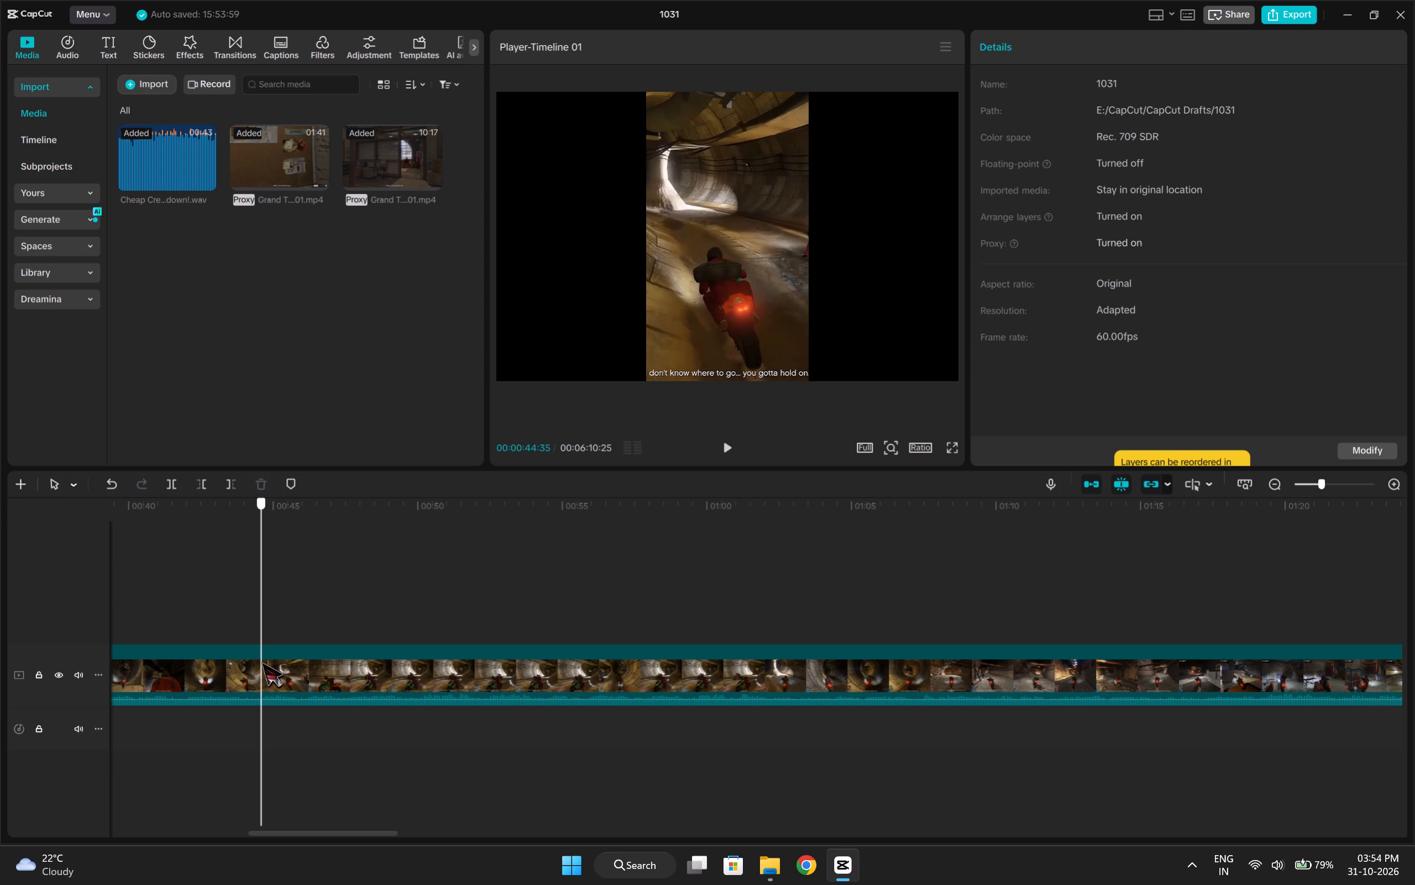
{"action": "left_click_drag", "start_coordinate": [261, 662], "coordinate": [256, 685]}
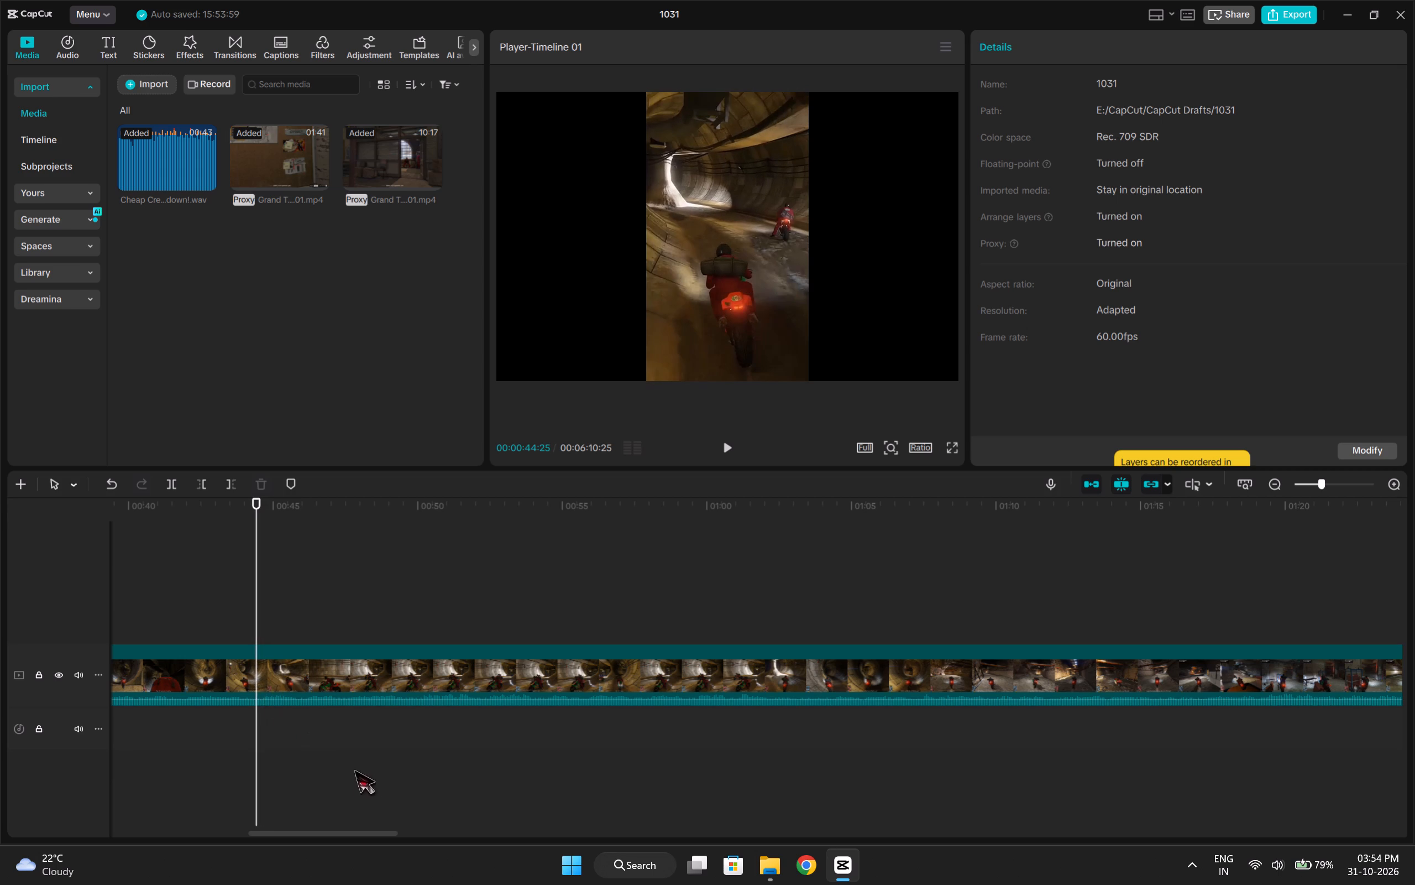
{"action": "left_click_drag", "start_coordinate": [371, 834], "coordinate": [260, 856]}
{"action": "key", "text": "q"}
Replay the edit from the end of the store countdown shot through the getaway shots into the tunnel footage.
{"action": "left_click", "coordinate": [428, 610]}
{"action": "key", "text": "space"}
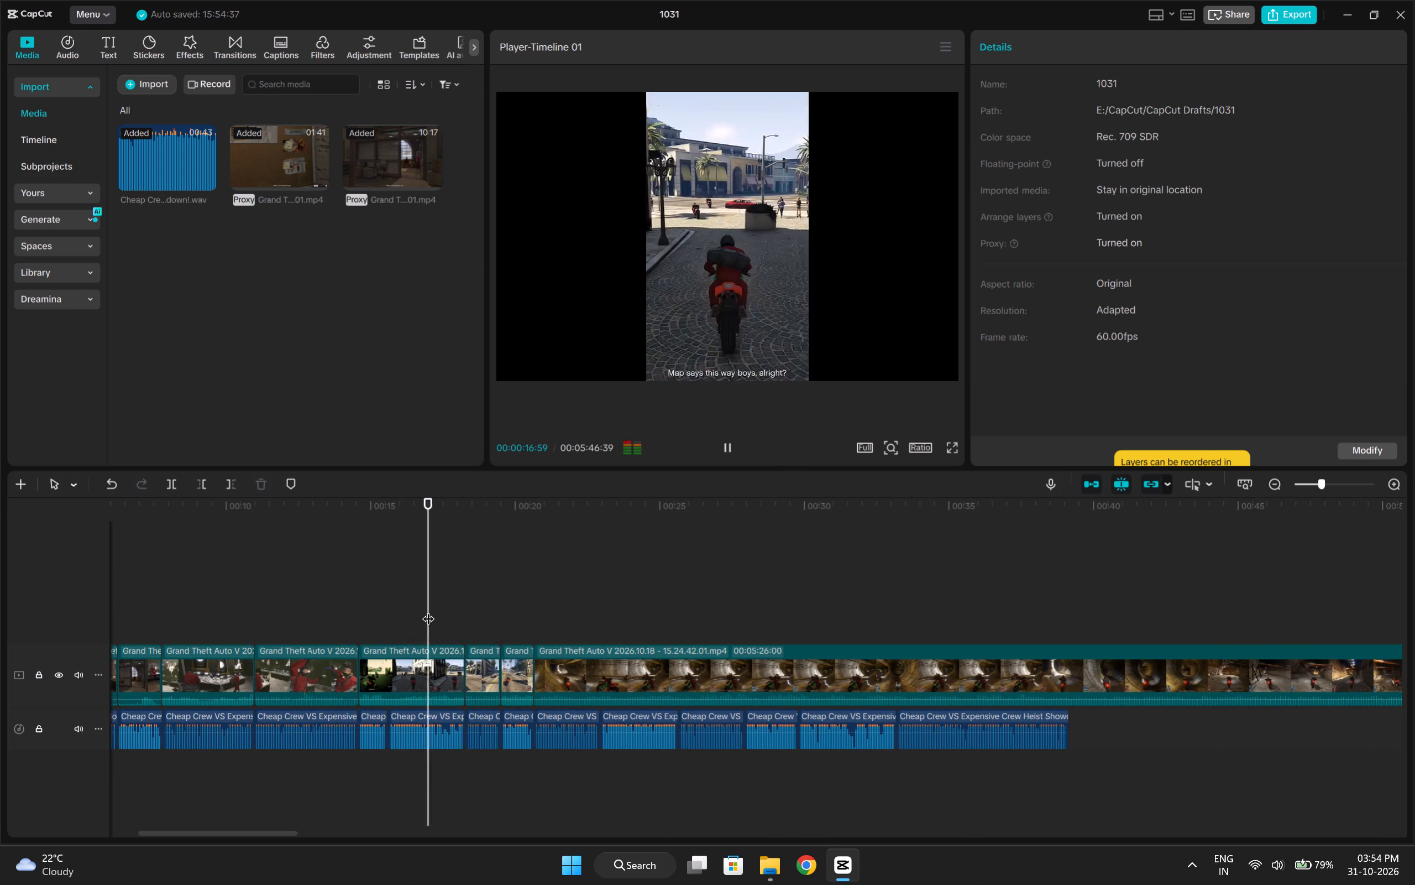
{"action": "left_click", "coordinate": [334, 629]}
{"action": "key", "text": "space"}
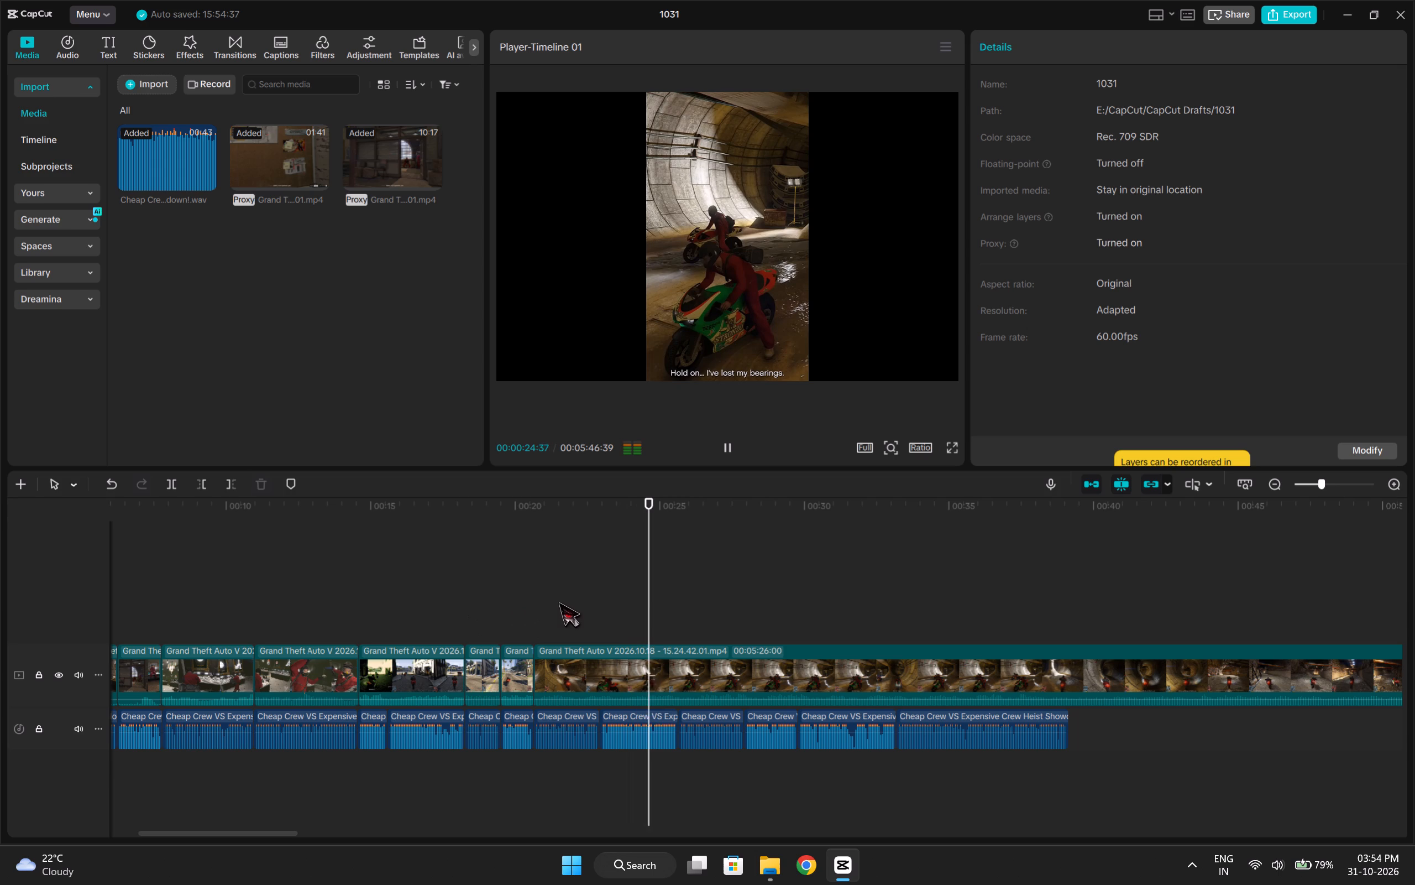
{"action": "key", "text": "space"}
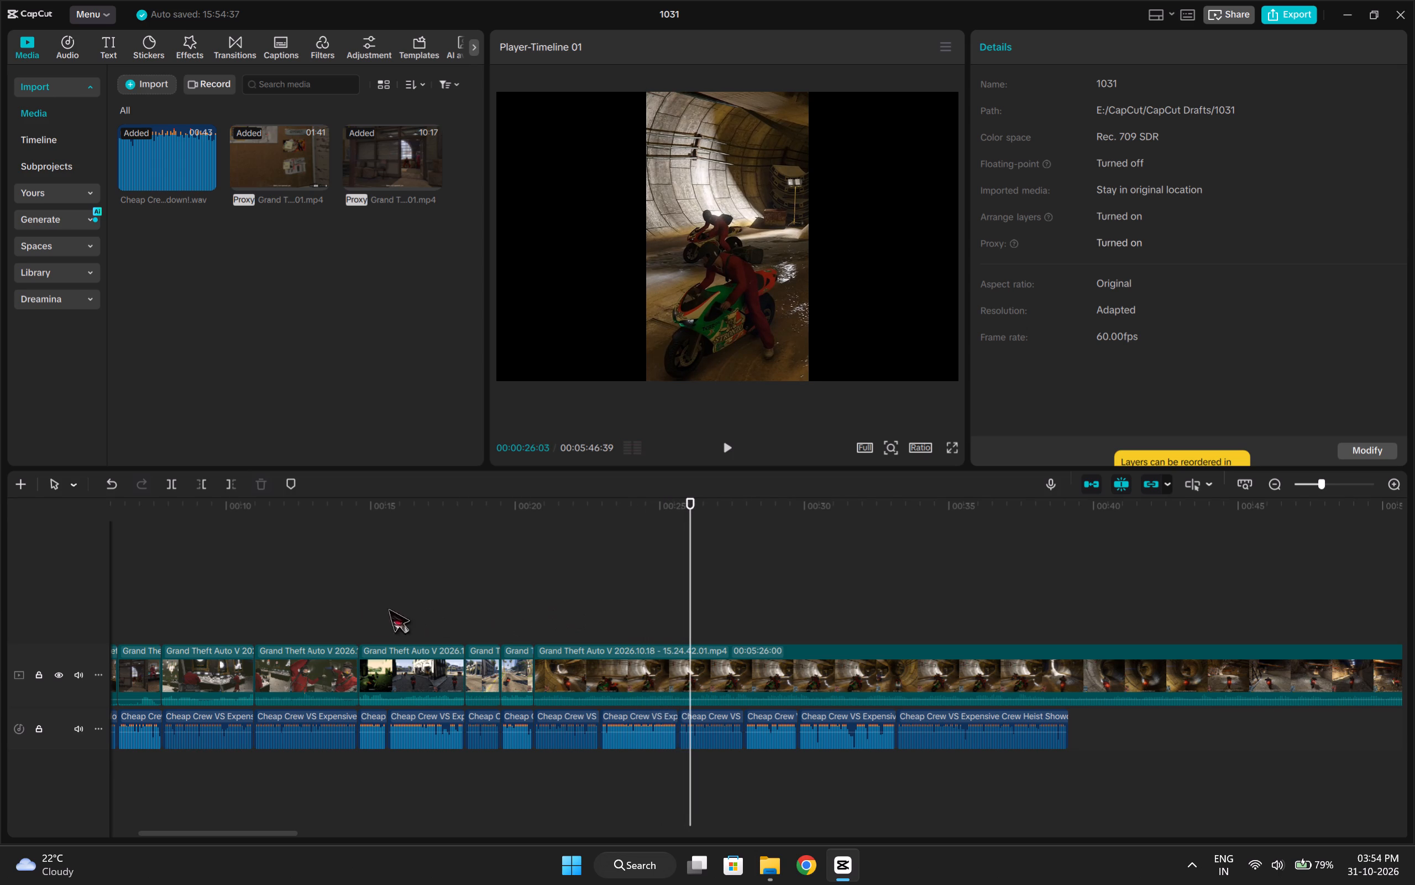
Delete the three street motorcycle ride pieces that sit directly before the tunnel footage.
{"action": "left_click", "coordinate": [358, 608]}
{"action": "left_click", "coordinate": [422, 659]}
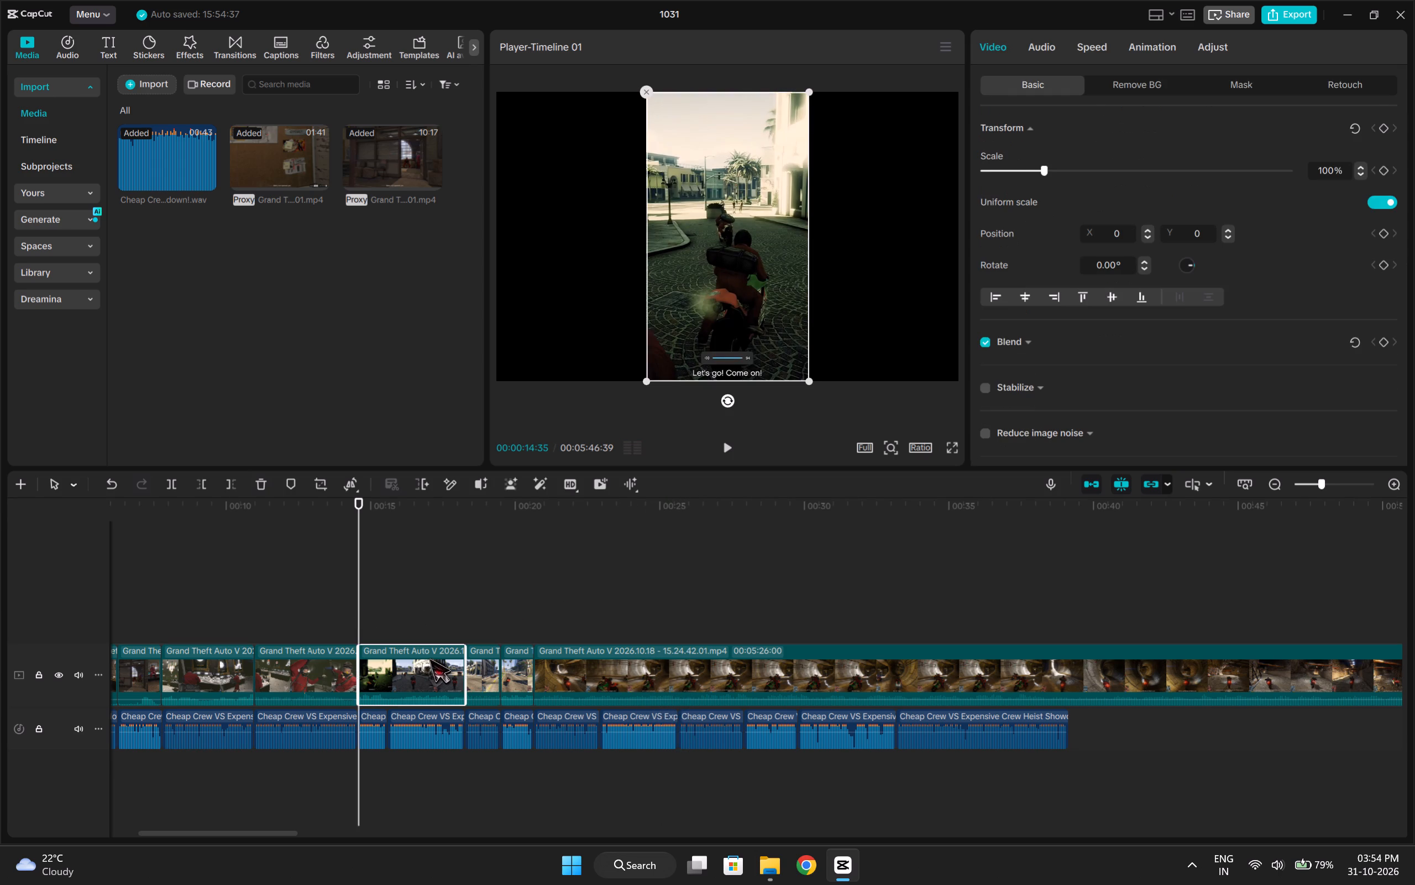
{"action": "key", "text": "Delete"}
{"action": "left_click", "coordinate": [385, 620]}
{"action": "left_click_drag", "start_coordinate": [384, 620], "coordinate": [375, 622]}
{"action": "left_click", "coordinate": [373, 653]}
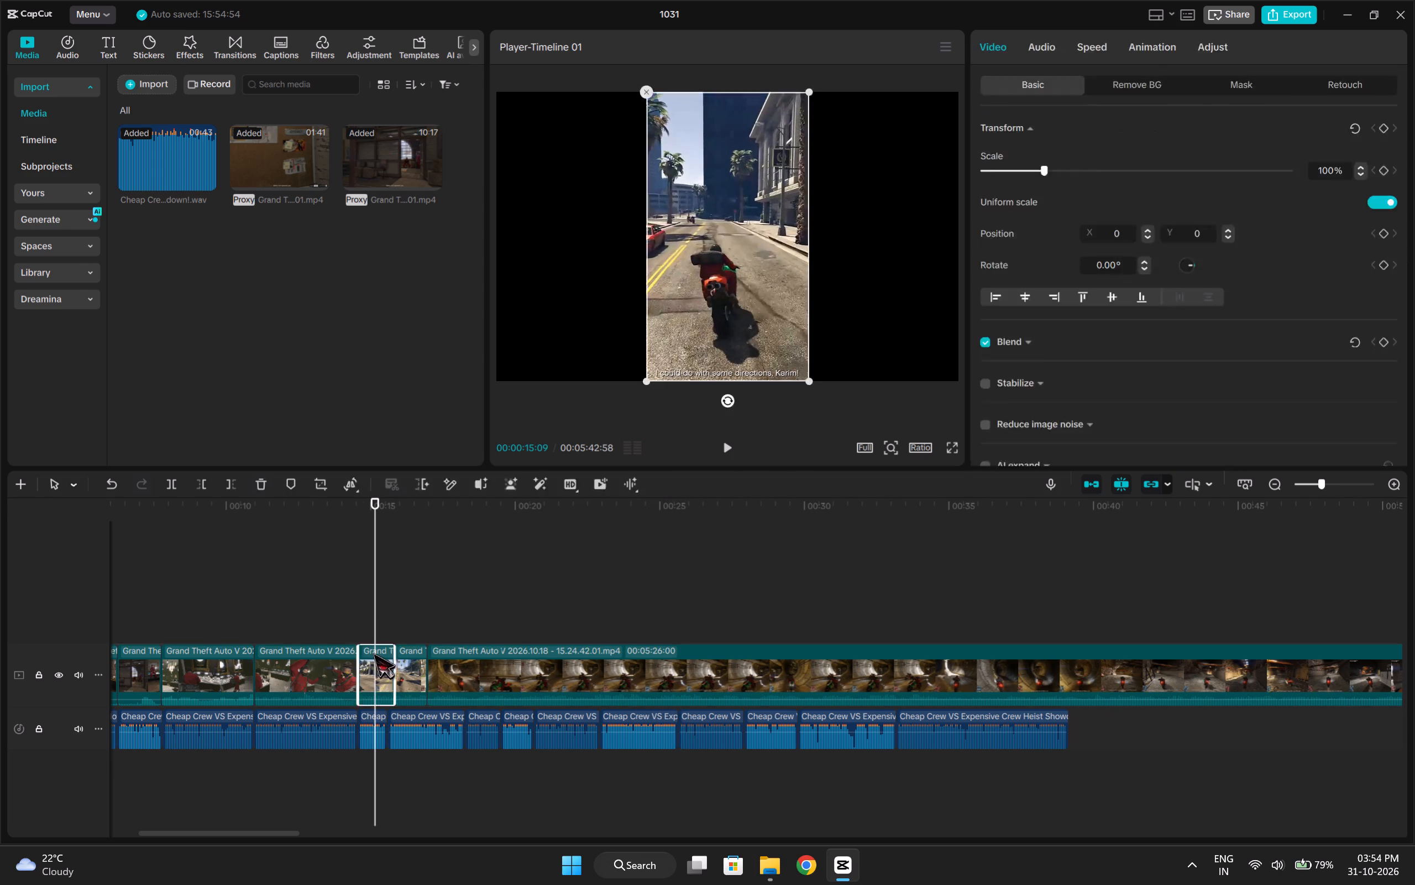
{"action": "key", "text": "Delete"}
{"action": "left_click", "coordinate": [366, 659]}
{"action": "key", "text": "Delete"}
Play the stopped bikers' tunnel shot against the voiceover and split the footage at about 00:00:19:30, before the next voiceover piece.
{"action": "left_click", "coordinate": [342, 629]}
{"action": "key", "text": "space"}
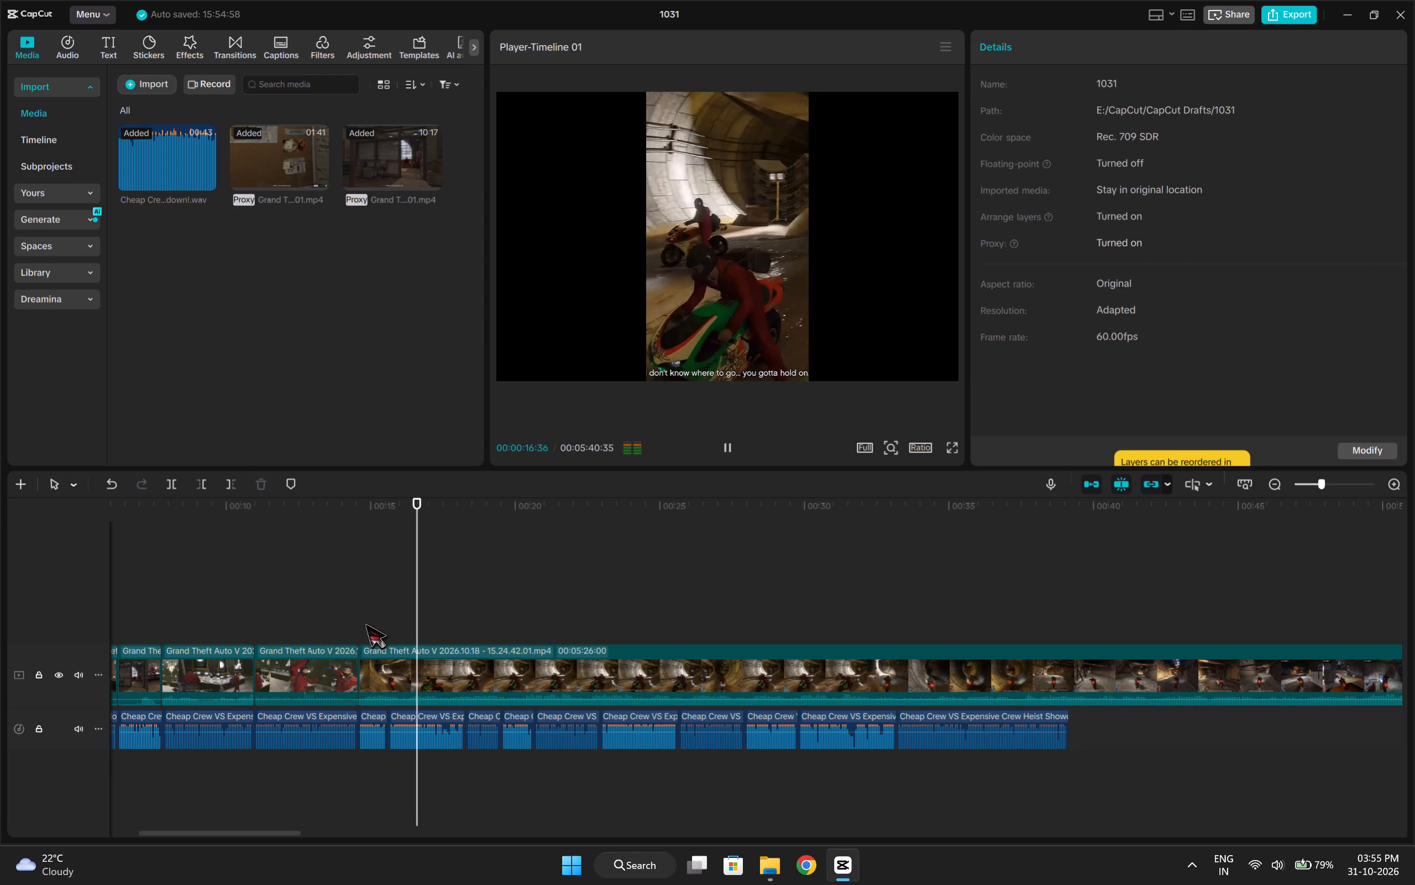
{"action": "key", "text": "space"}
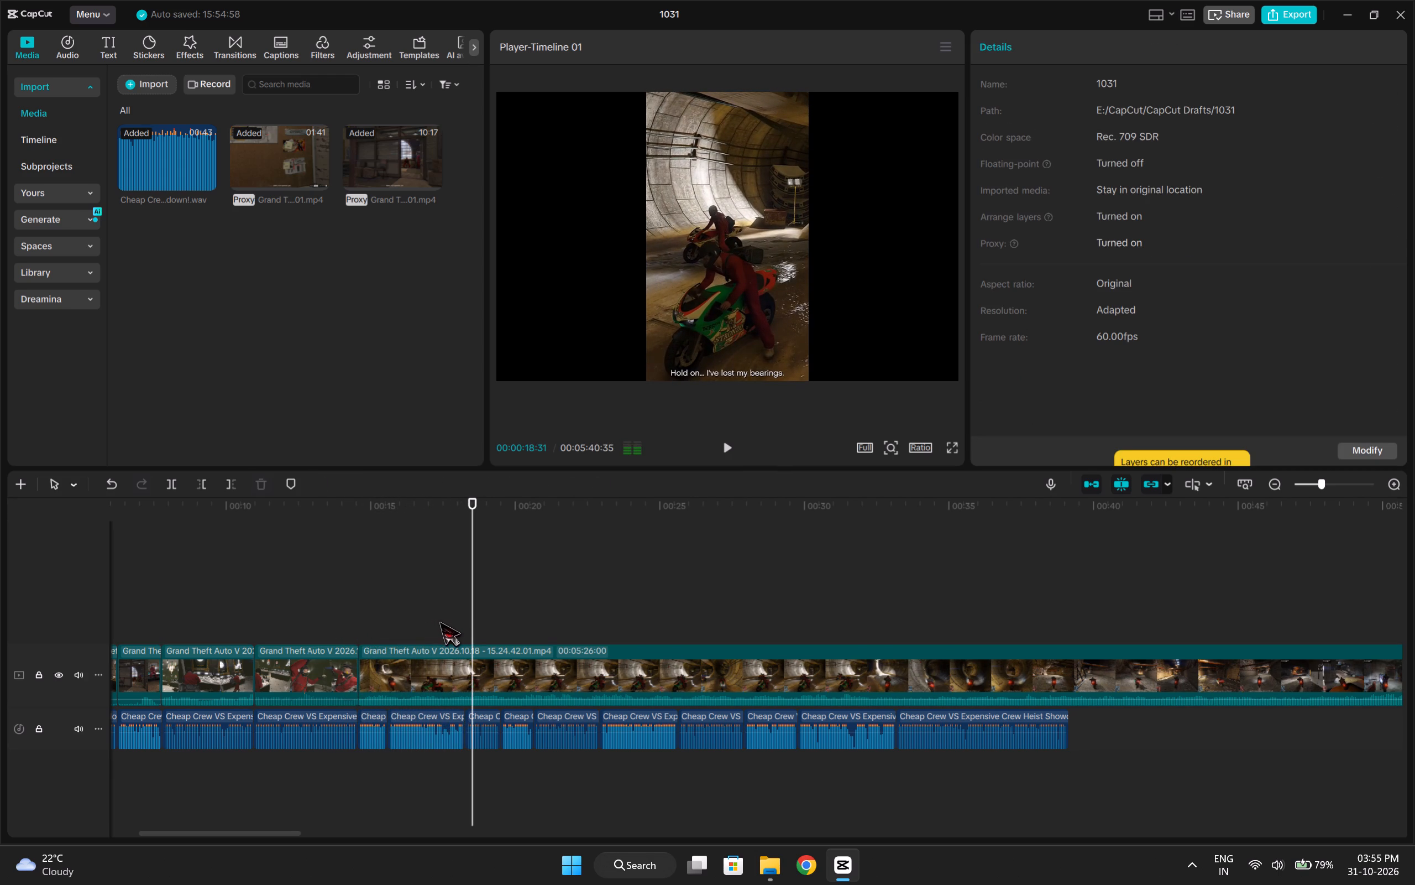
{"action": "key", "text": "space"}
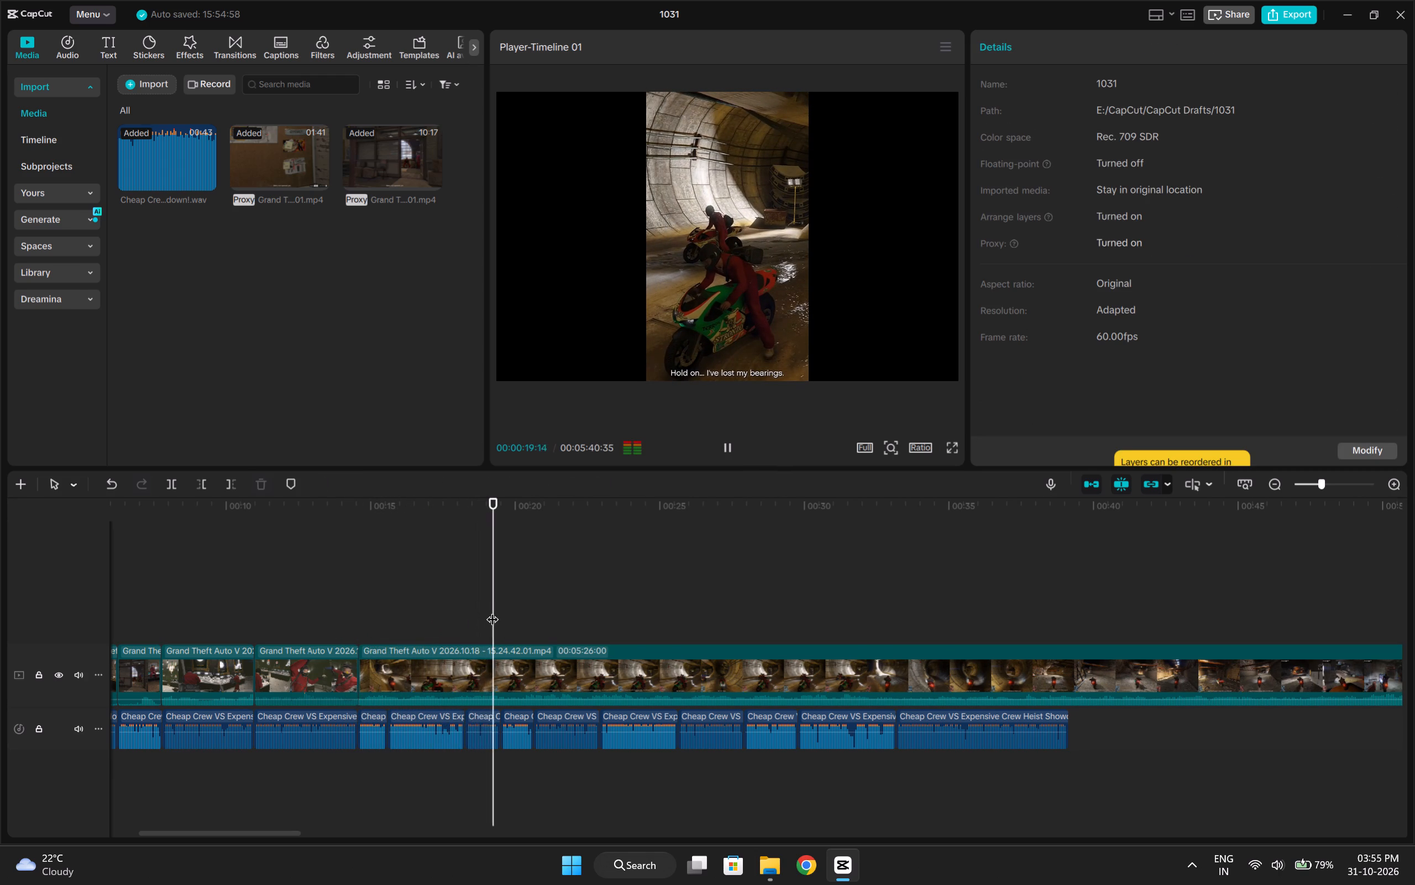
{"action": "key", "text": "space"}
{"action": "left_click_drag", "start_coordinate": [509, 610], "coordinate": [504, 616]}
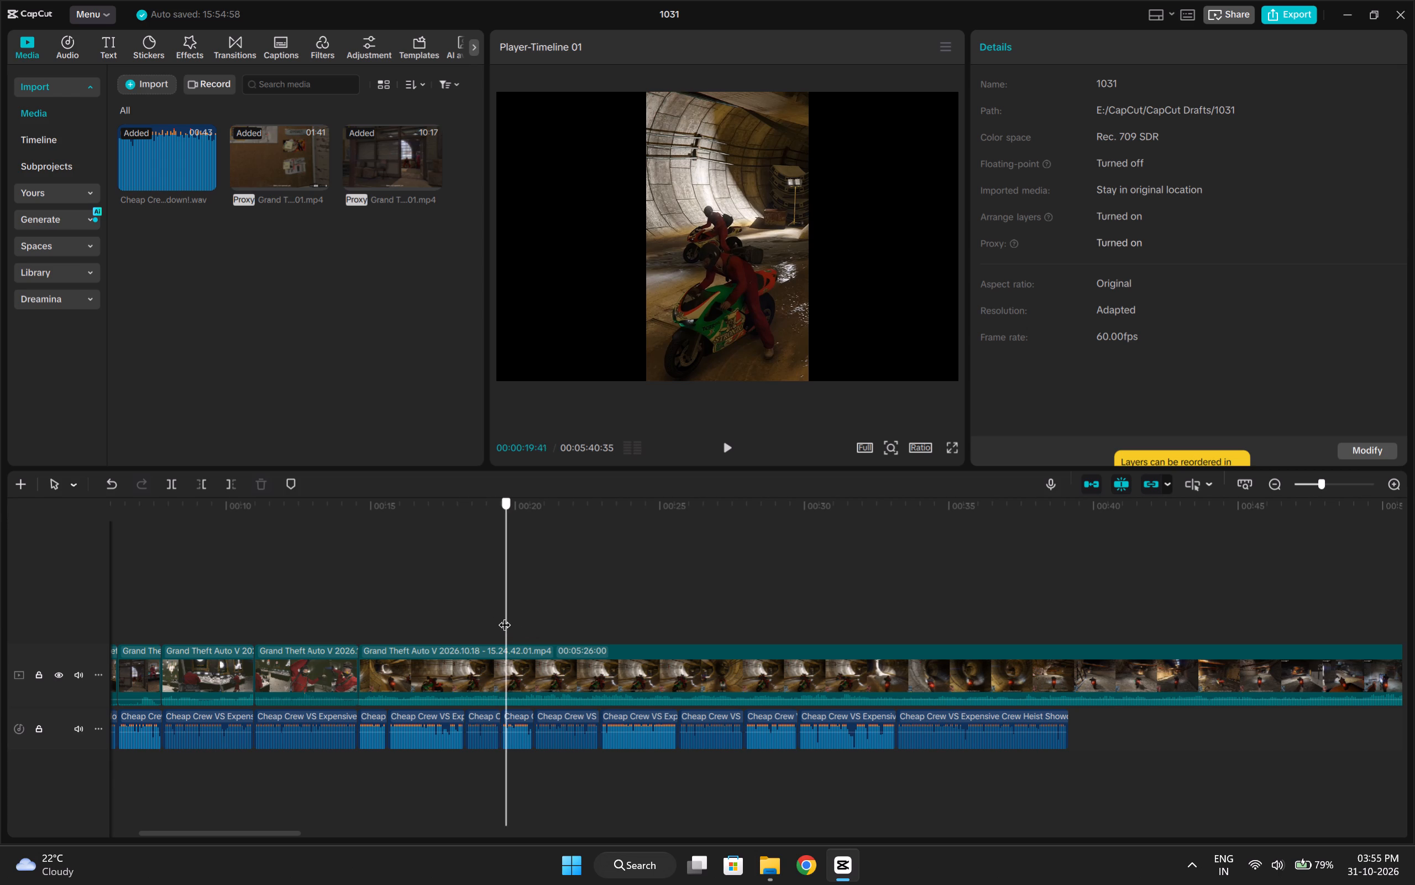
{"action": "left_click_drag", "start_coordinate": [504, 616], "coordinate": [497, 618]}
{"action": "key", "text": "ctrl+b"}
Look through the remaining tunnel footage and trim about 14.6 seconds off the last piece's start, reaching the ride down the round tunnel.
{"action": "key", "text": "space"}
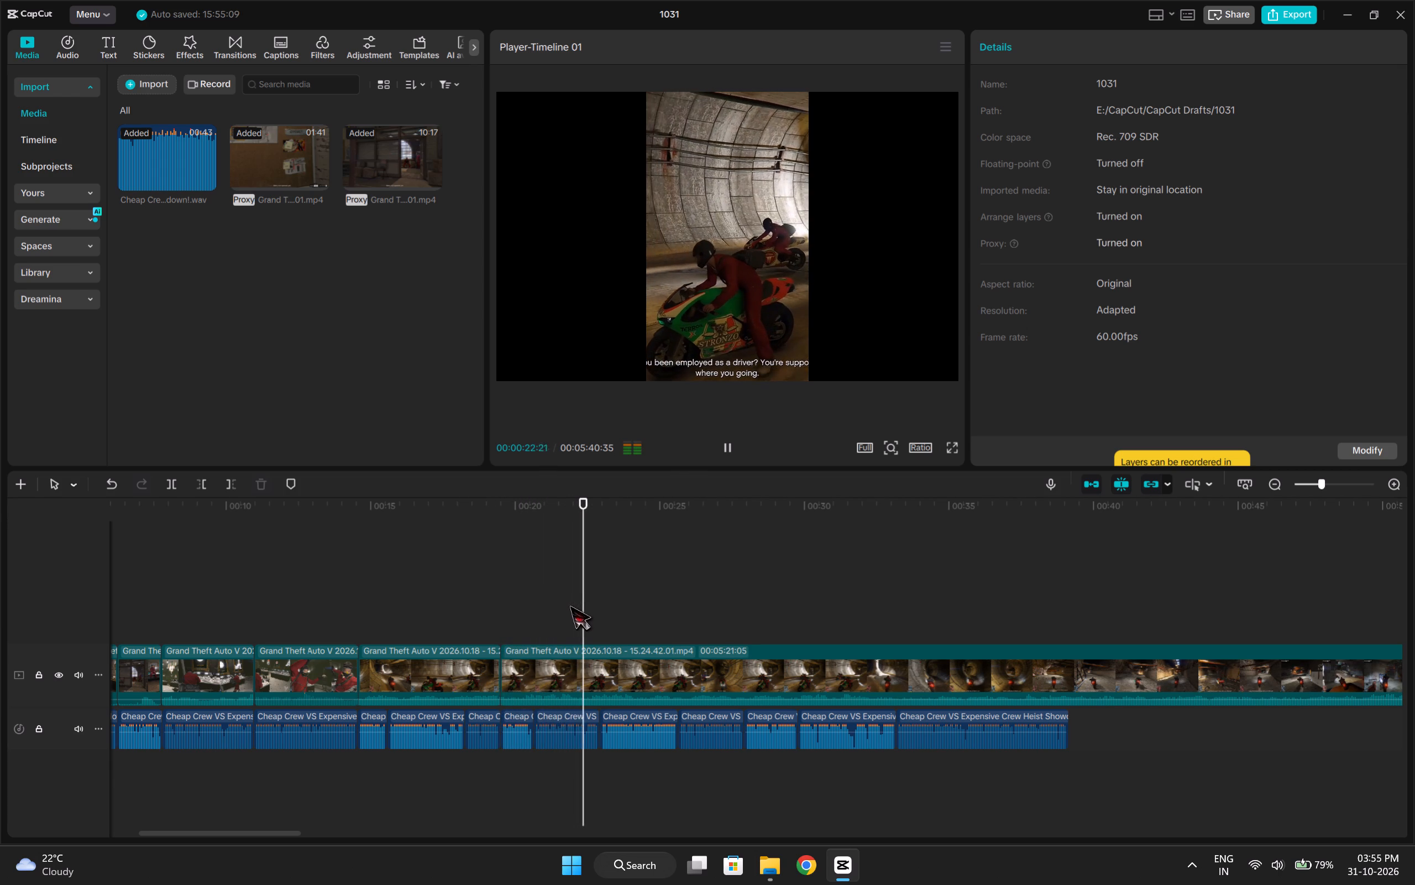
{"action": "key", "text": "space"}
{"action": "left_click_drag", "start_coordinate": [600, 606], "coordinate": [752, 608]}
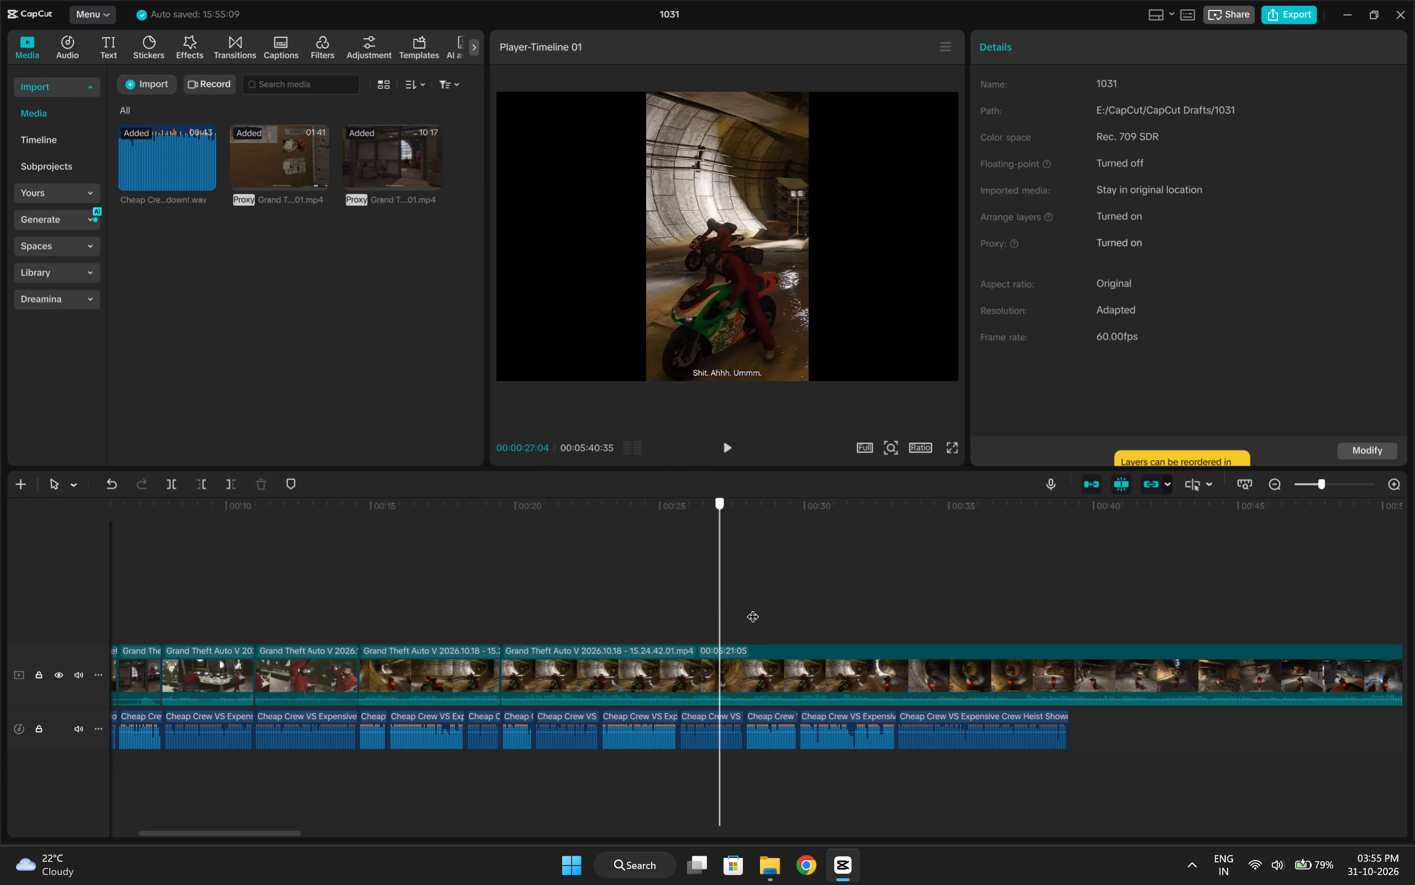
{"action": "left_click_drag", "start_coordinate": [752, 608], "coordinate": [999, 621]}
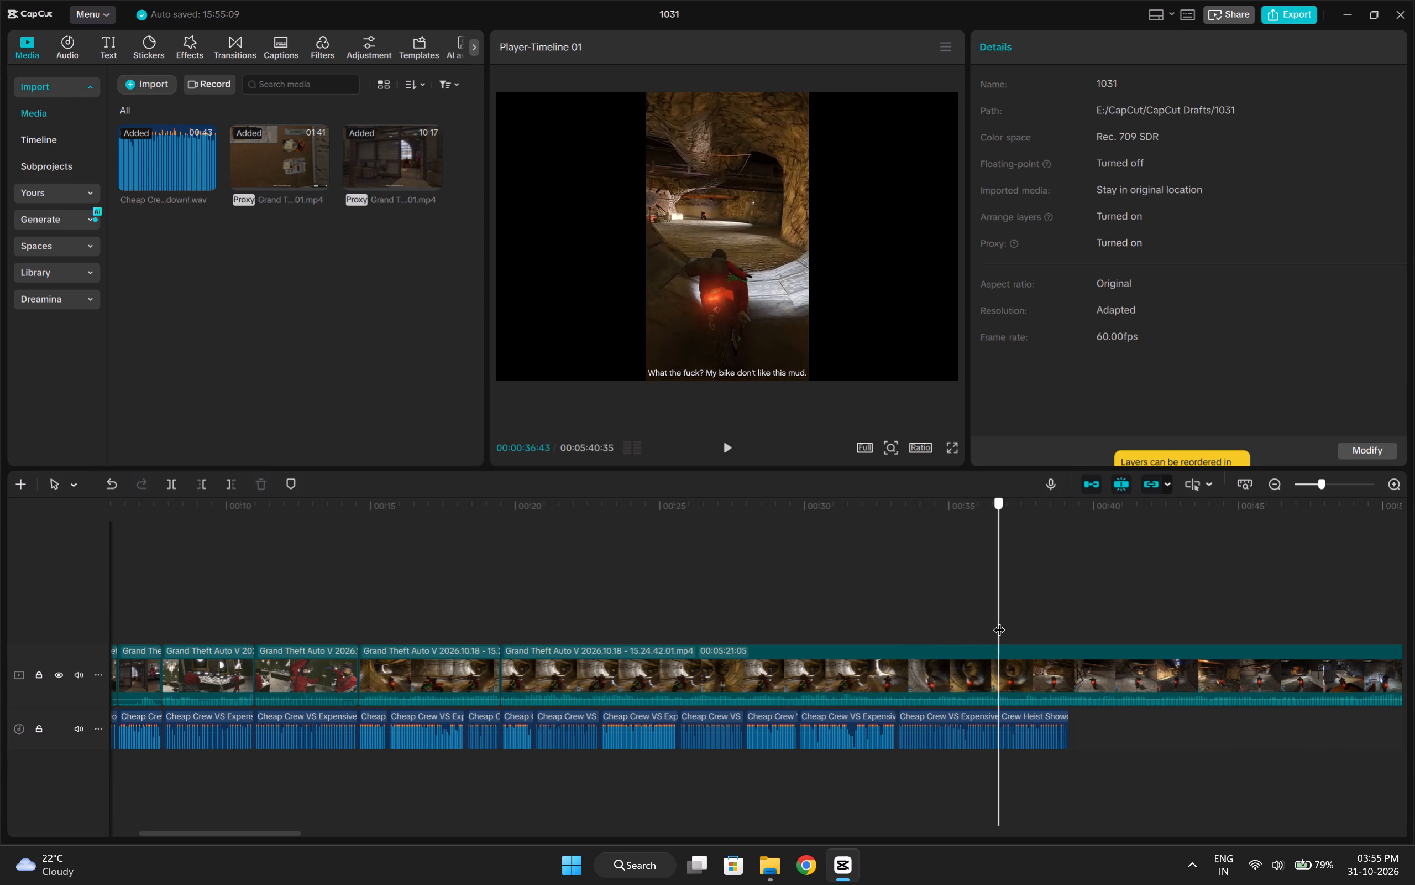
{"action": "left_click_drag", "start_coordinate": [999, 621], "coordinate": [951, 641]}
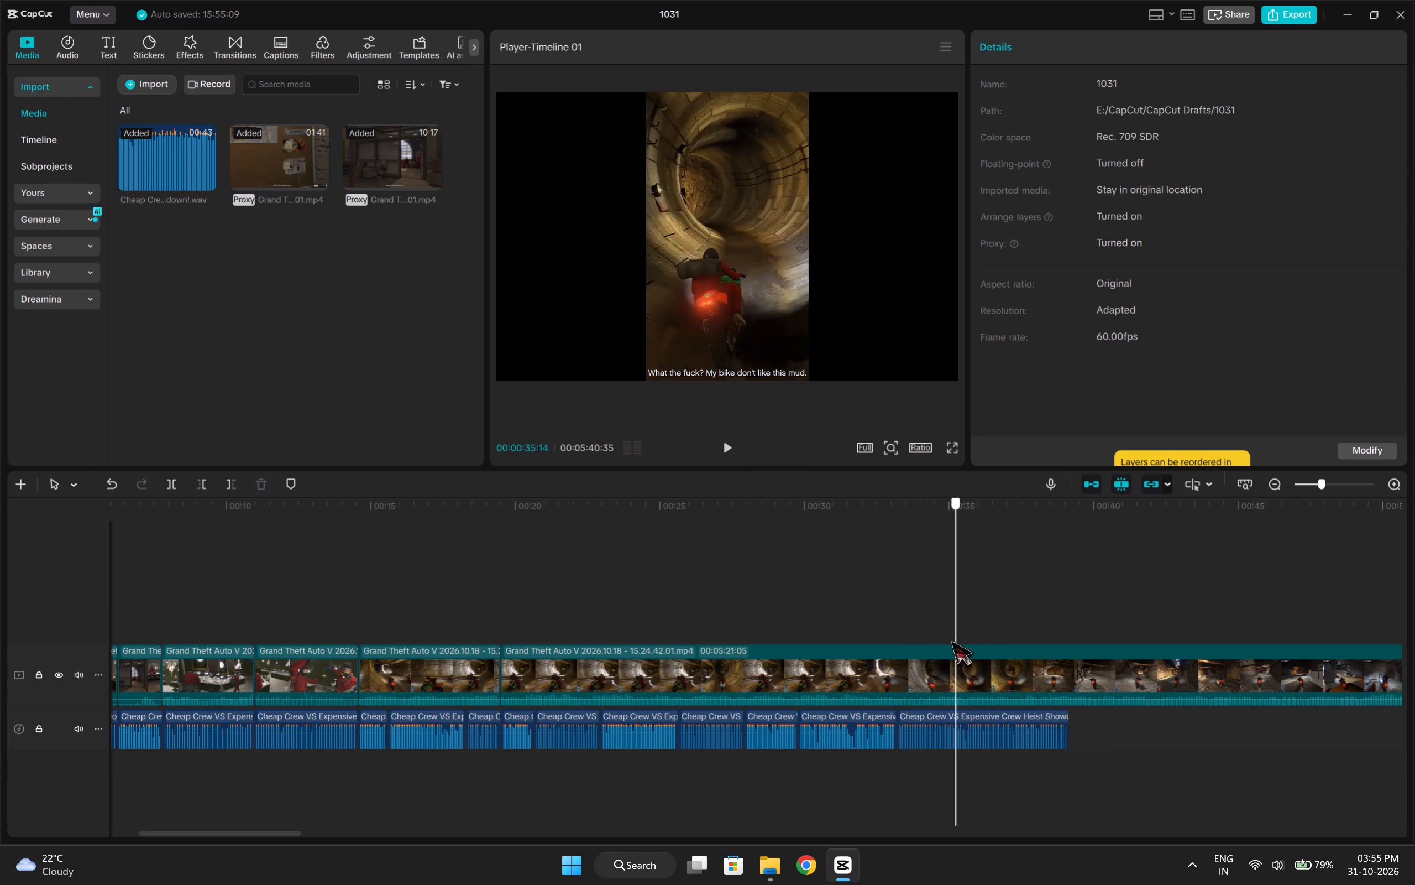
{"action": "left_click_drag", "start_coordinate": [951, 641], "coordinate": [923, 660]}
{"action": "type", "text": "q"}
{"action": "key", "text": "space"}
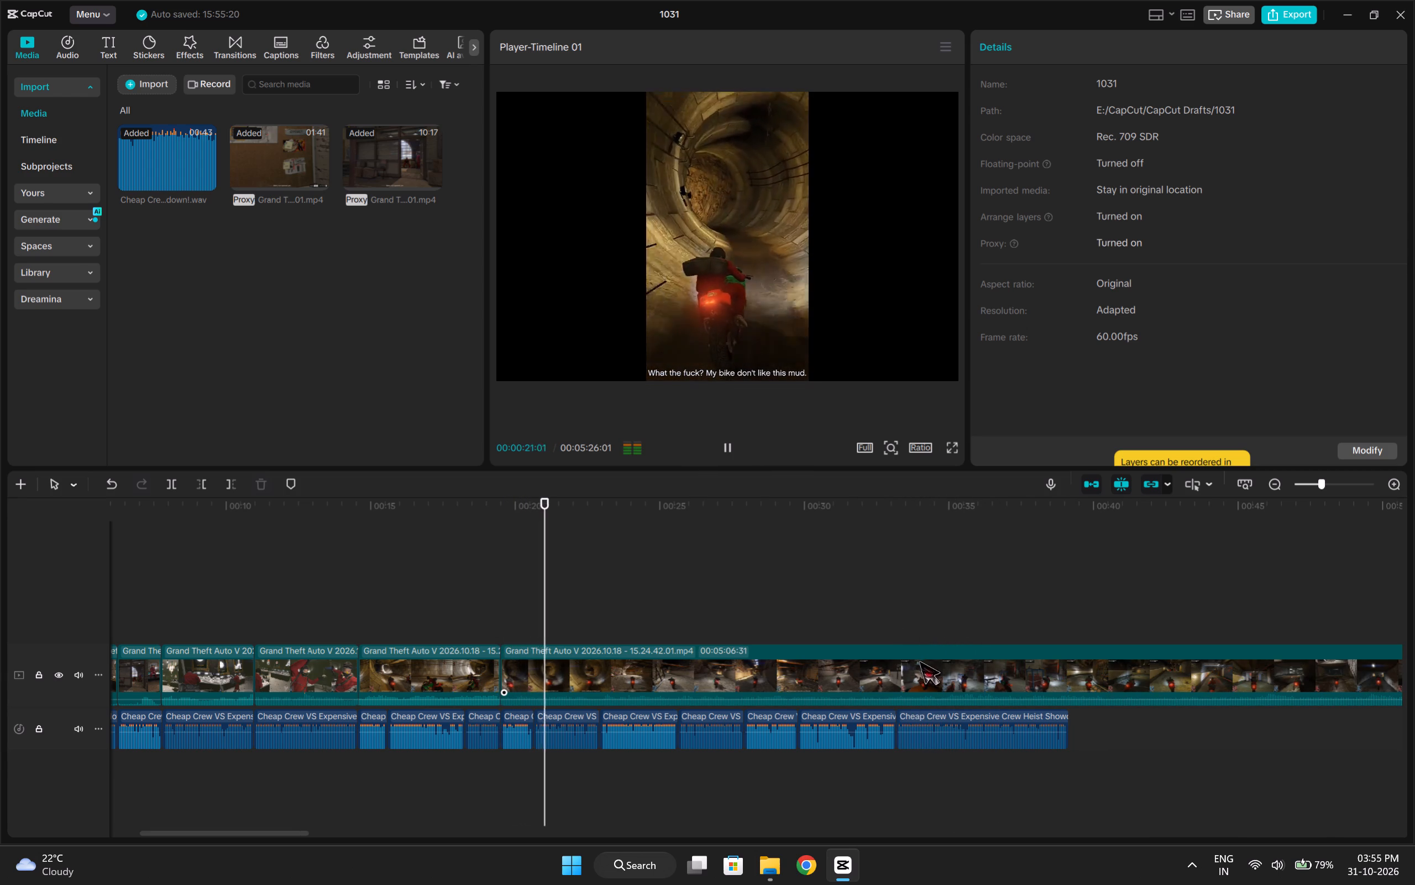
Replay the new cut, extend the last piece's start by about a quarter second and split the footage at 00:00:20:38.
{"action": "key", "text": "space"}
{"action": "left_click", "coordinate": [464, 627]}
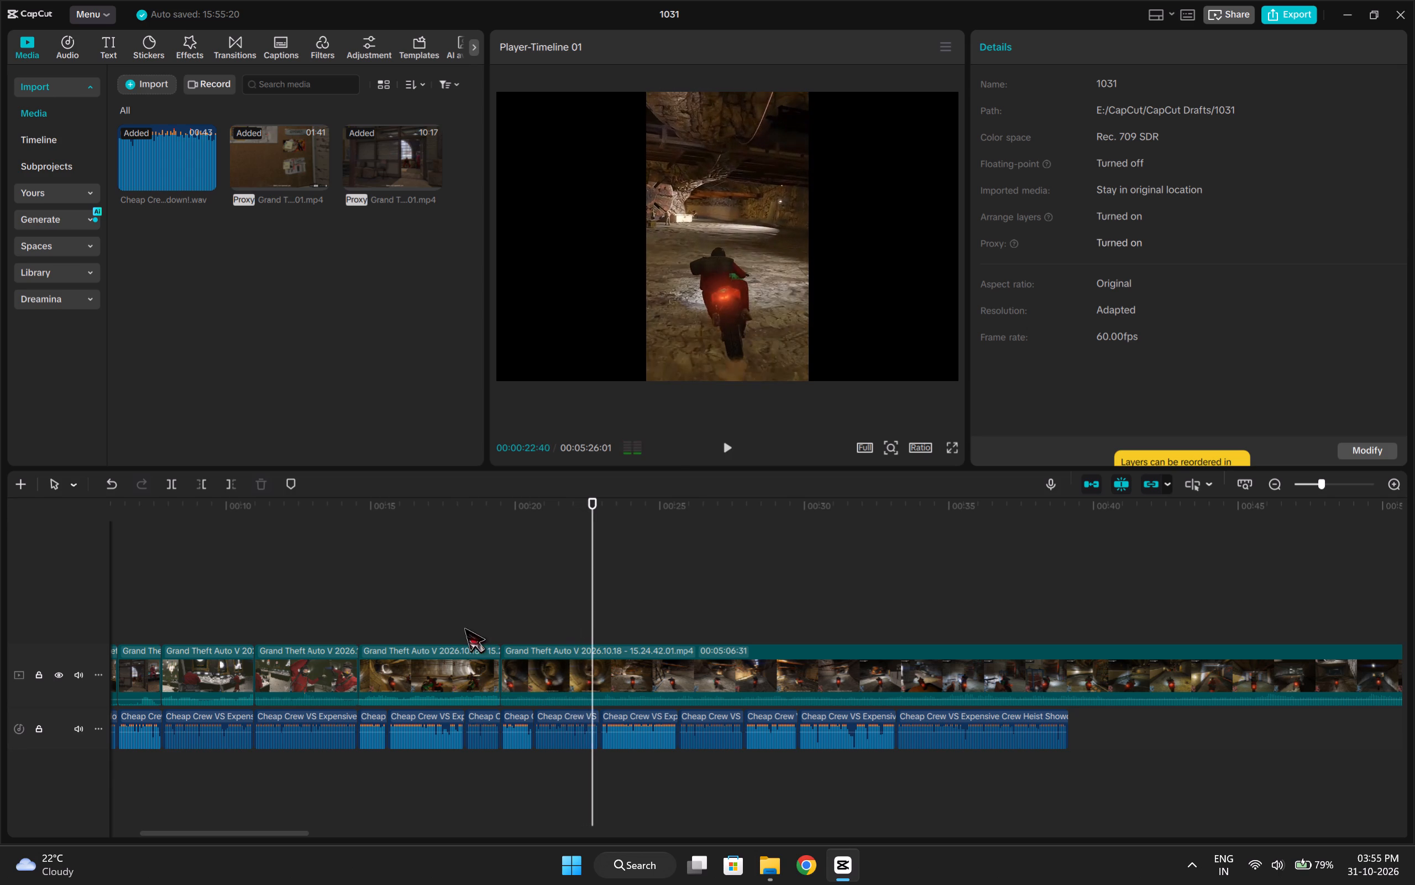
{"action": "key", "text": "space"}
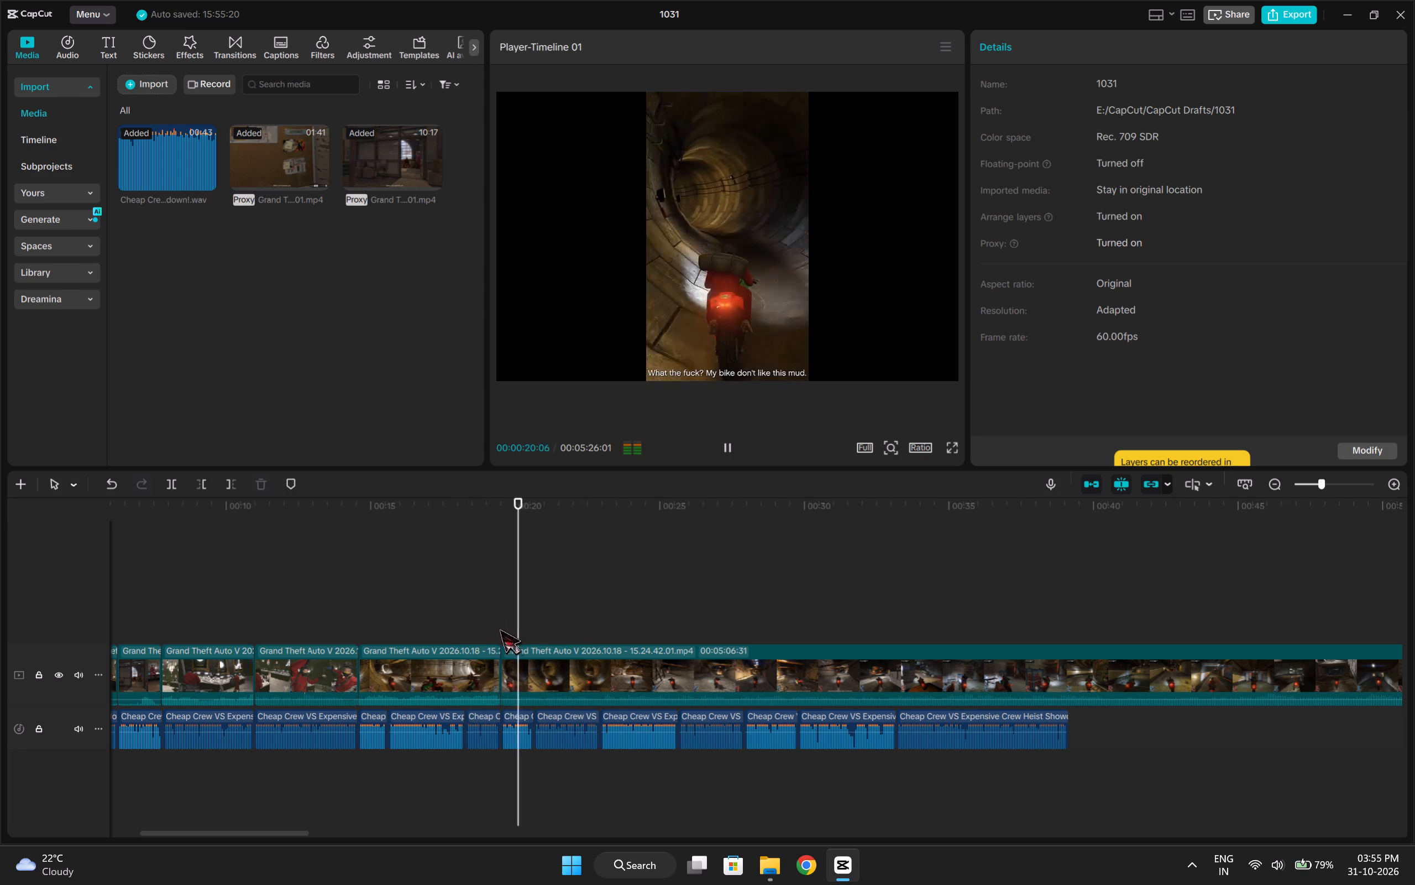
{"action": "key", "text": "space"}
{"action": "left_click_drag", "start_coordinate": [523, 659], "coordinate": [528, 661]}
{"action": "left_click_drag", "start_coordinate": [500, 665], "coordinate": [483, 671]}
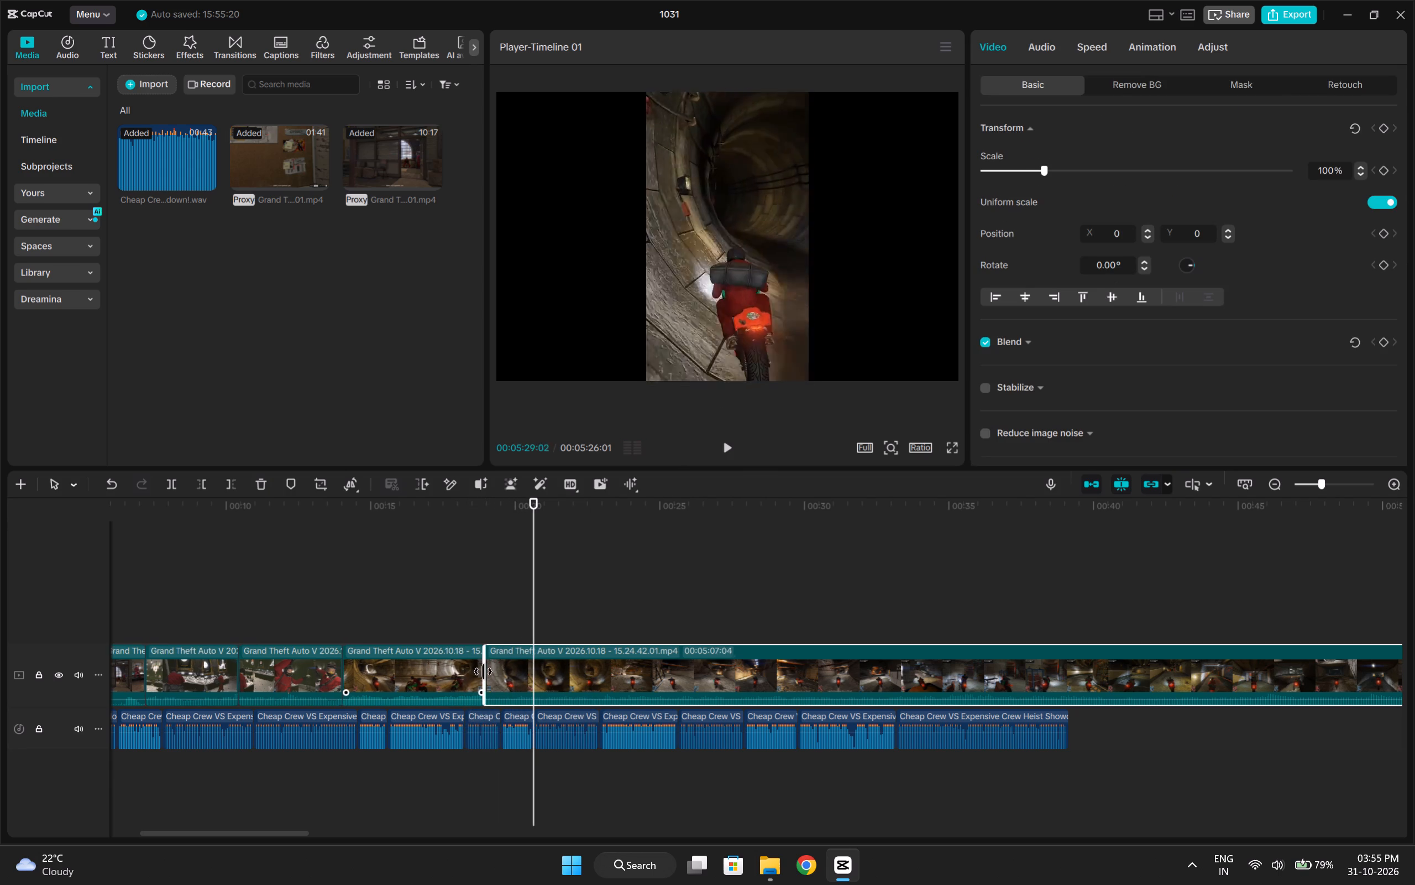
{"action": "left_click_drag", "start_coordinate": [483, 671], "coordinate": [495, 675]}
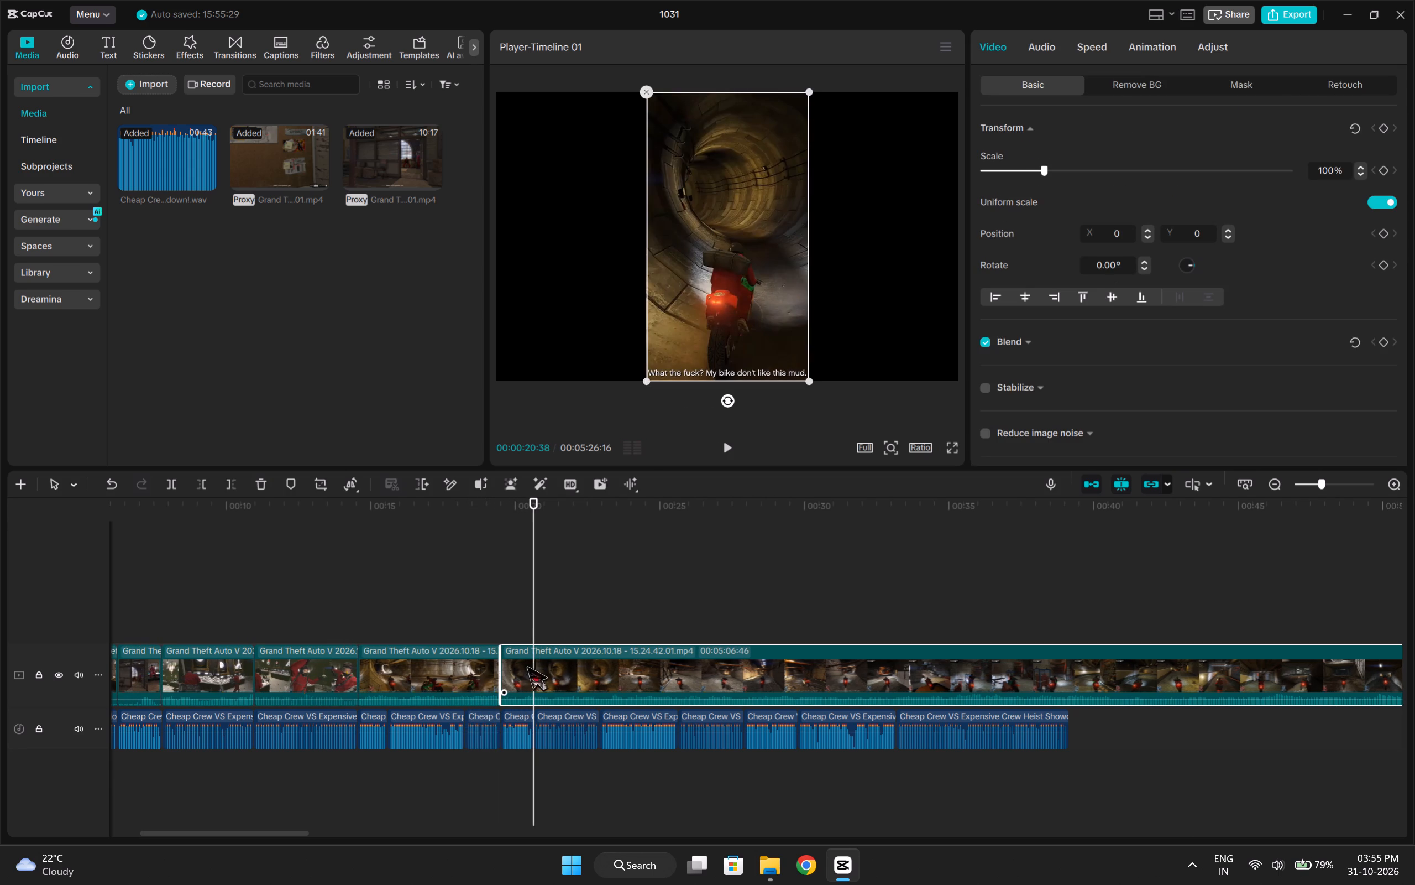
{"action": "key", "text": "ctrl+b"}
Extend the short piece's start back about 6.2 seconds in two passes, reaching the stopped bikers' "Let's try this way!" line, and replay it.
{"action": "left_click", "coordinate": [513, 652]}
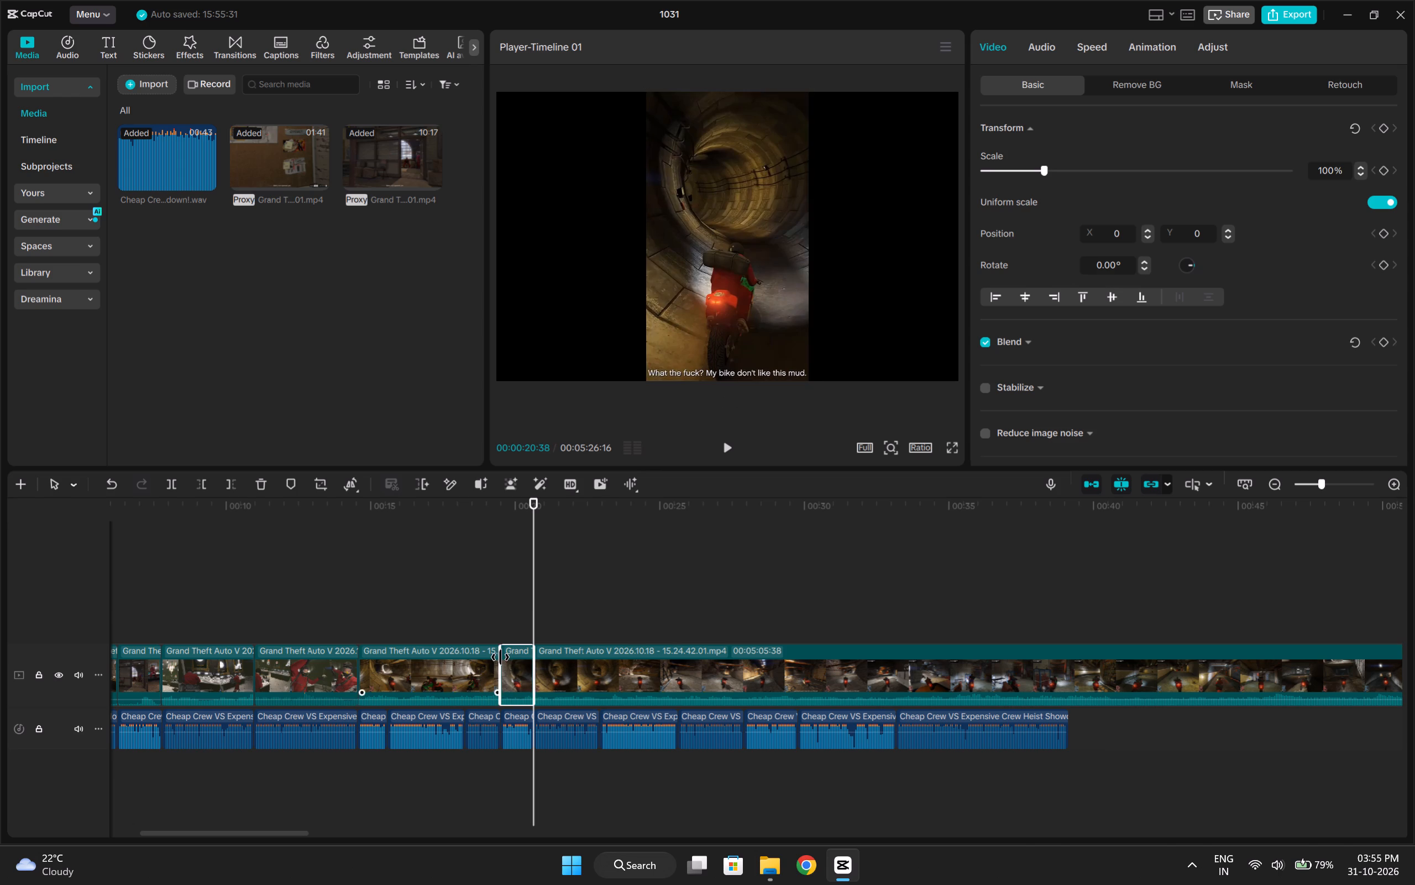
{"action": "left_click_drag", "start_coordinate": [500, 657], "coordinate": [359, 695]}
{"action": "left_click", "coordinate": [490, 614]}
{"action": "key", "text": "space"}
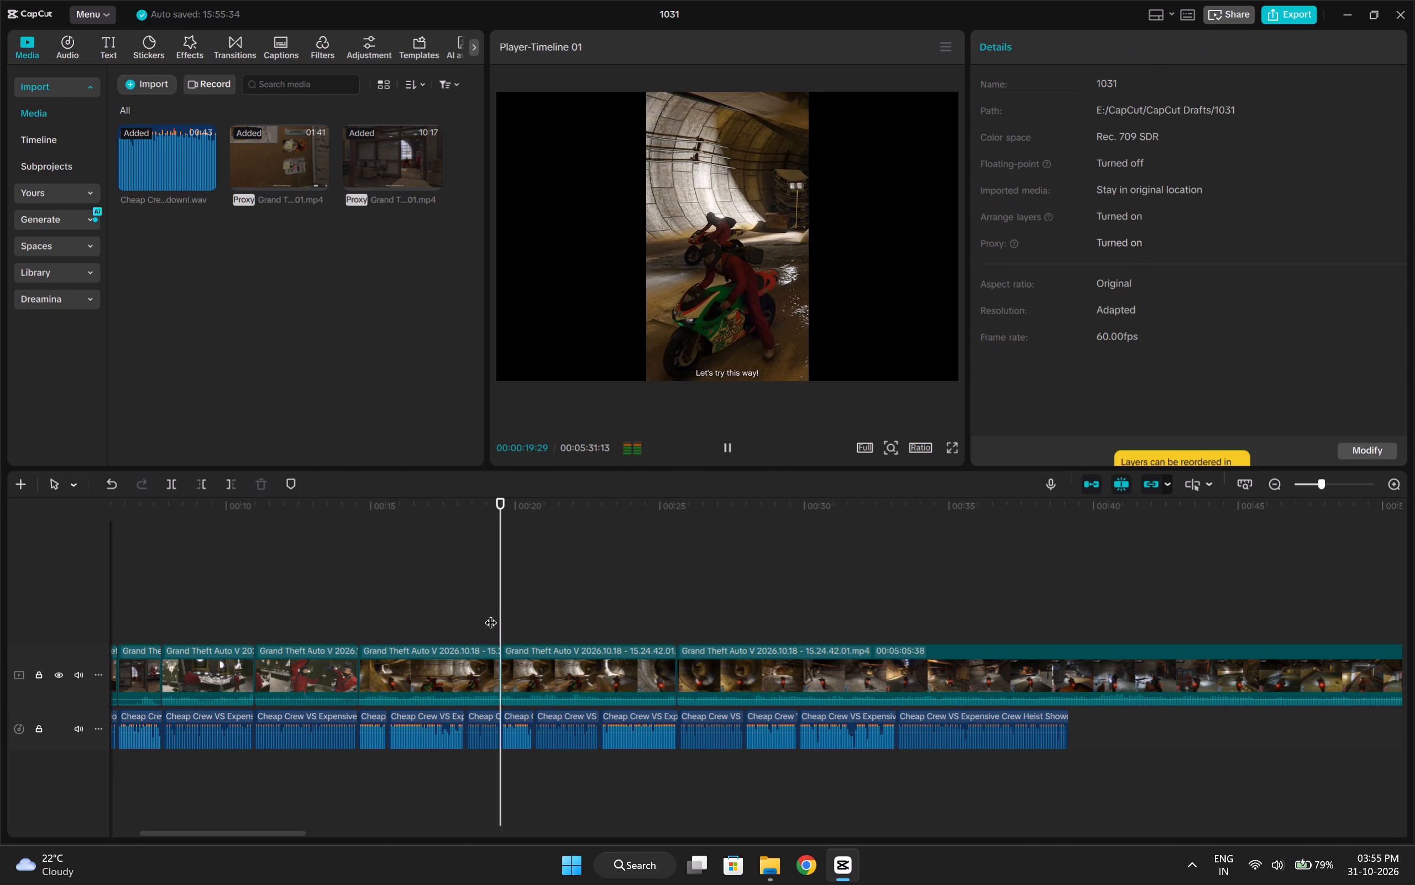
{"action": "key", "text": "space"}
{"action": "left_click", "coordinate": [512, 665]}
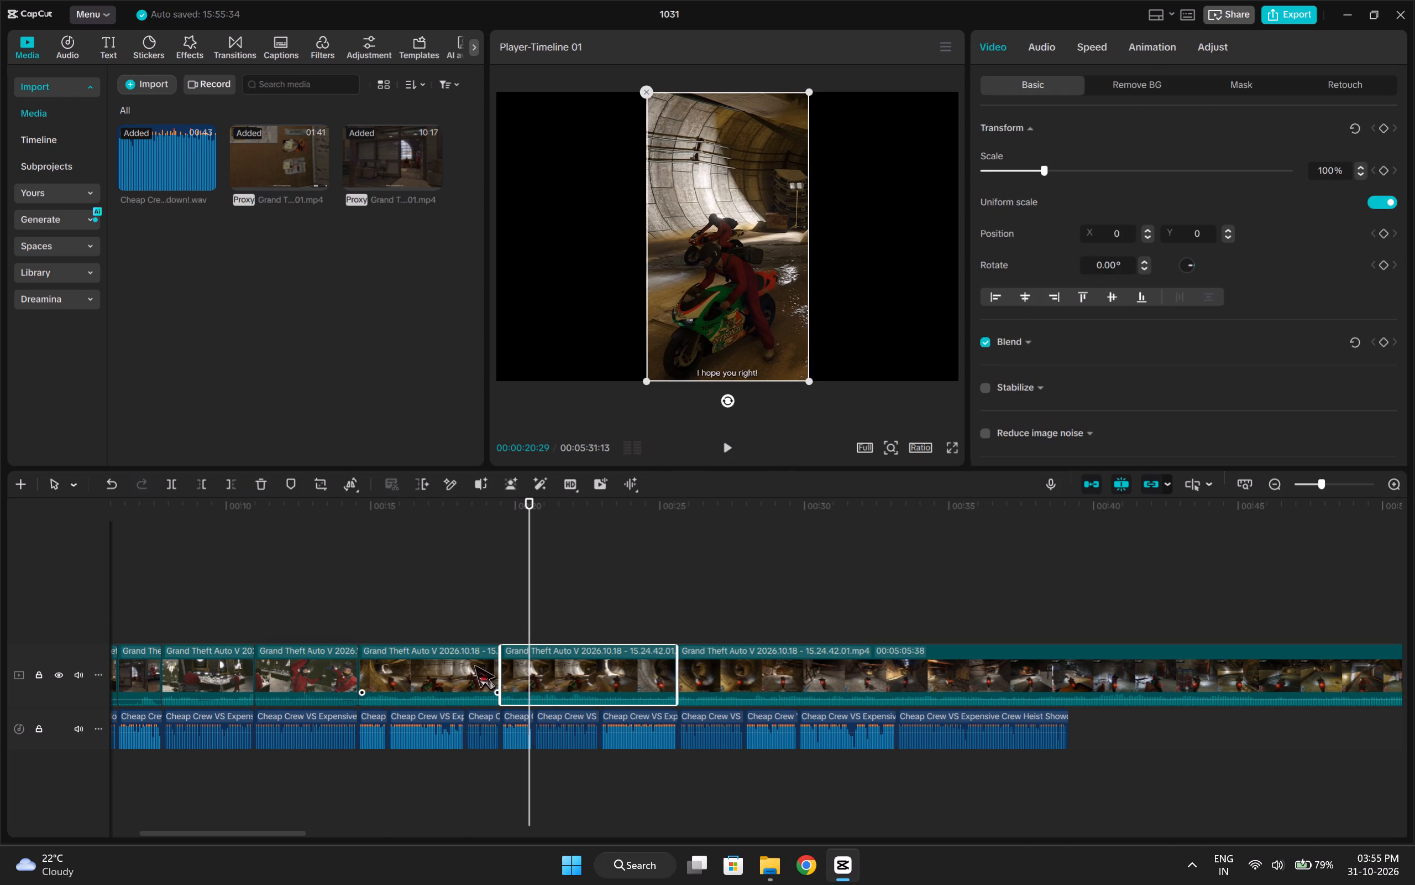
{"action": "left_click_drag", "start_coordinate": [499, 658], "coordinate": [468, 669]}
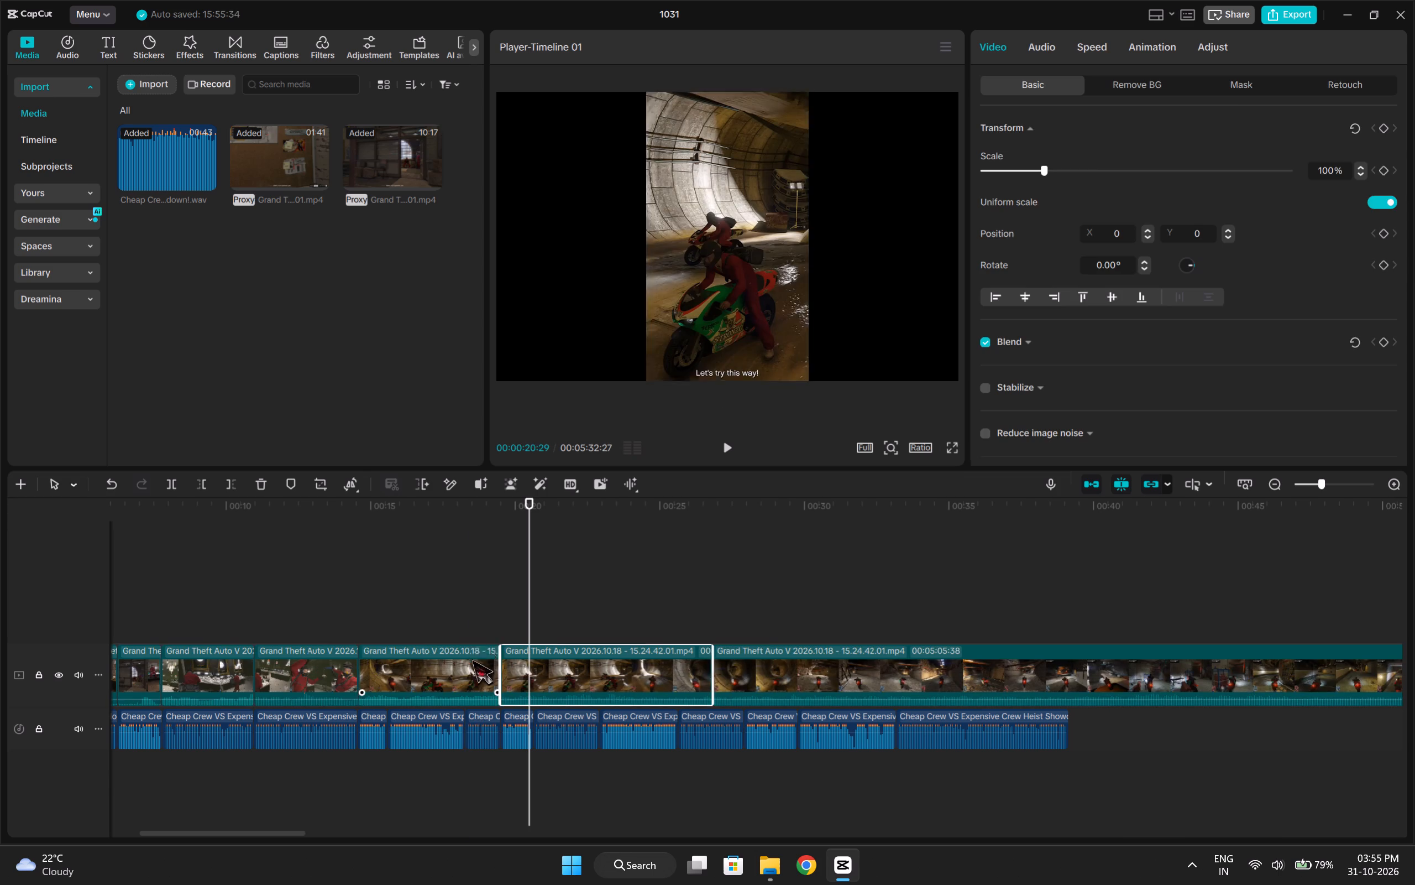
{"action": "left_click", "coordinate": [476, 623]}
{"action": "key", "text": "space"}
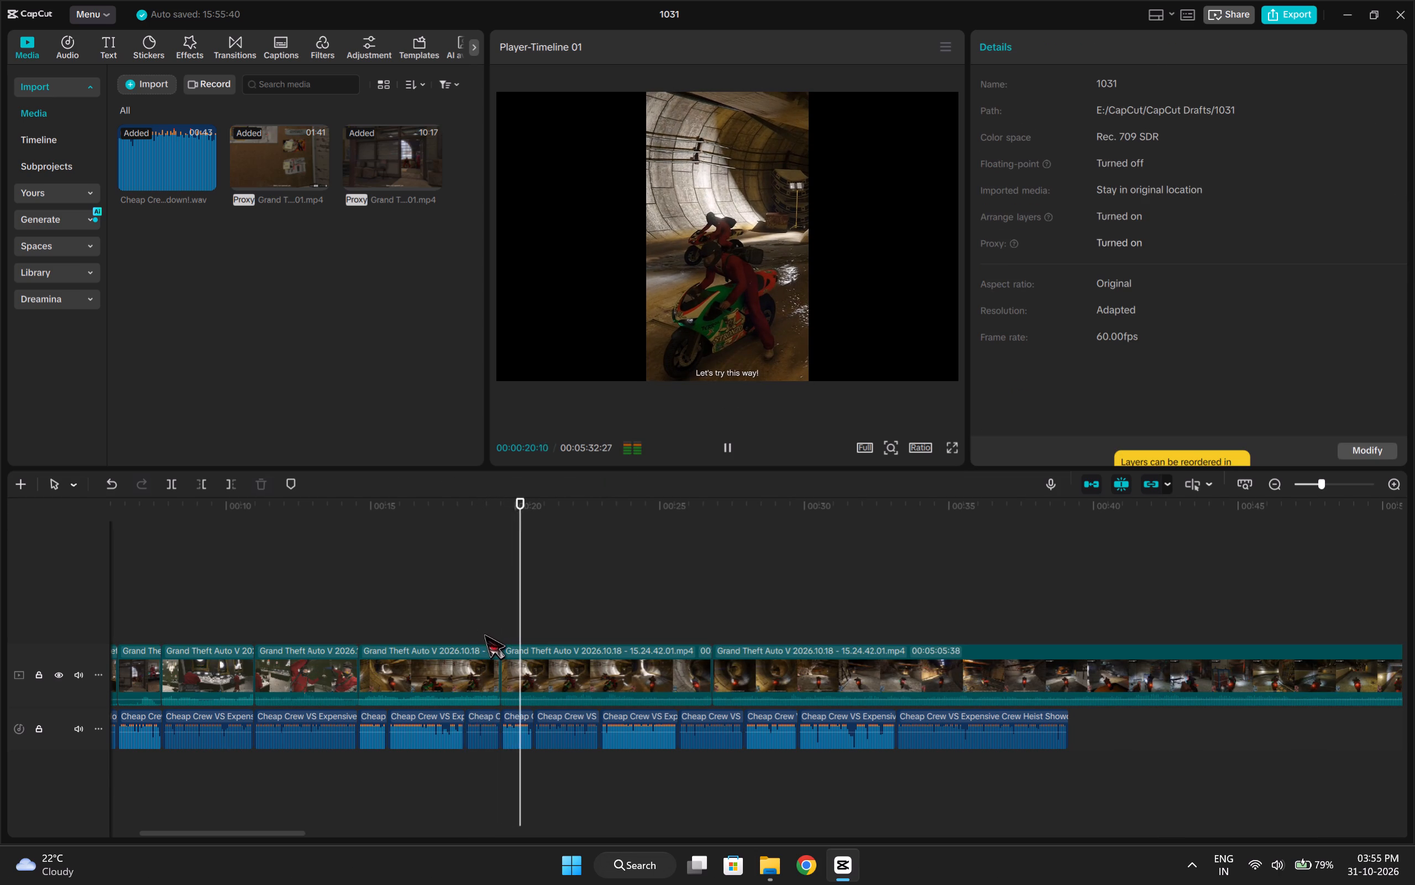
{"action": "key", "text": "space"}
Trim about half a second off the extended piece's start, replay it and cut off its end at about 00:00:20:40.
{"action": "left_click", "coordinate": [515, 643]}
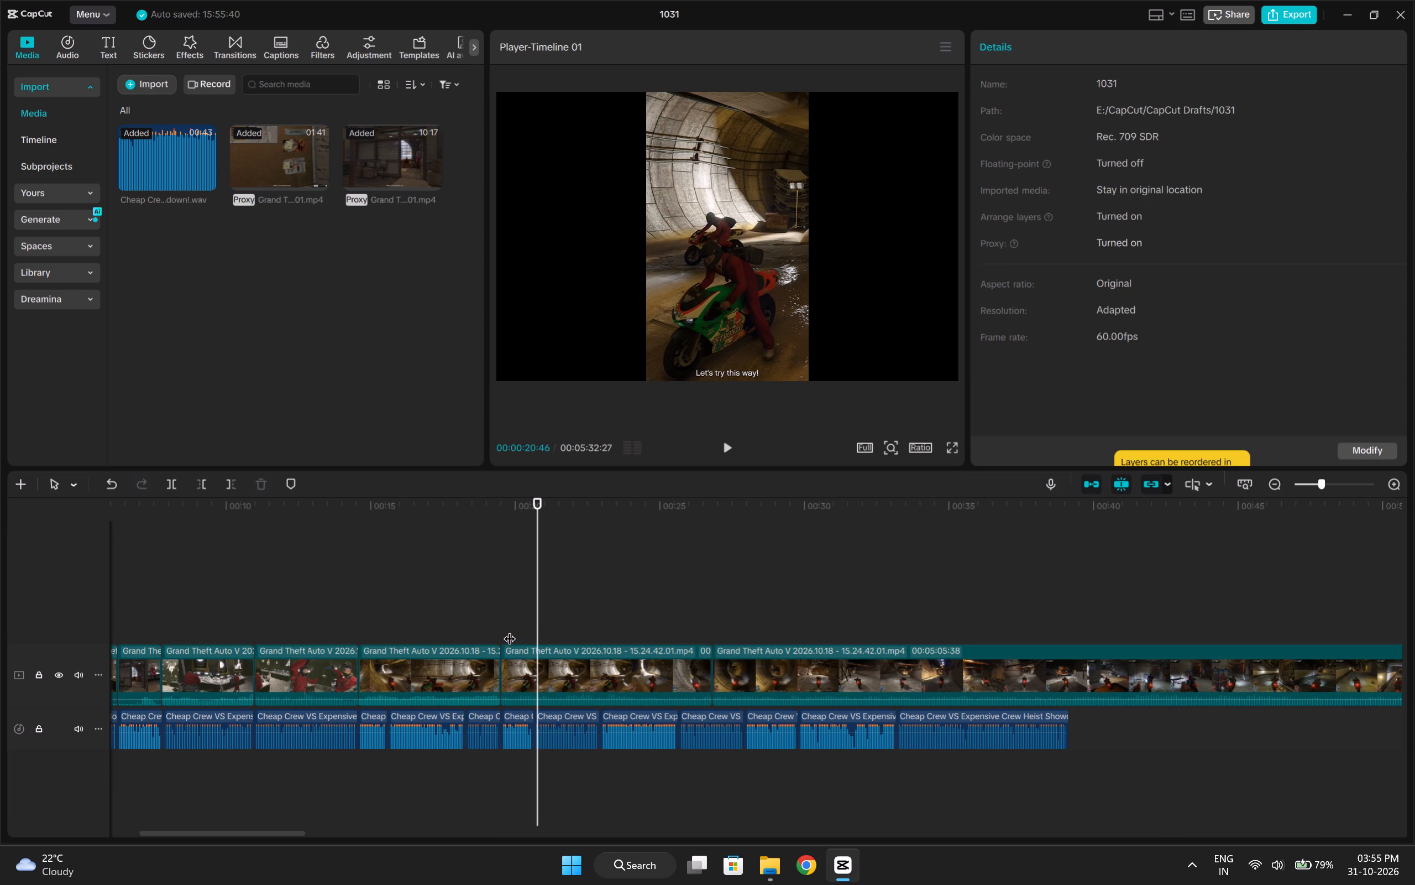
{"action": "key", "text": "Left"}
{"action": "type", "text": "q"}
{"action": "key", "text": "space"}
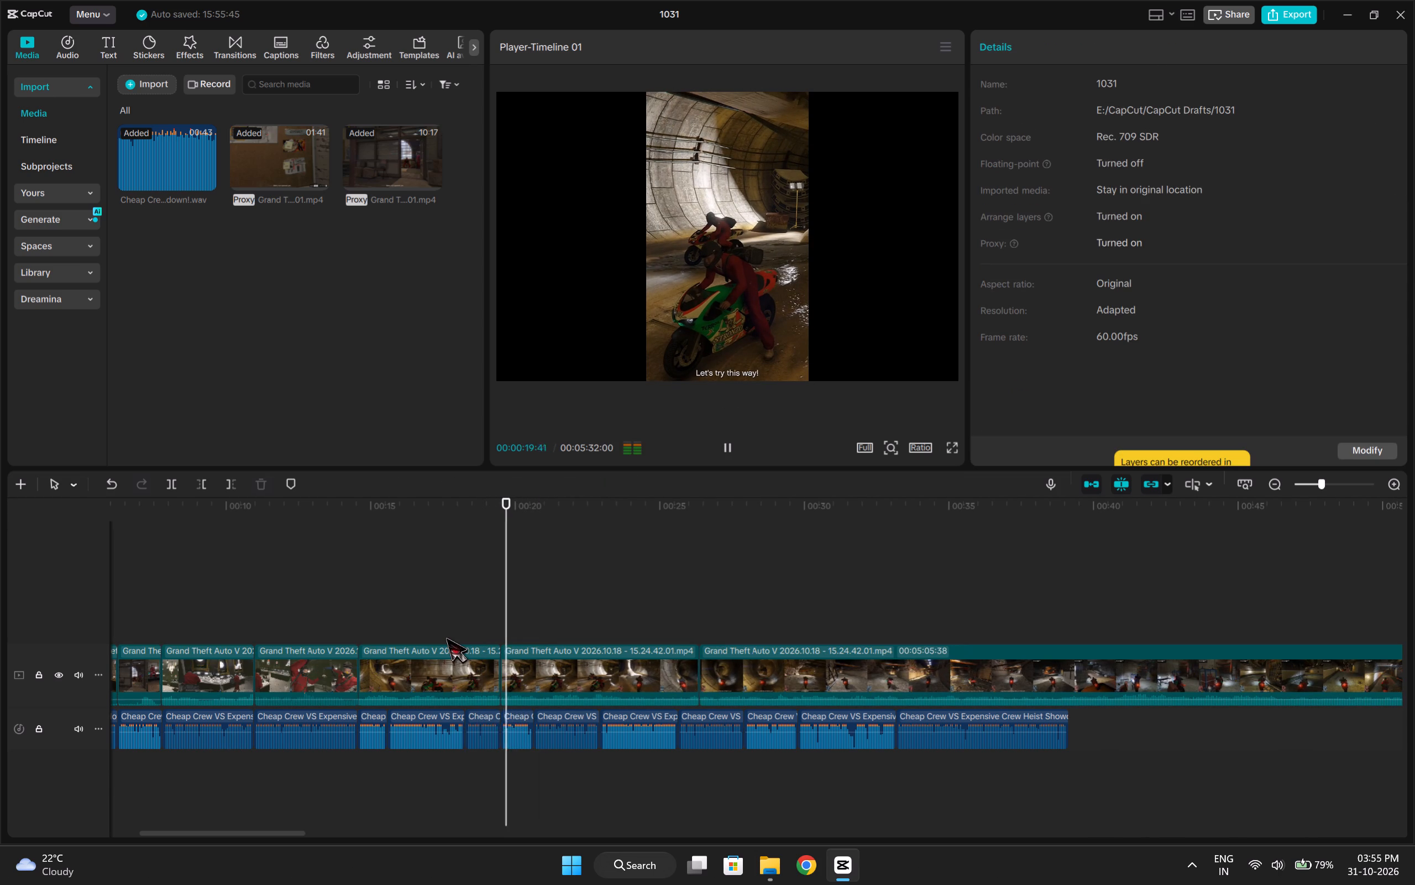
{"action": "key", "text": "space"}
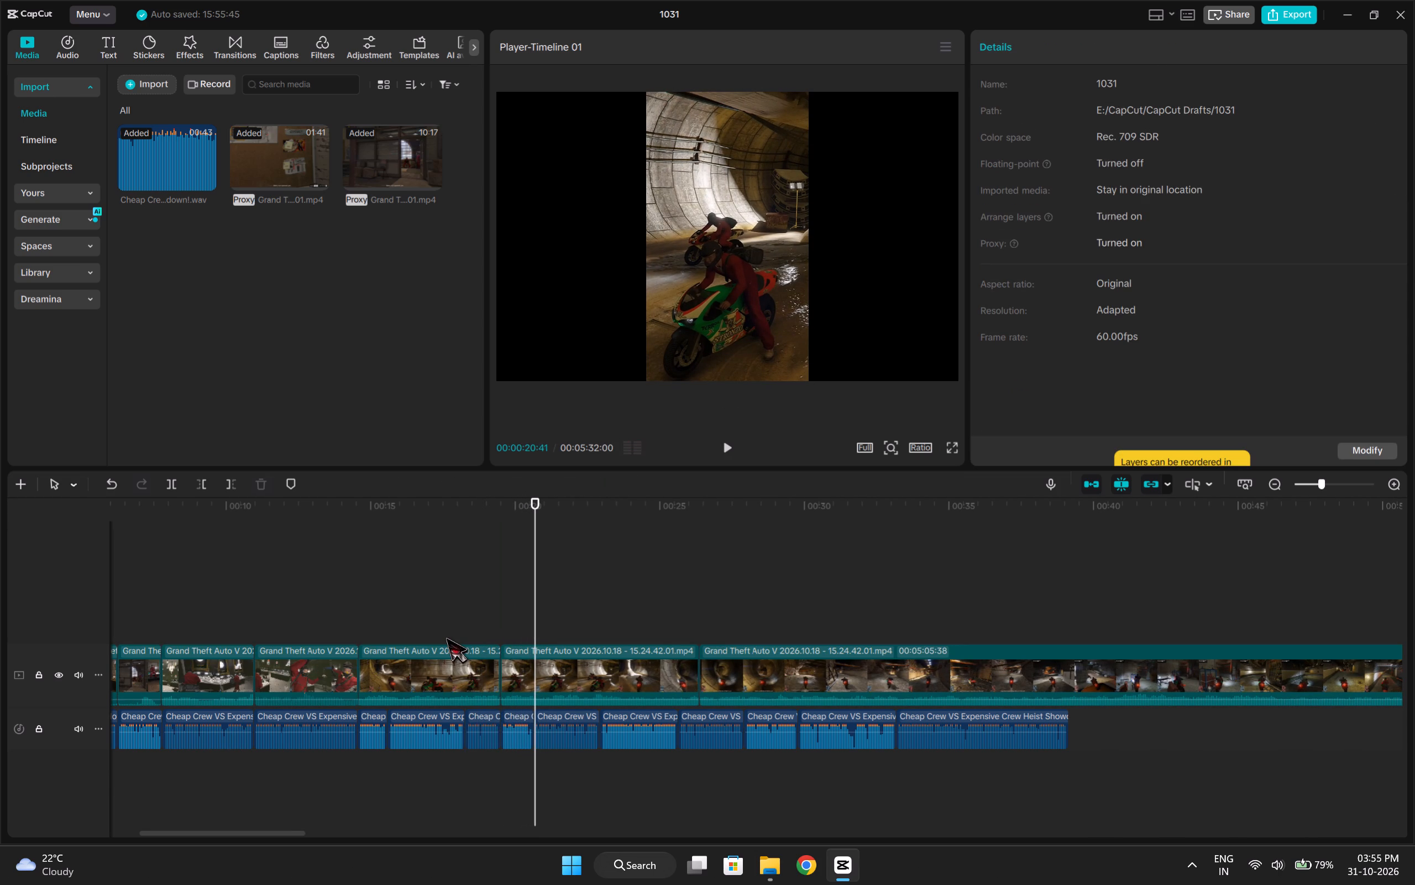
{"action": "key", "text": "Left"}
{"action": "type", "text": "w"}
Play into the round tunnel ride and delete the voiceover piece lying over its first two seconds.
{"action": "key", "text": "space"}
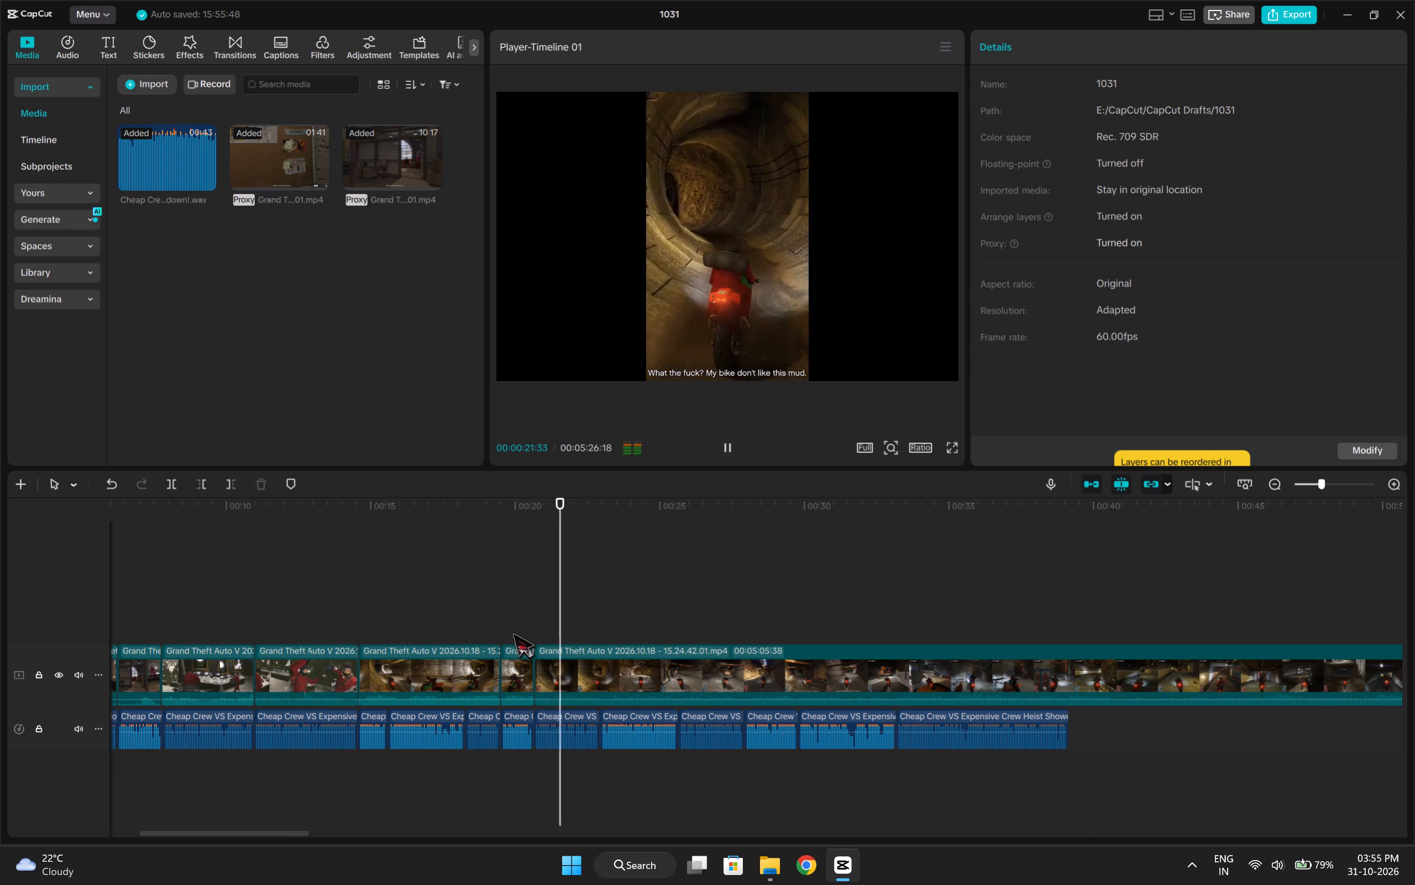
{"action": "key", "text": "space"}
{"action": "key", "text": "space"}
{"action": "key", "text": "space"}
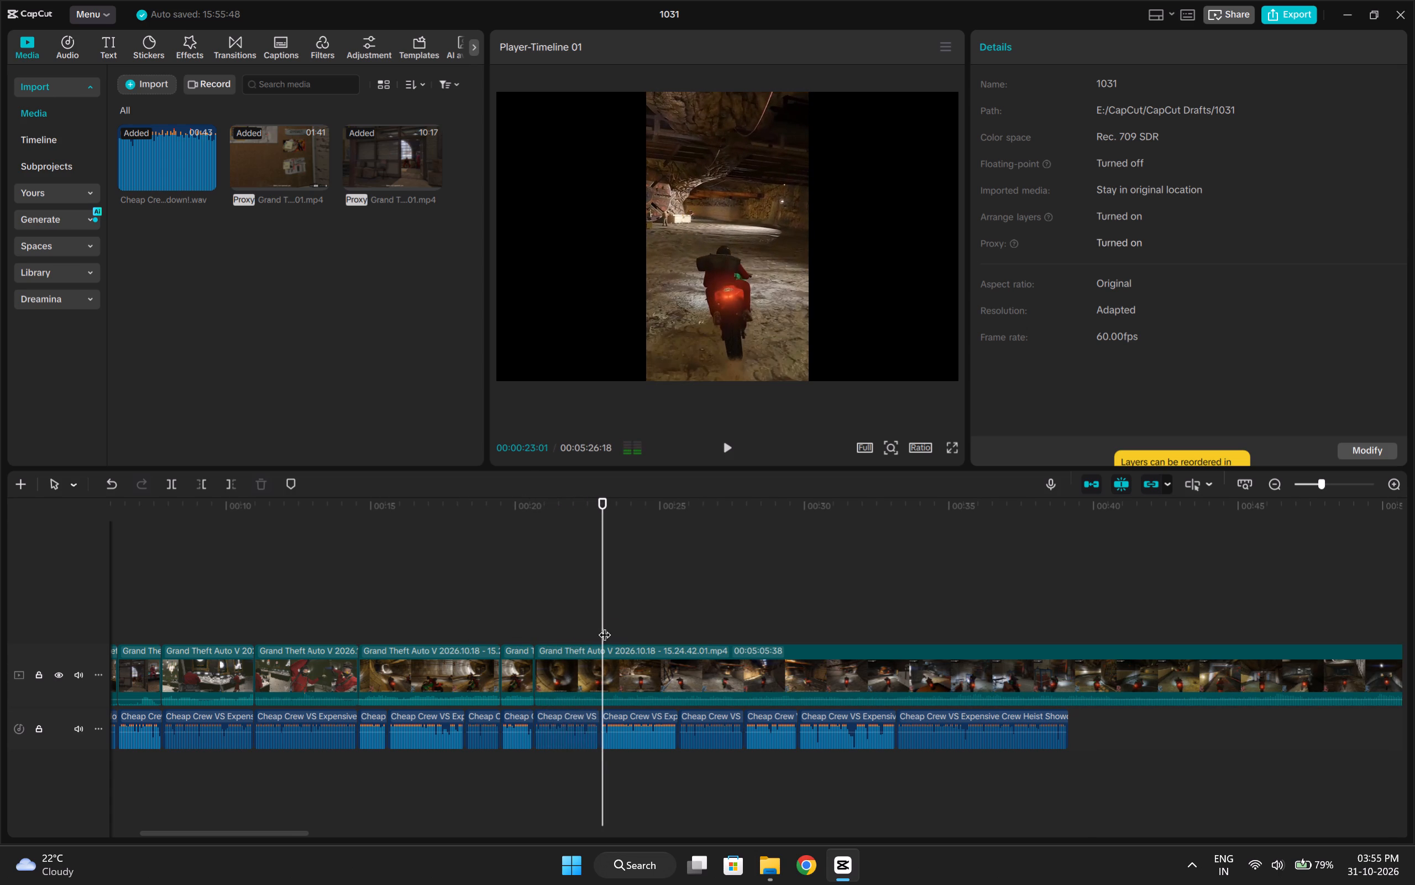
{"action": "left_click", "coordinate": [560, 726]}
{"action": "key", "text": "BackSpace"}
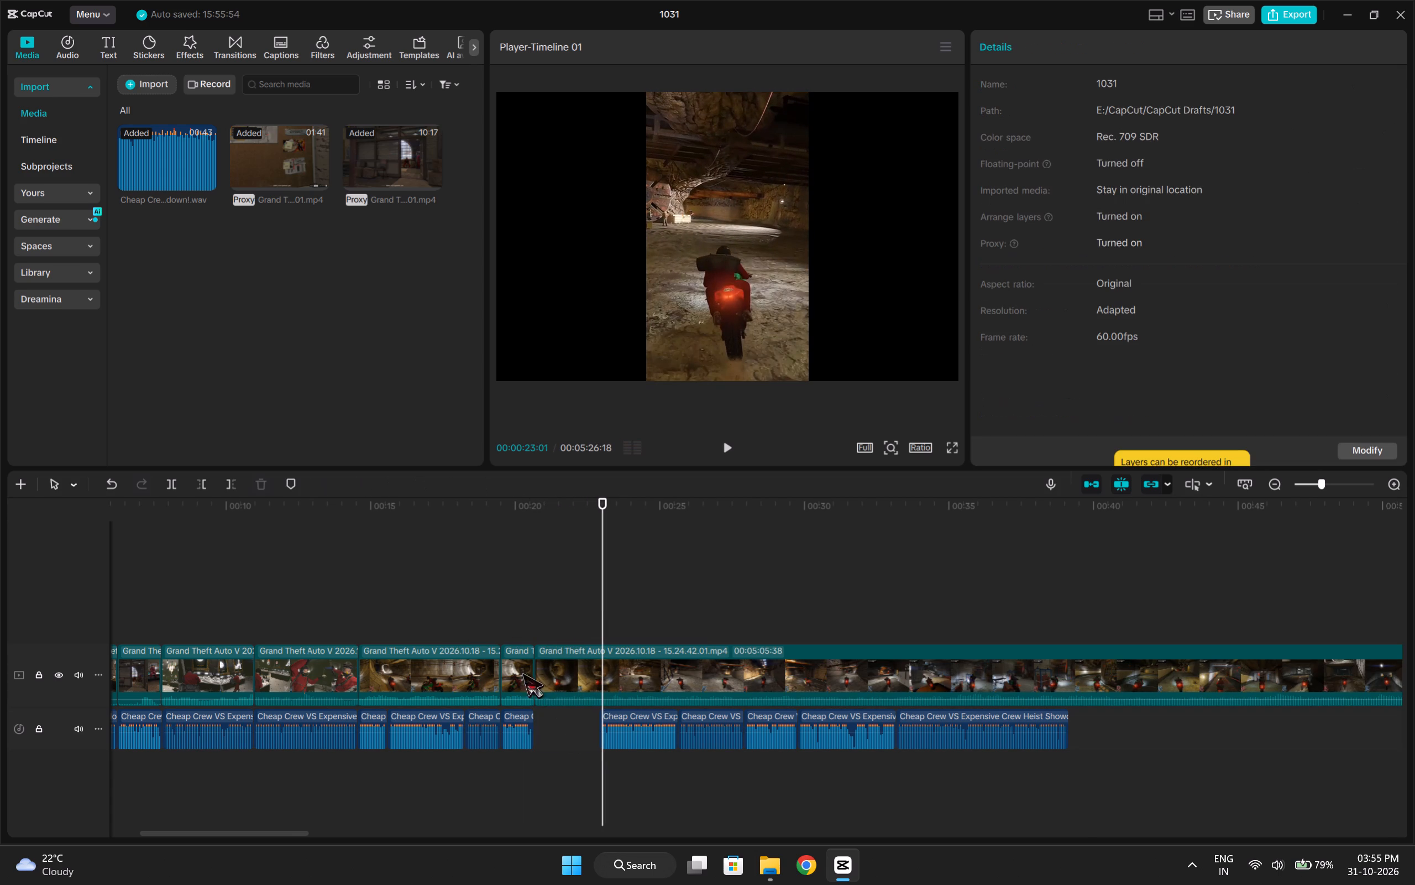
Replay the voiceover gap, move the five remaining voiceover pieces slightly earlier and split the footage at 00:00:22:44, where they start.
{"action": "left_click", "coordinate": [522, 596]}
{"action": "key", "text": "space"}
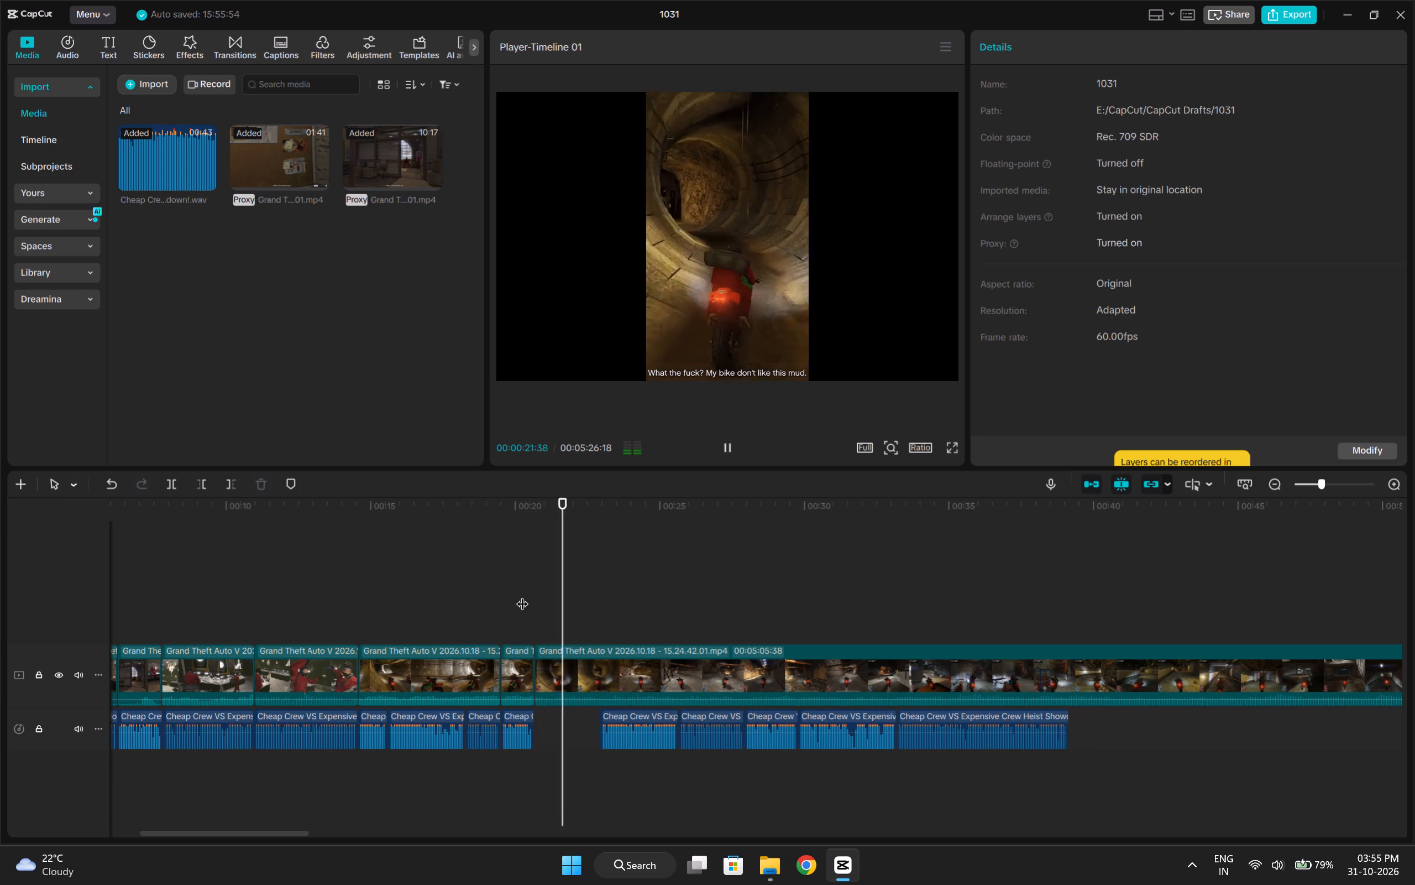
{"action": "key", "text": "space"}
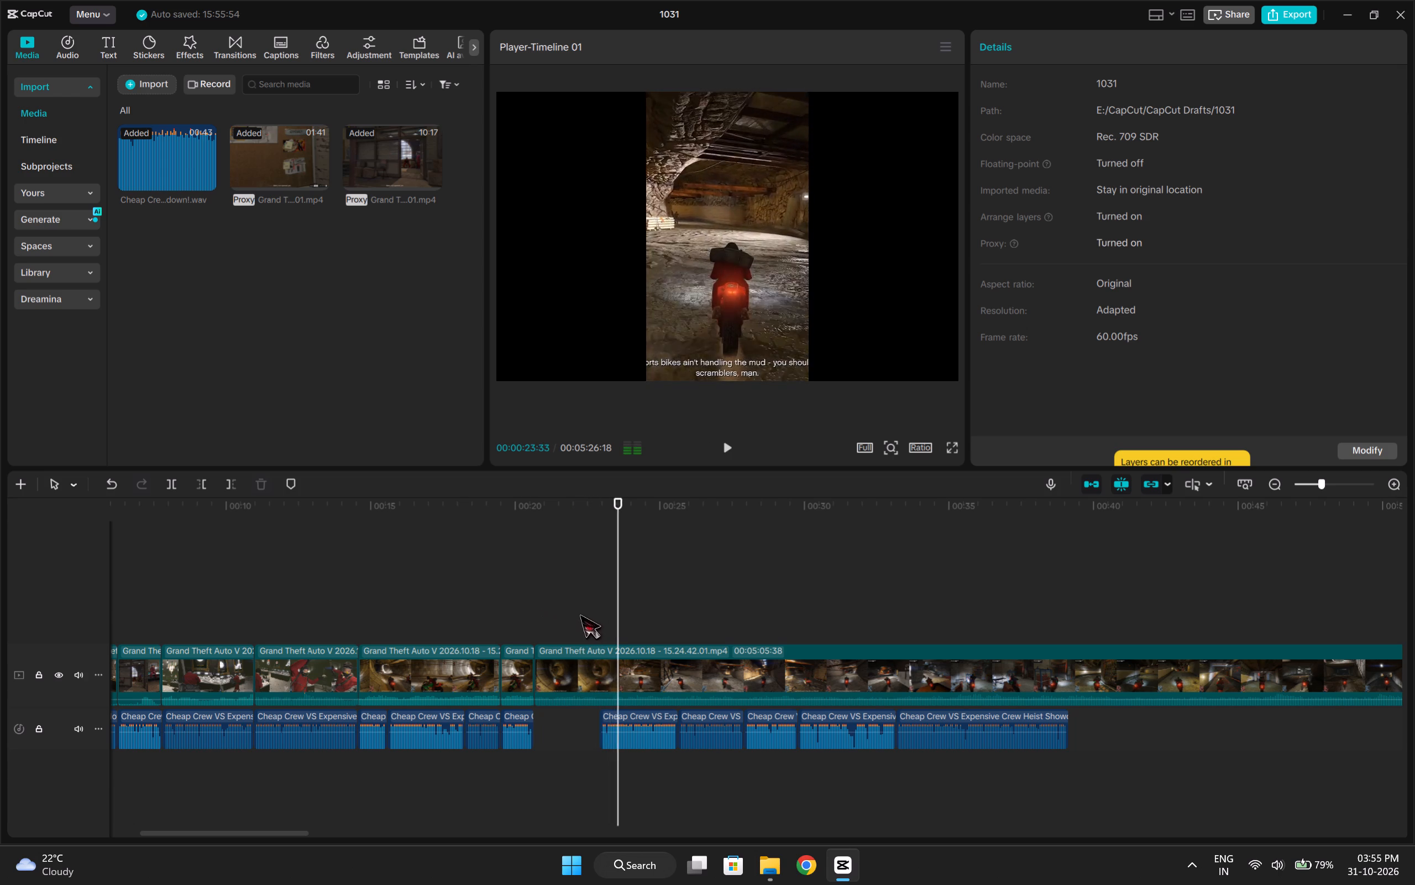
{"action": "left_click", "coordinate": [579, 614]}
{"action": "key", "text": "space"}
{"action": "key", "text": "space"}
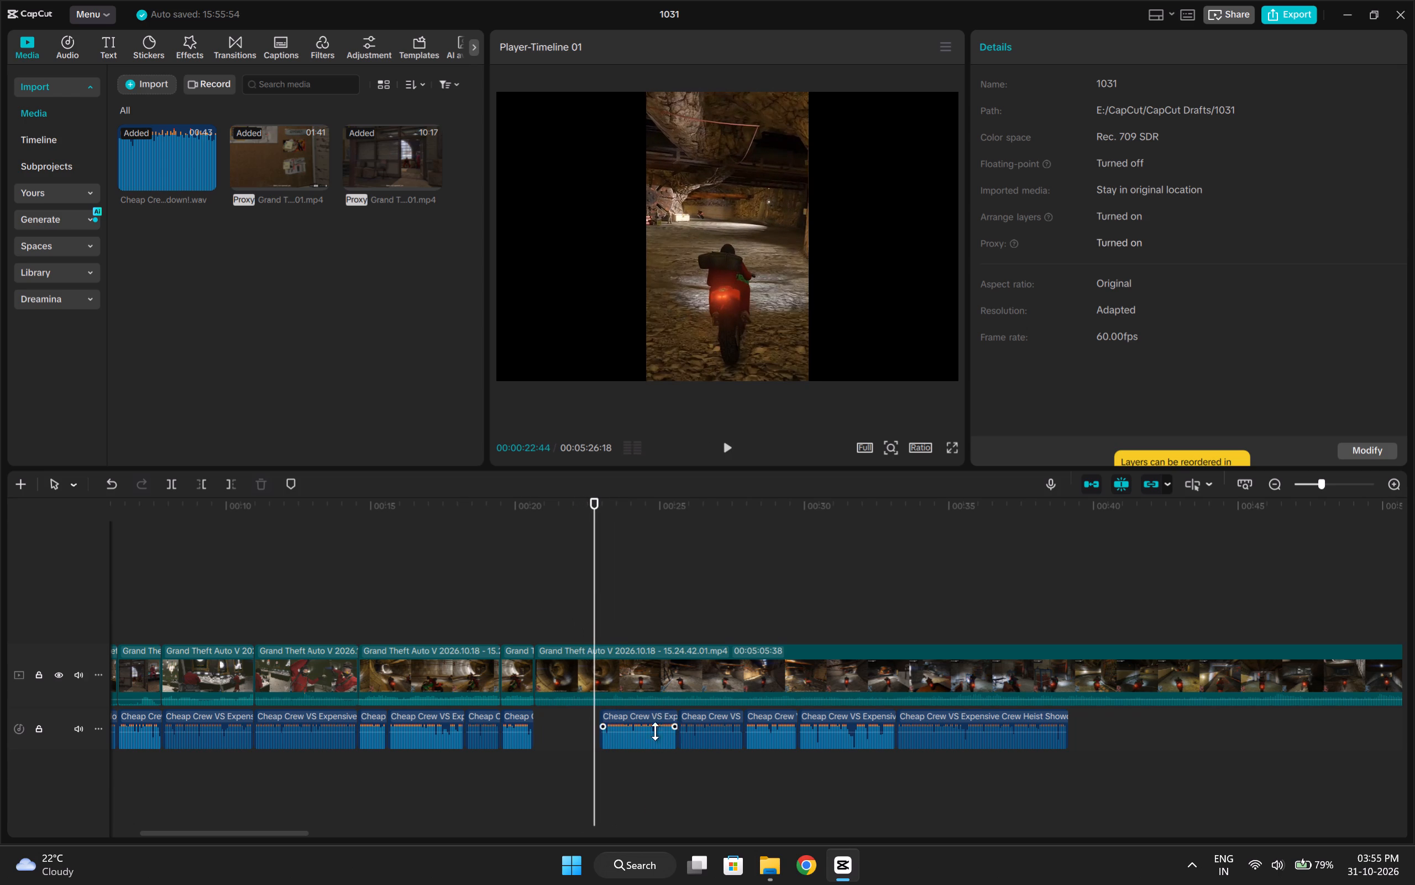
{"action": "left_click_drag", "start_coordinate": [627, 776], "coordinate": [1023, 735]}
{"action": "left_click", "coordinate": [769, 715]}
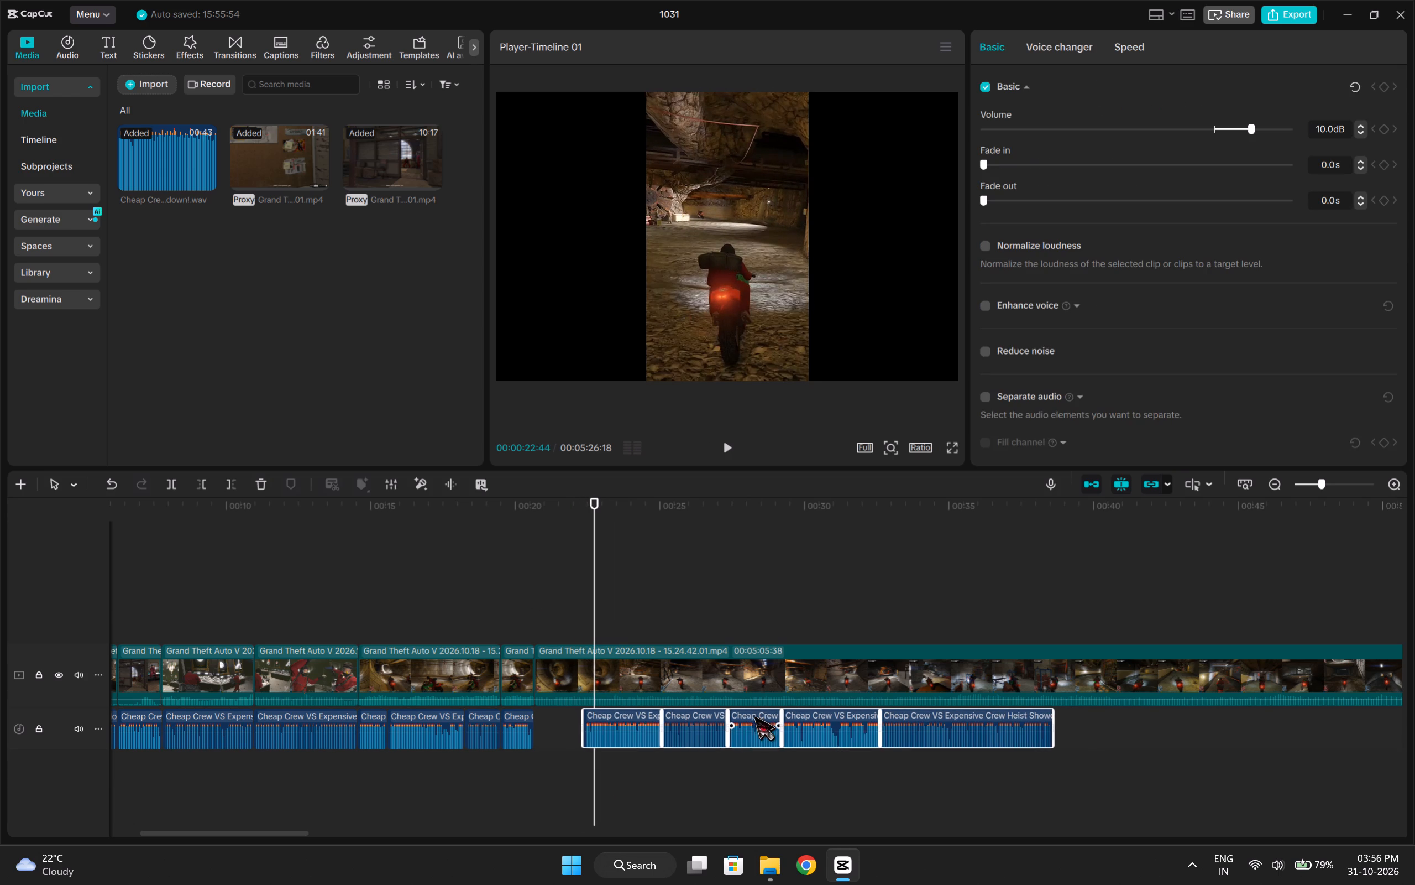
{"action": "key", "text": "space"}
{"action": "key", "text": "space"}
{"action": "left_click", "coordinate": [586, 618]}
{"action": "left_click_drag", "start_coordinate": [586, 618], "coordinate": [595, 621]}
{"action": "key", "text": "ctrl+b"}
Adjust the system sound volume.
{"action": "left_click", "coordinate": [1281, 872]}
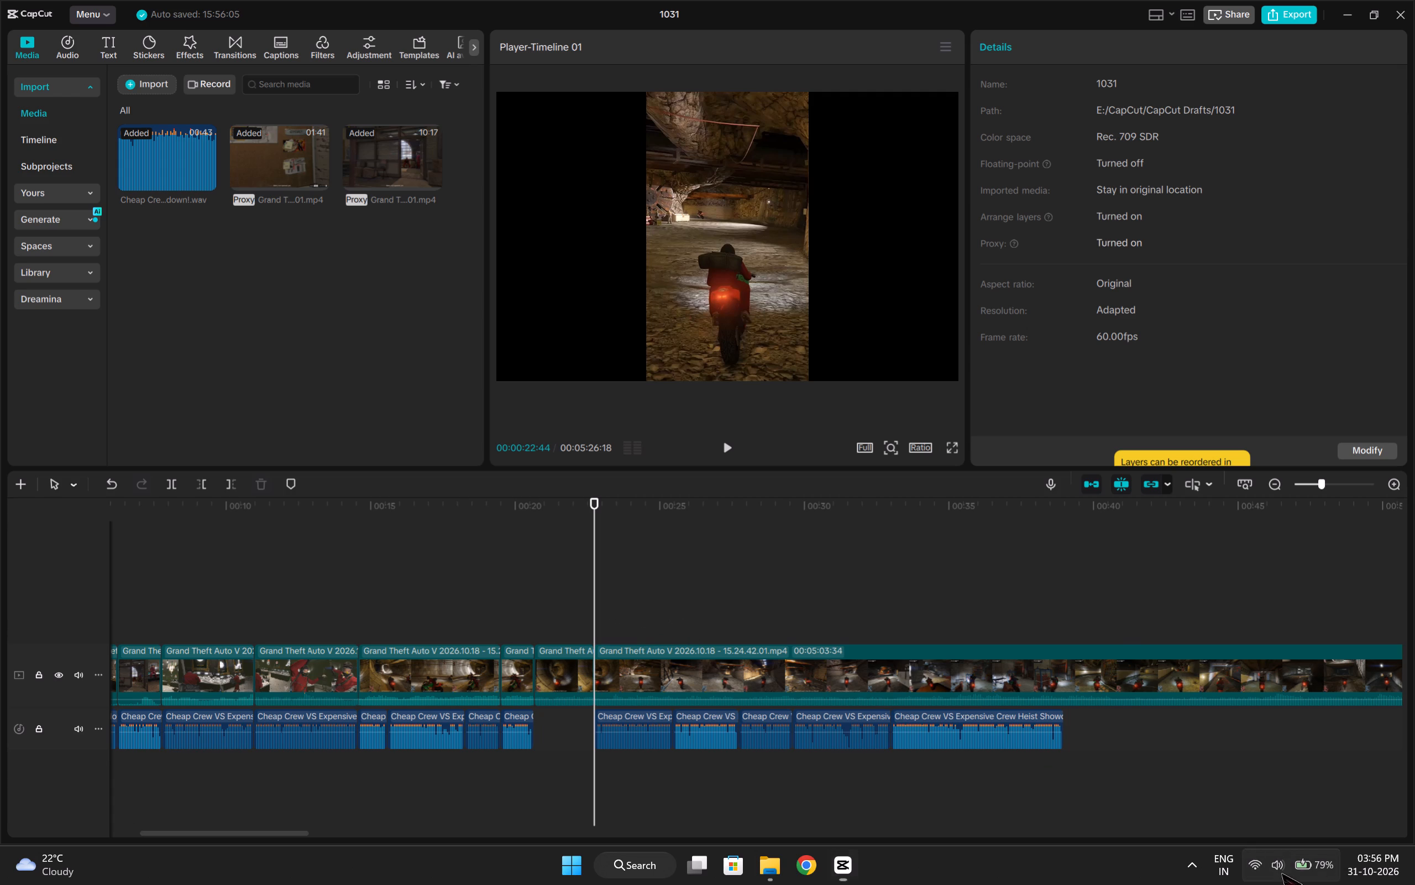
{"action": "left_click", "coordinate": [1236, 769]}
{"action": "left_click", "coordinate": [1277, 878]}
Raise the audio volume of the short tunnel piece over the voiceover gap and replay from the stopped bikers' shot.
{"action": "left_click", "coordinate": [567, 674]}
{"action": "left_click", "coordinate": [1048, 38]}
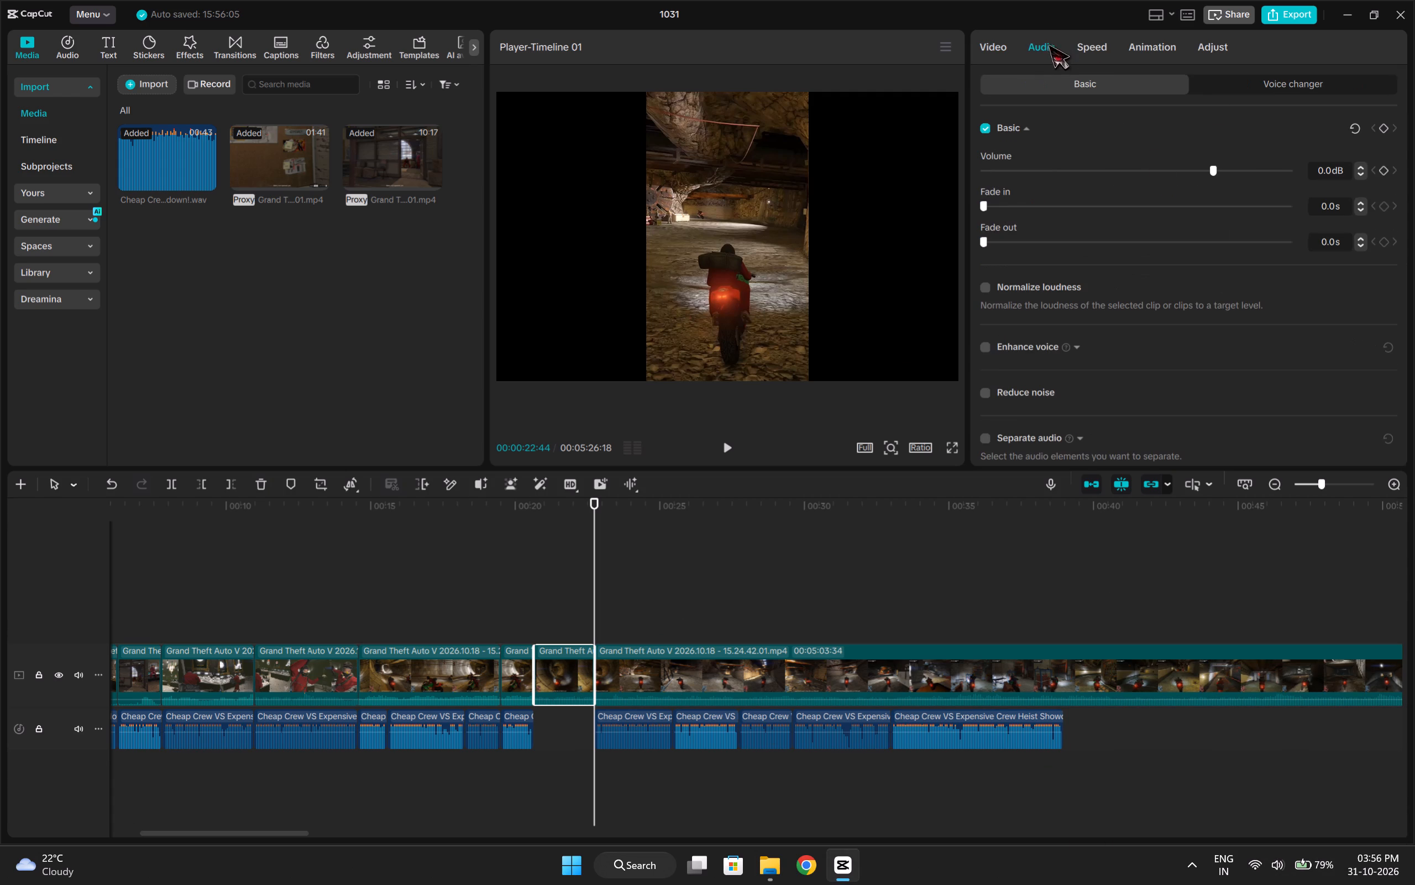
{"action": "left_click", "coordinate": [1225, 174]}
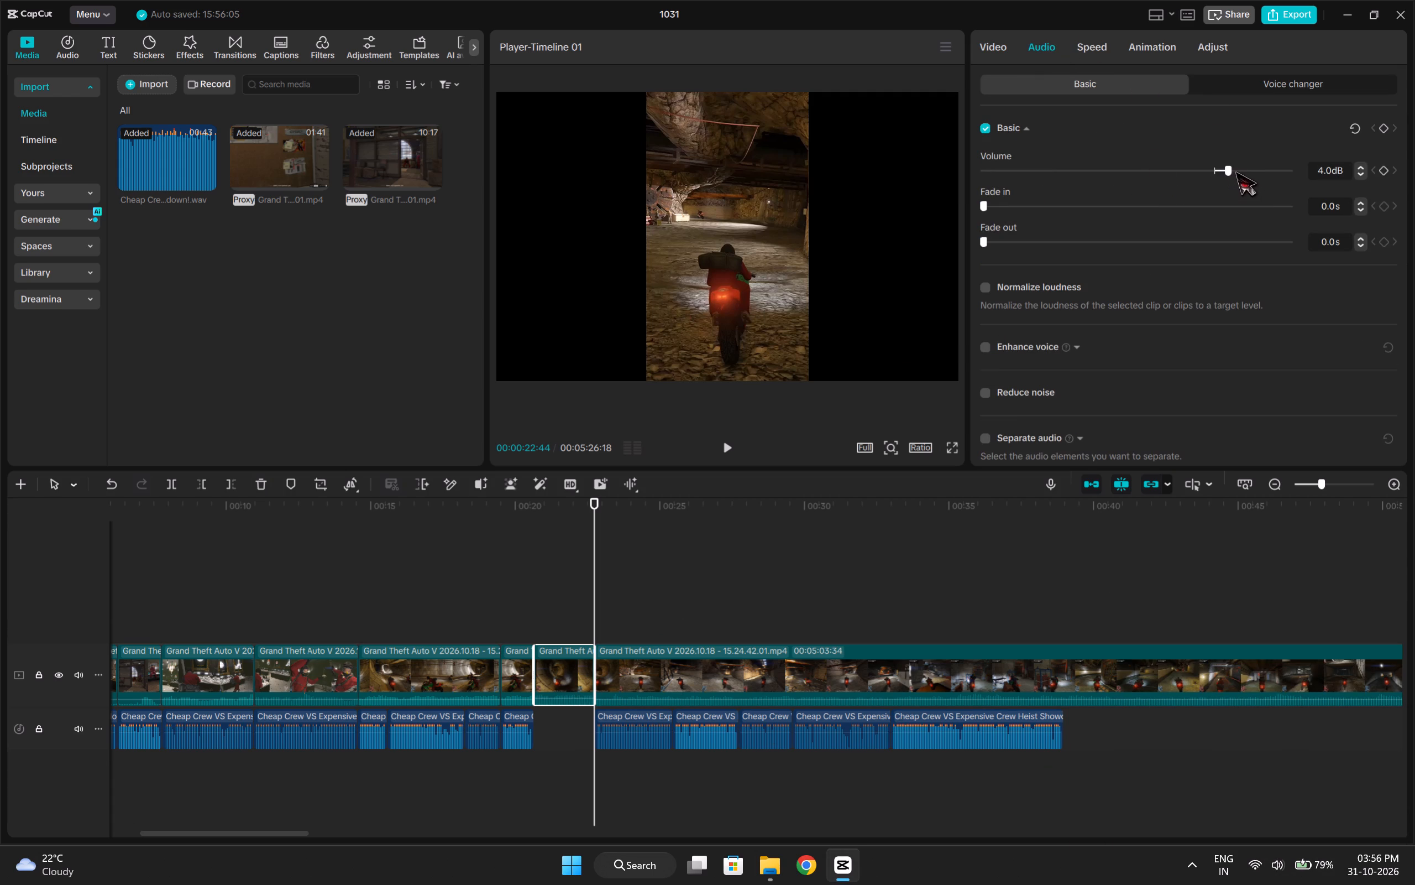
{"action": "left_click", "coordinate": [1234, 171]}
{"action": "left_click", "coordinate": [493, 618]}
{"action": "key", "text": "space"}
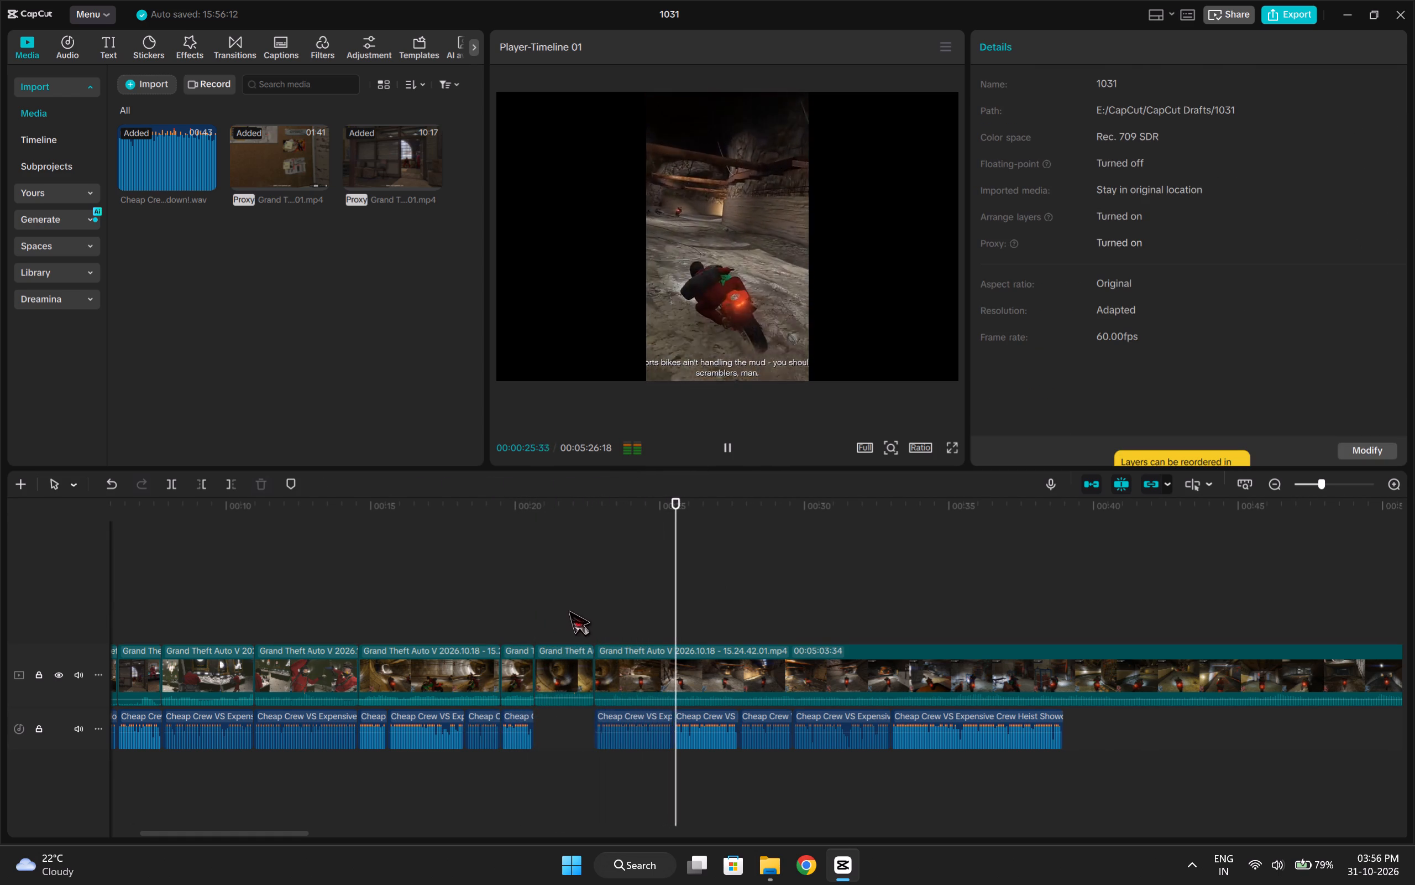
Pause playback and readjust the system sound volume.
{"action": "key", "text": "space"}
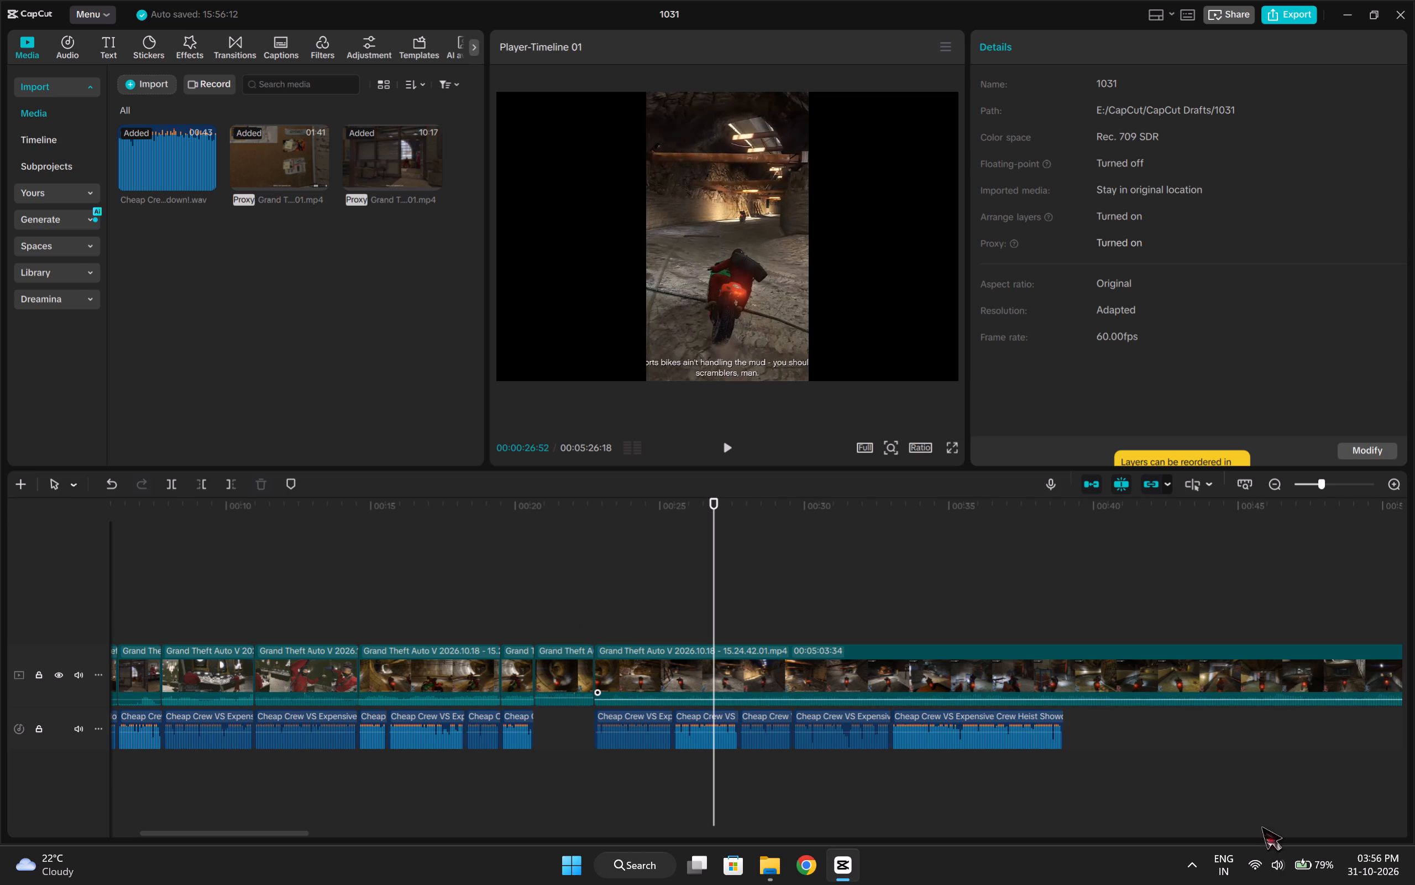
{"action": "left_click", "coordinate": [1310, 870]}
{"action": "left_click", "coordinate": [1255, 762]}
{"action": "left_click", "coordinate": [1291, 878]}
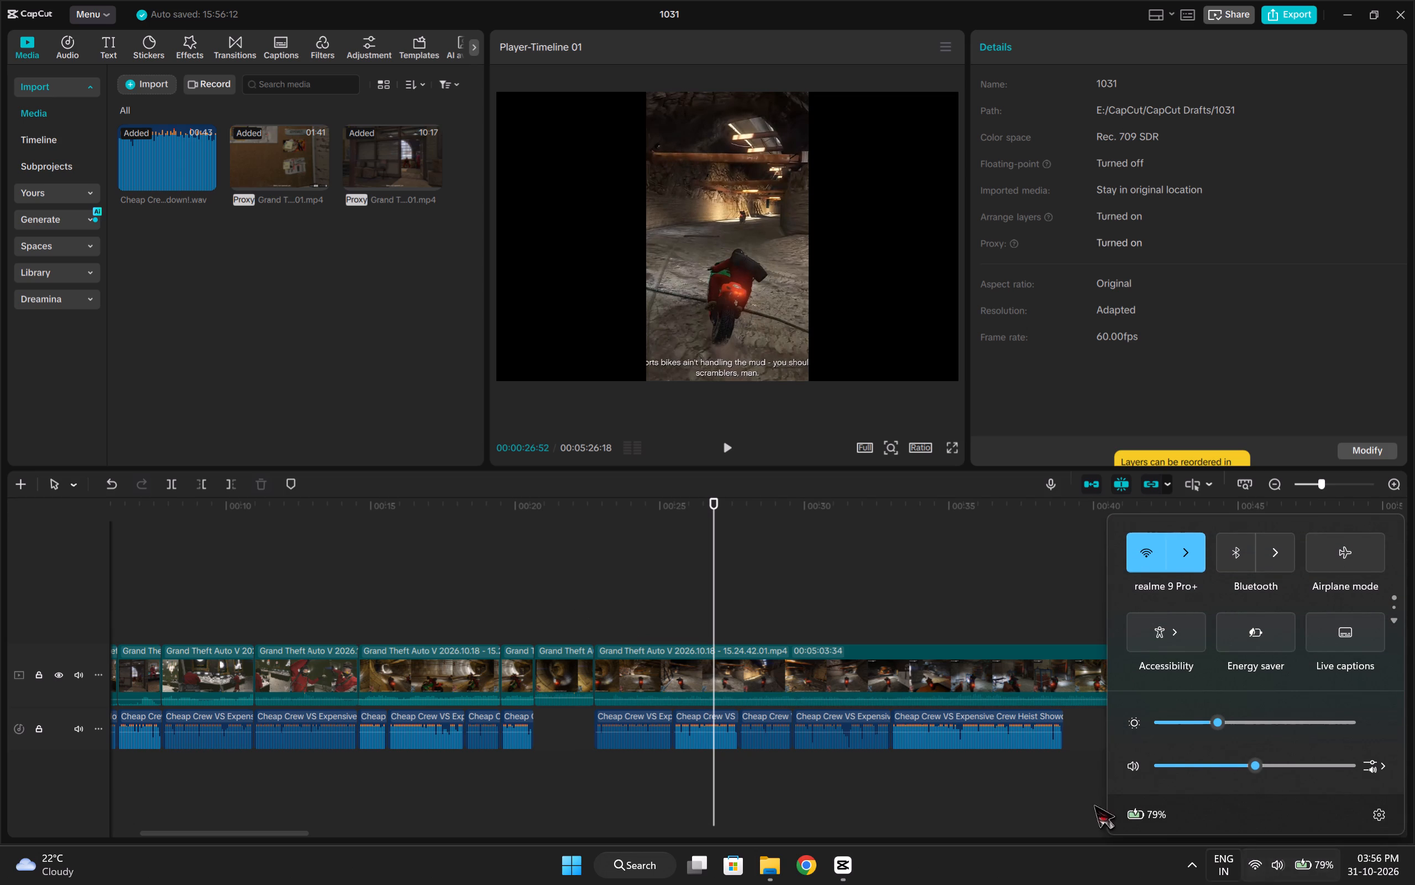
{"action": "left_click", "coordinate": [597, 571]}
Replay the tunnel ride after the voiceover gap and split the footage at 00:00:25:27, where the next voiceover piece starts.
{"action": "key", "text": "space"}
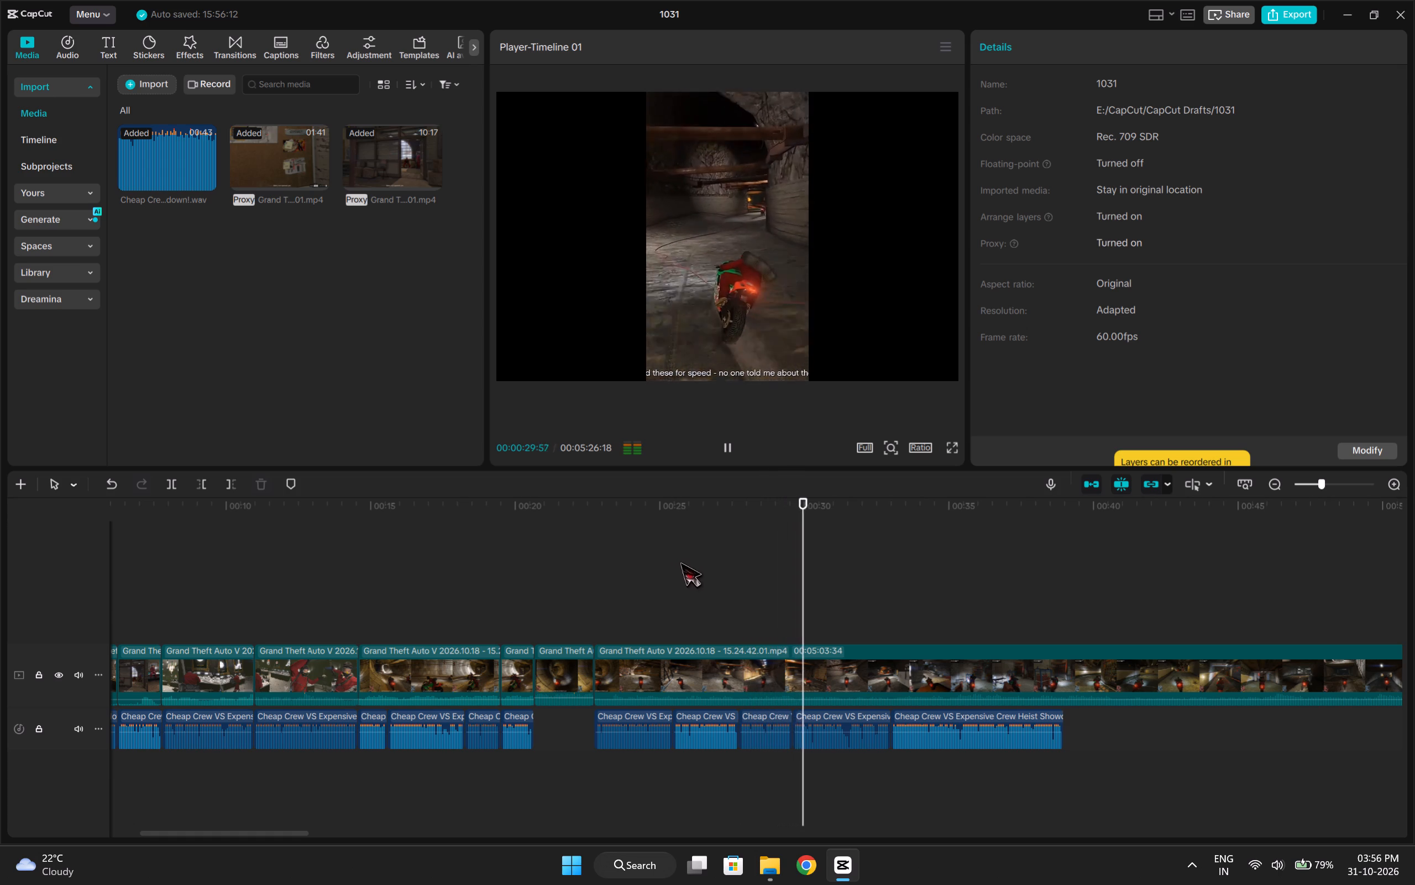
{"action": "key", "text": "space"}
{"action": "left_click", "coordinate": [592, 606]}
{"action": "key", "text": "space"}
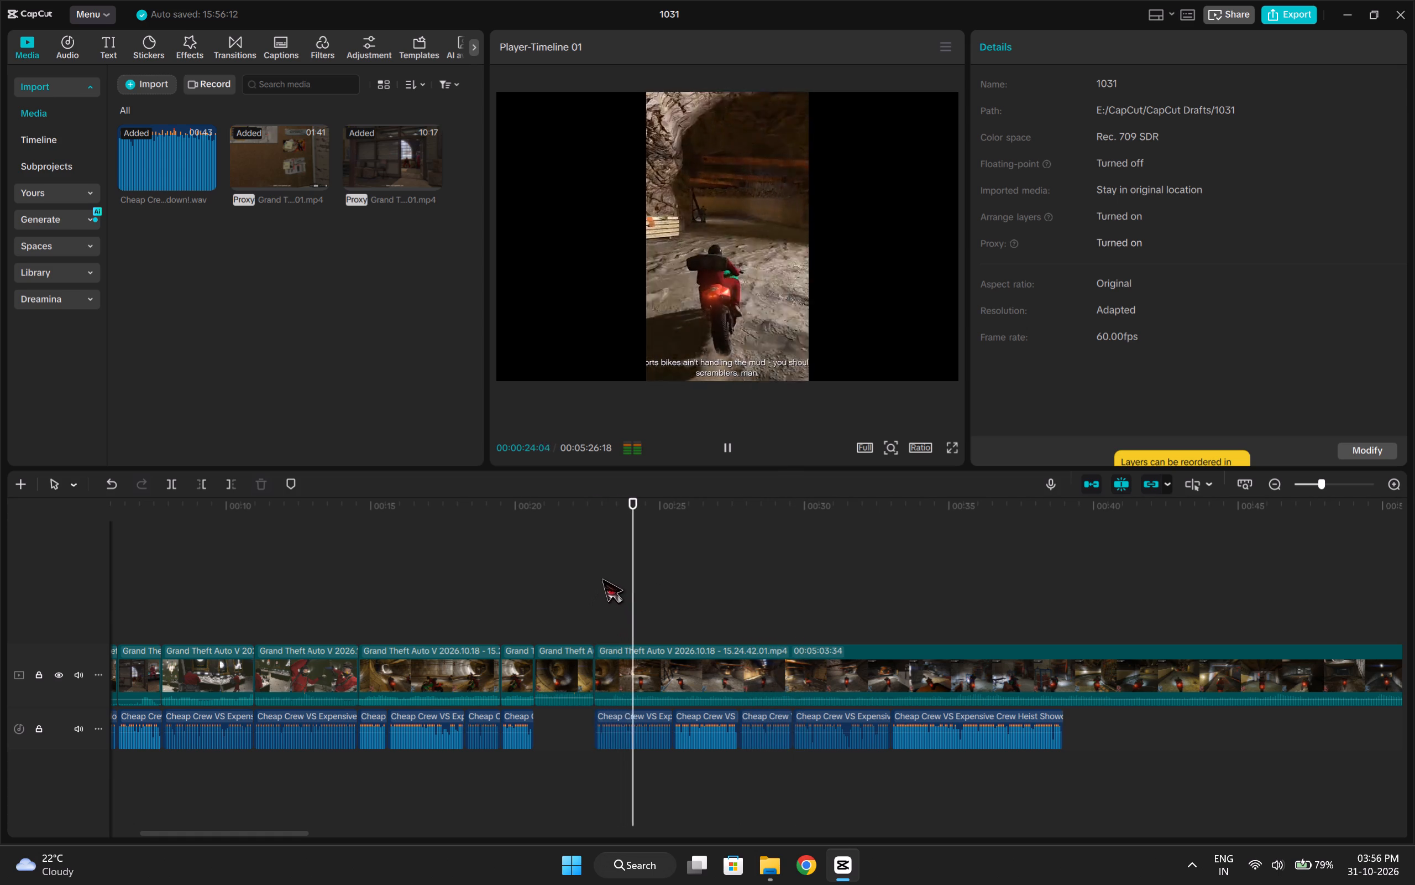
{"action": "key", "text": "space"}
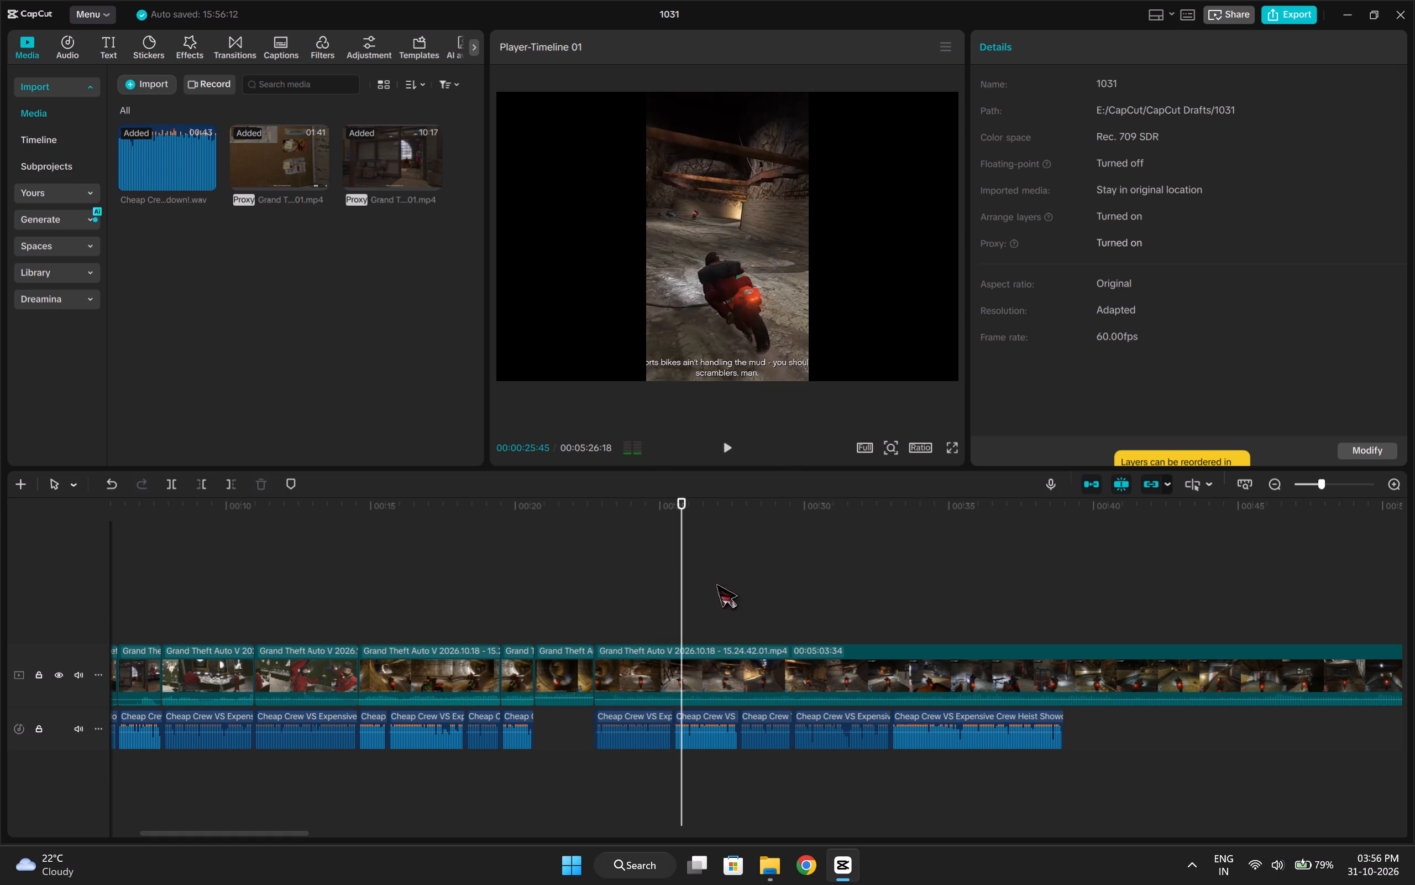
{"action": "left_click_drag", "start_coordinate": [681, 596], "coordinate": [676, 601]}
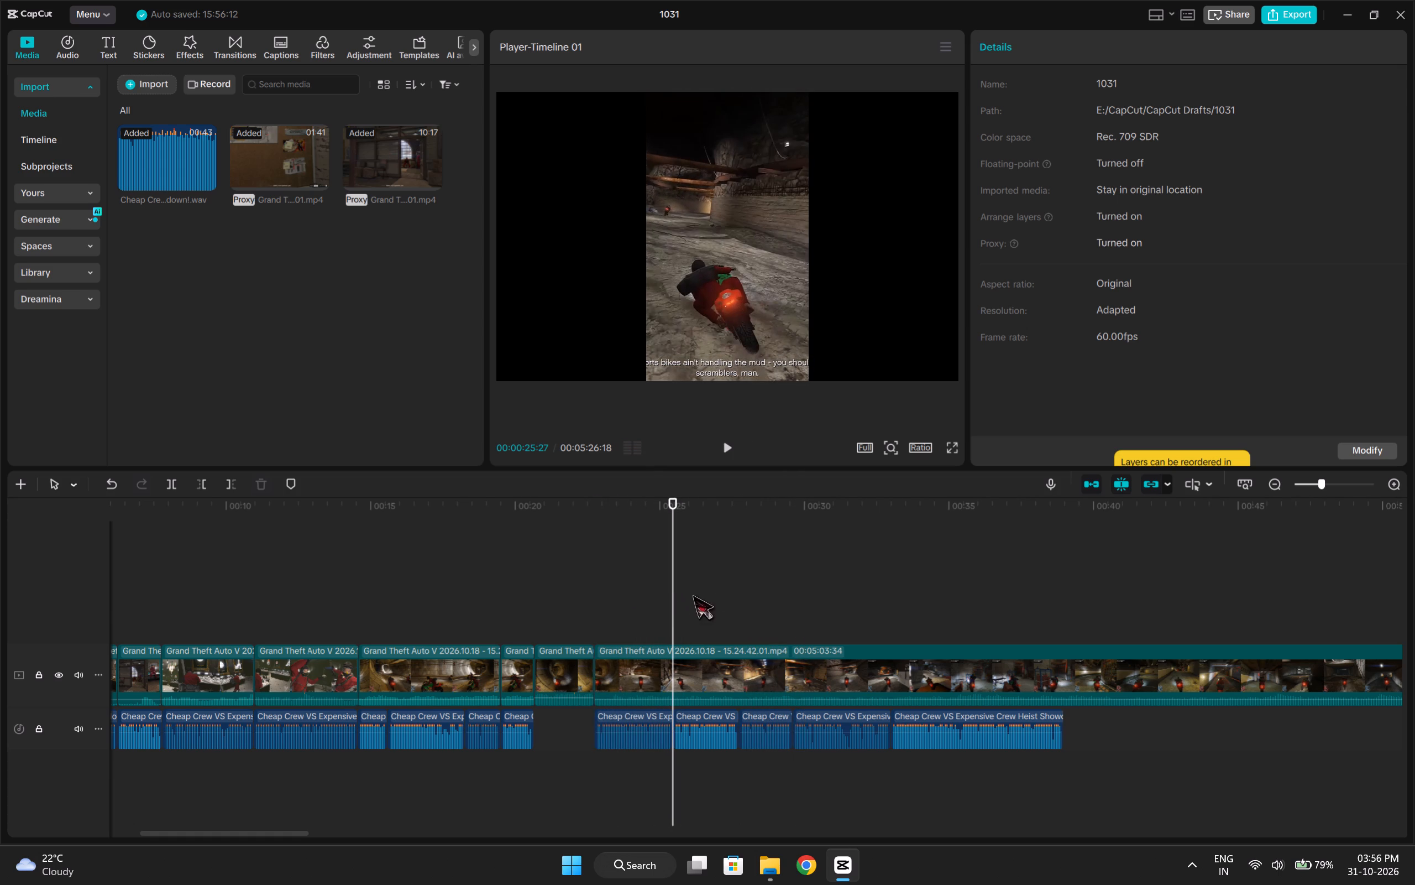
{"action": "key", "text": "ctrl+b"}
Copy the round-tunnel clip near 00:00:15 and insert the copy into the main footage track at the 00:00:25:27 split.
{"action": "left_click", "coordinate": [720, 586]}
{"action": "left_click_drag", "start_coordinate": [720, 586], "coordinate": [935, 614]}
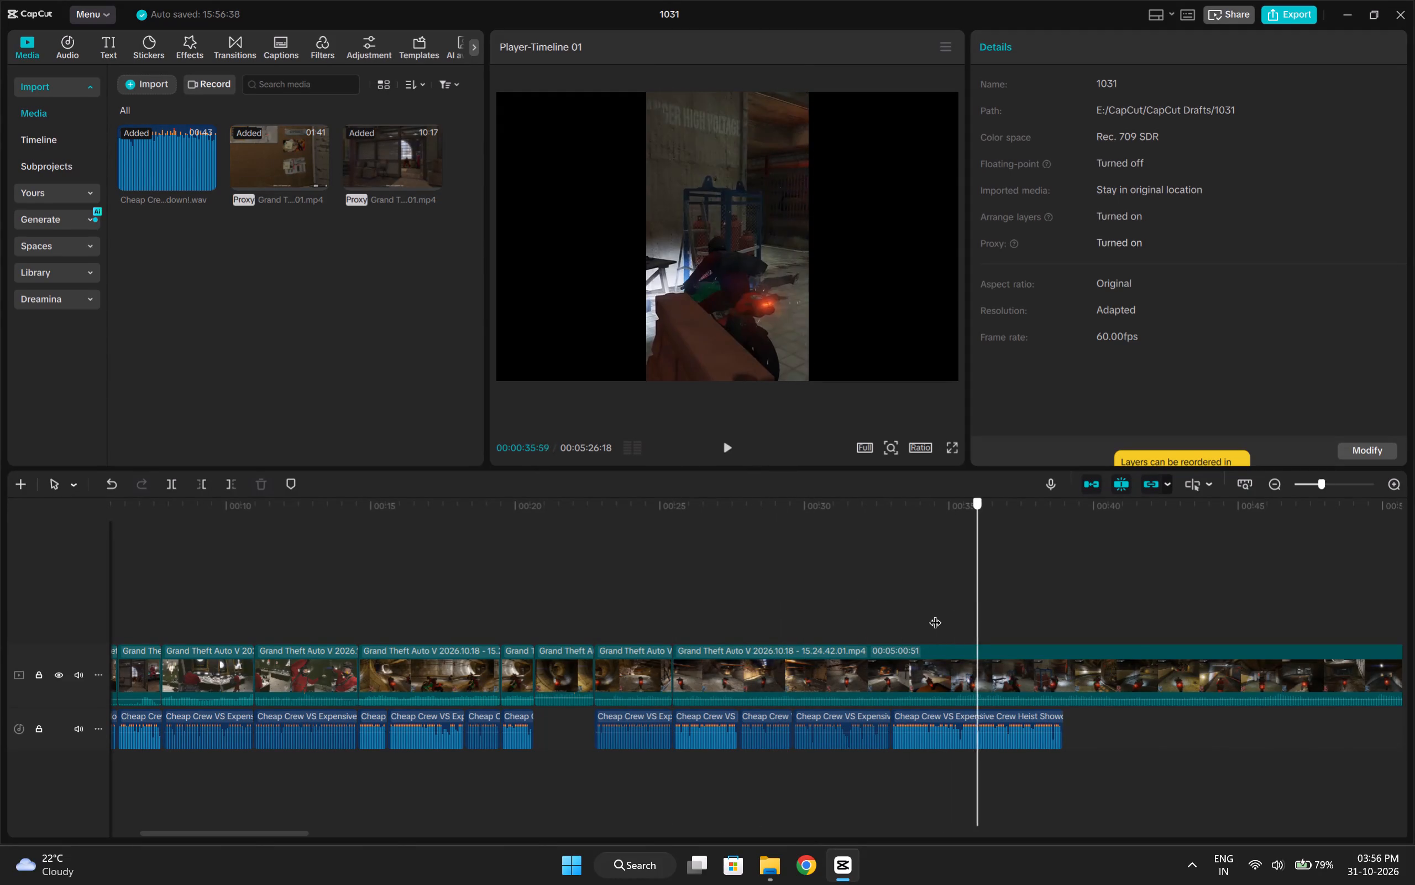
{"action": "left_click_drag", "start_coordinate": [935, 614], "coordinate": [384, 641]}
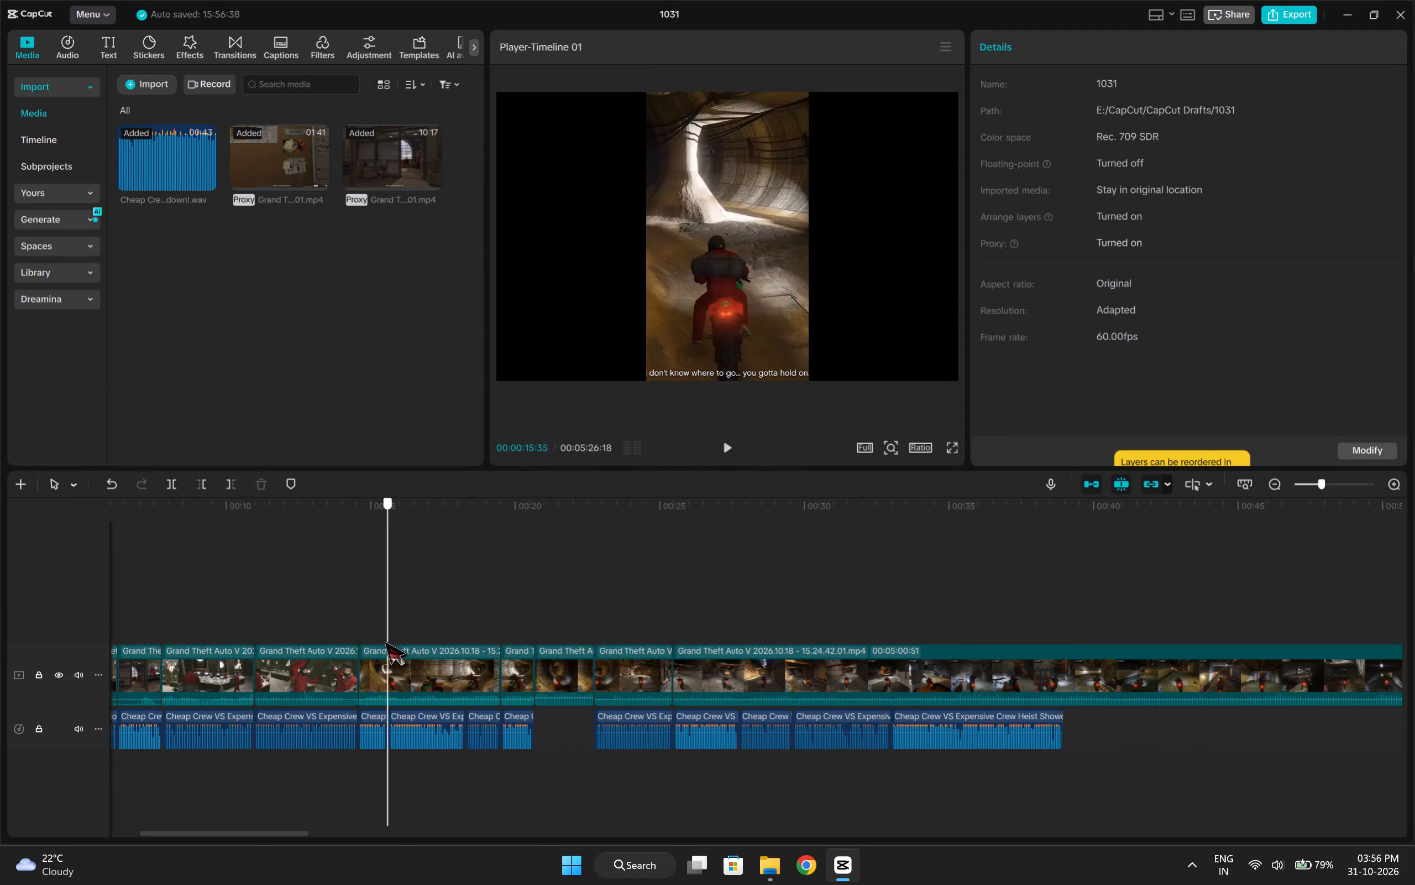
{"action": "left_click_drag", "start_coordinate": [384, 641], "coordinate": [373, 634]}
{"action": "left_click", "coordinate": [413, 675]}
{"action": "key", "text": "ctrl+c"}
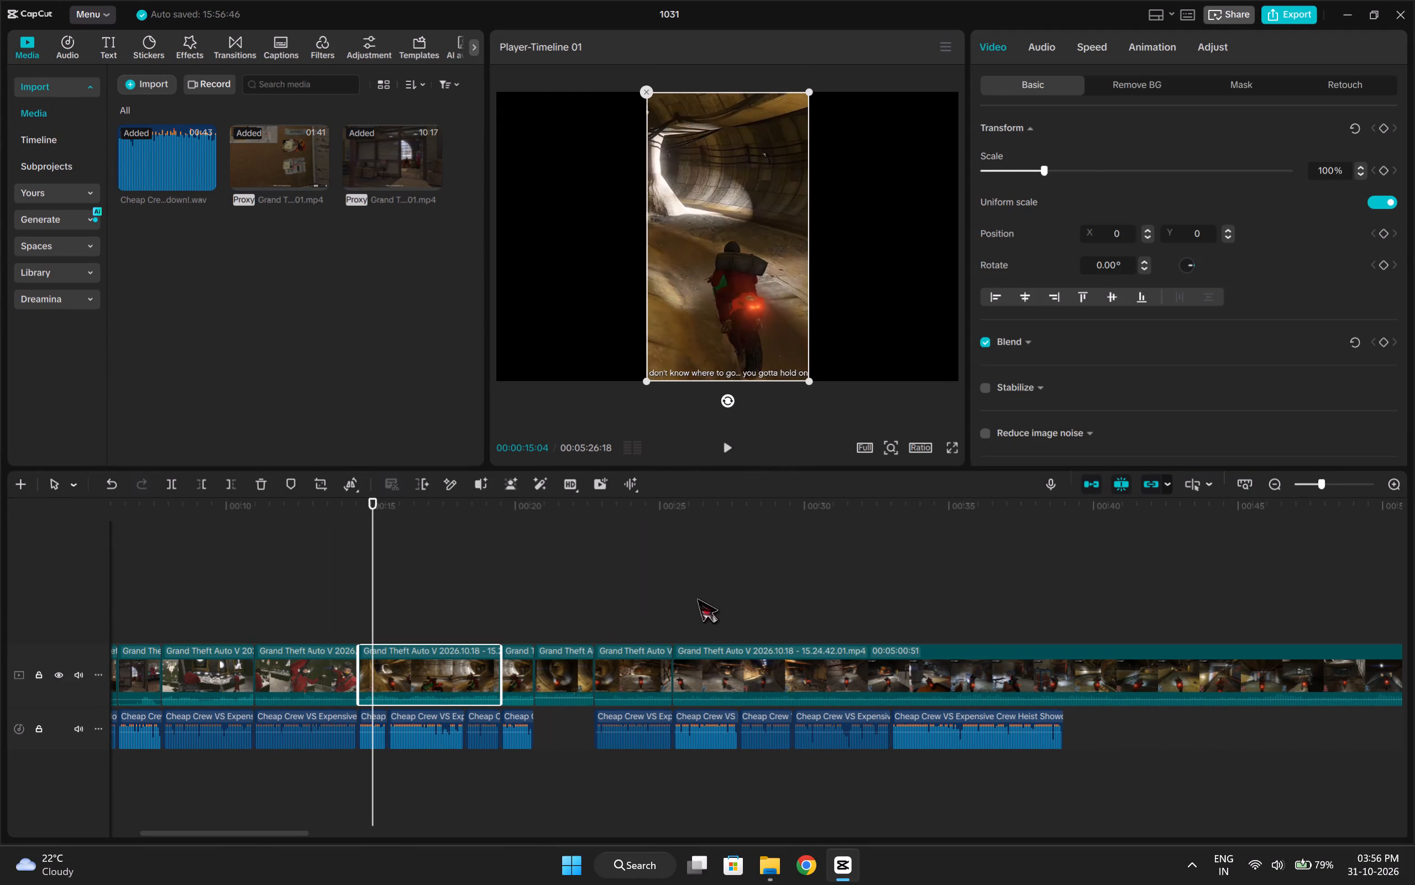
{"action": "left_click", "coordinate": [692, 597]}
{"action": "left_click_drag", "start_coordinate": [691, 597], "coordinate": [677, 601]}
{"action": "key", "text": "ctrl+v"}
{"action": "left_click_drag", "start_coordinate": [725, 621], "coordinate": [752, 665]}
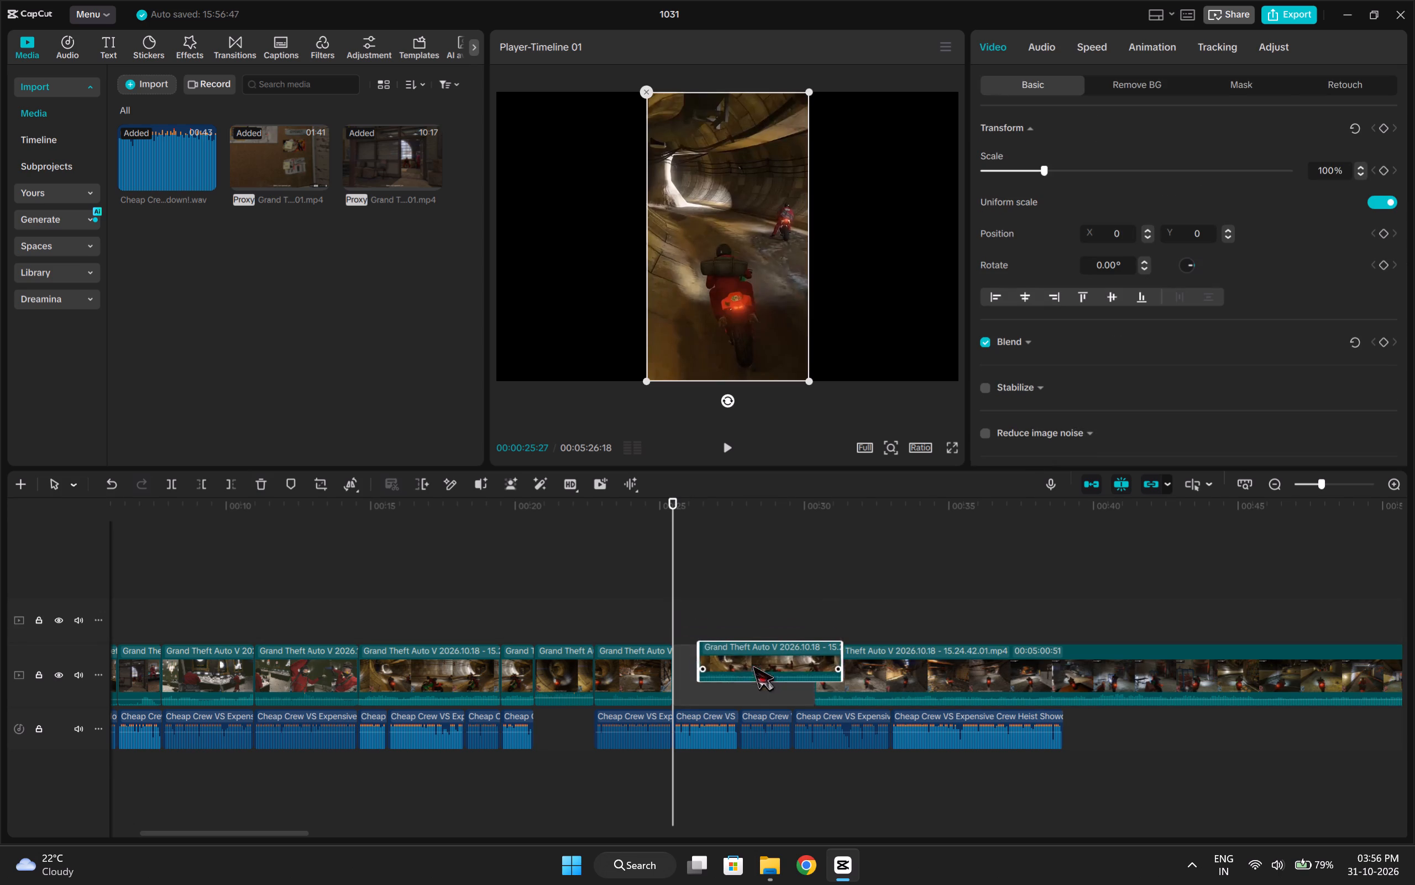
{"action": "left_click_drag", "start_coordinate": [752, 665], "coordinate": [752, 679]}
Extend the inserted clip's start back to the highway ride, making it 00:00:21:08 long, and replay it under the voiceover.
{"action": "left_click_drag", "start_coordinate": [670, 657], "coordinate": [603, 658]}
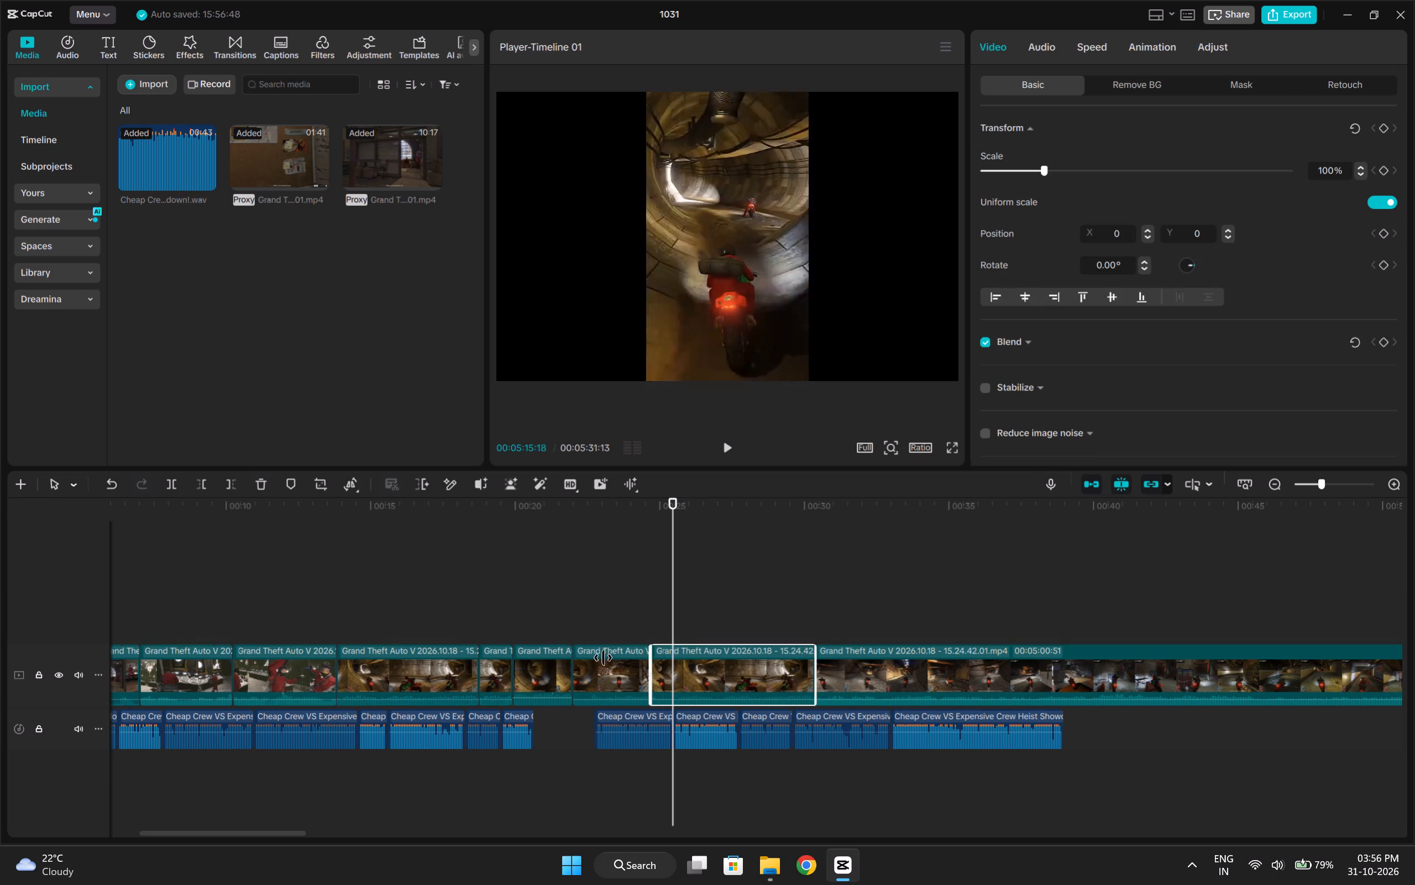
{"action": "left_click_drag", "start_coordinate": [603, 658], "coordinate": [353, 650]}
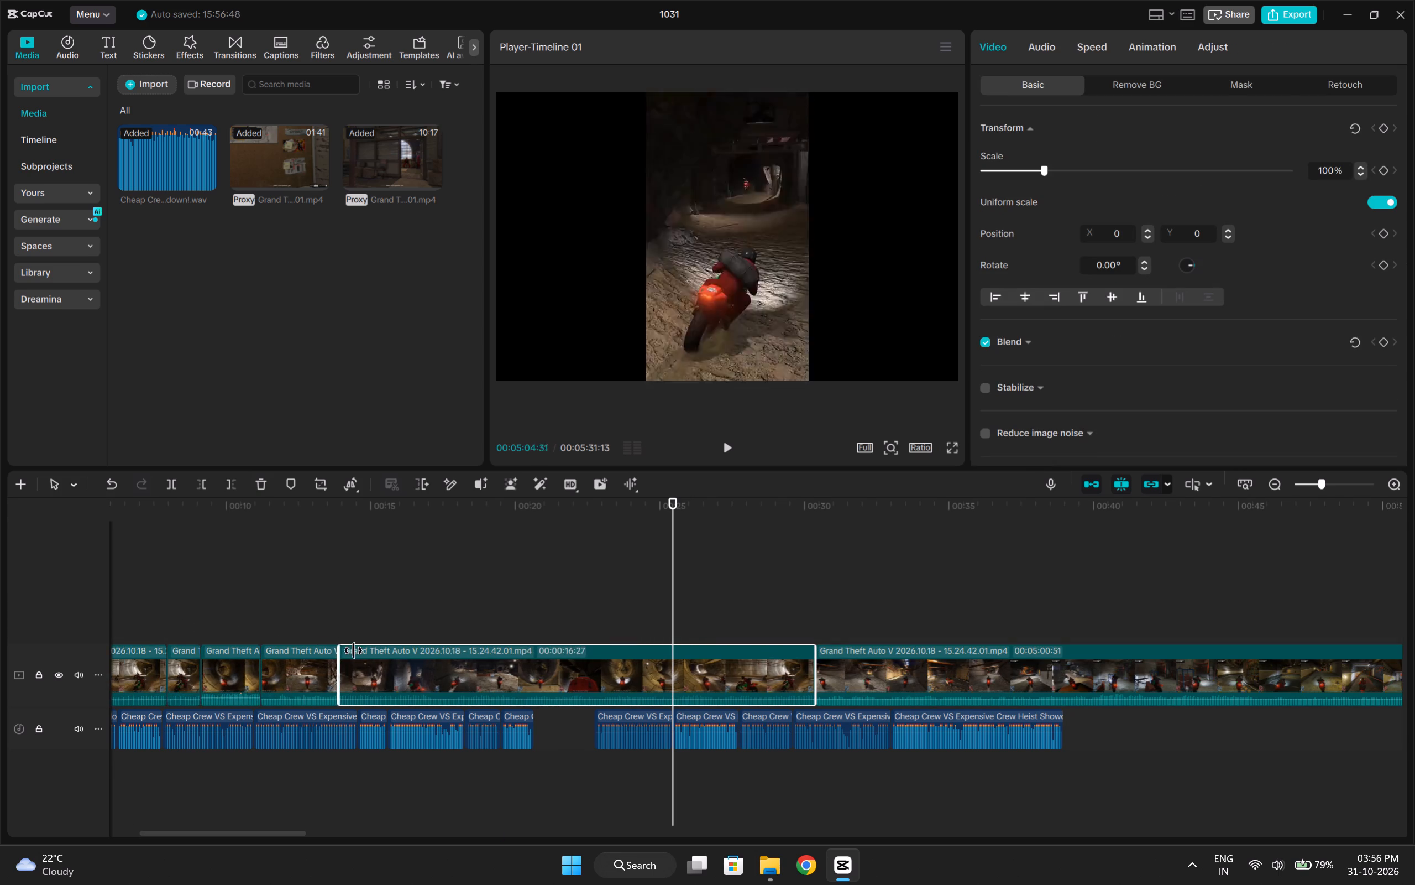
{"action": "left_click_drag", "start_coordinate": [353, 650], "coordinate": [219, 667]}
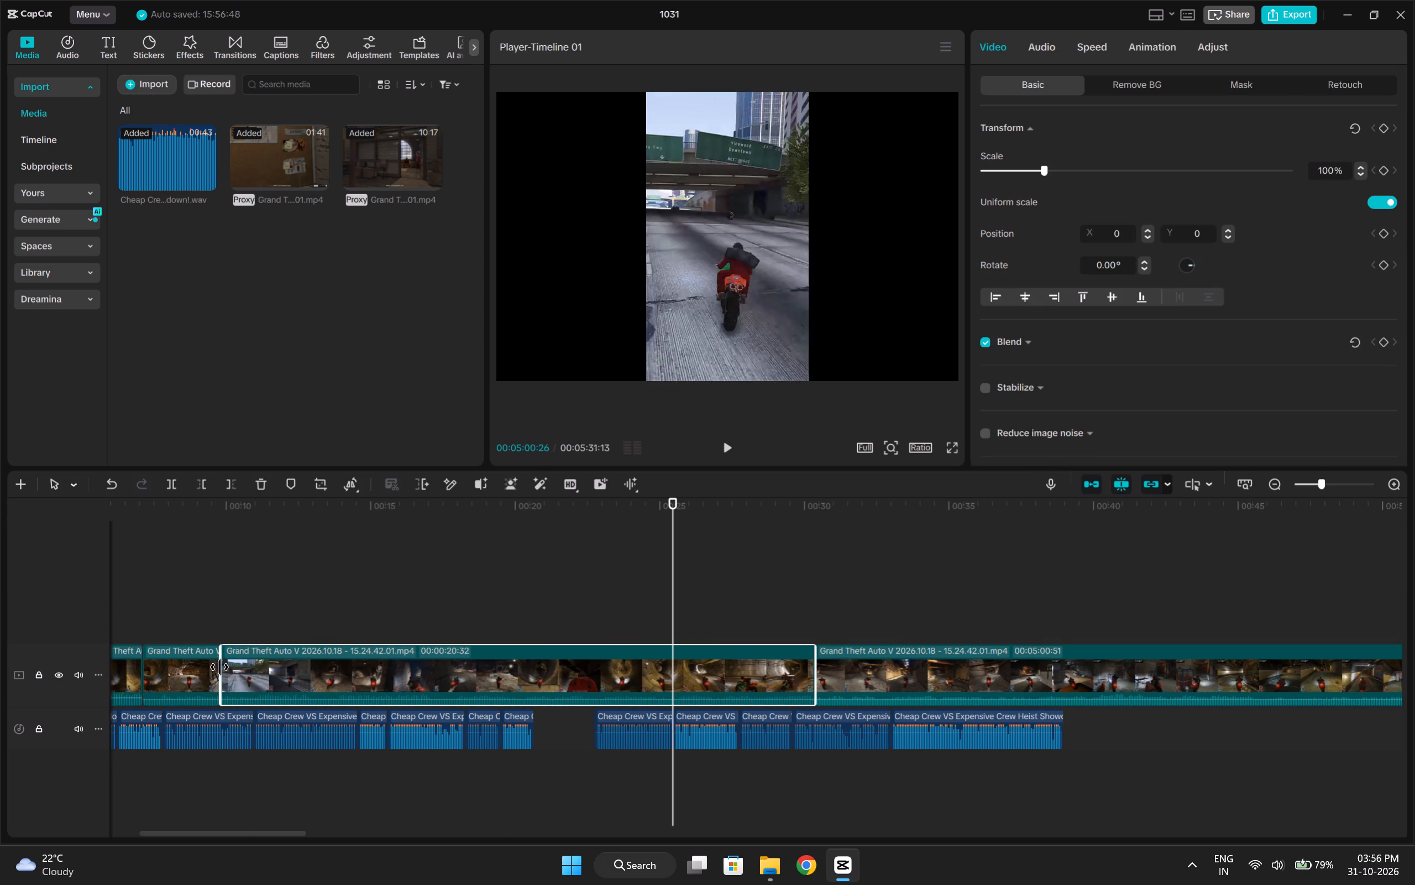
{"action": "left_click_drag", "start_coordinate": [219, 667], "coordinate": [204, 673]}
{"action": "left_click_drag", "start_coordinate": [597, 589], "coordinate": [605, 590]}
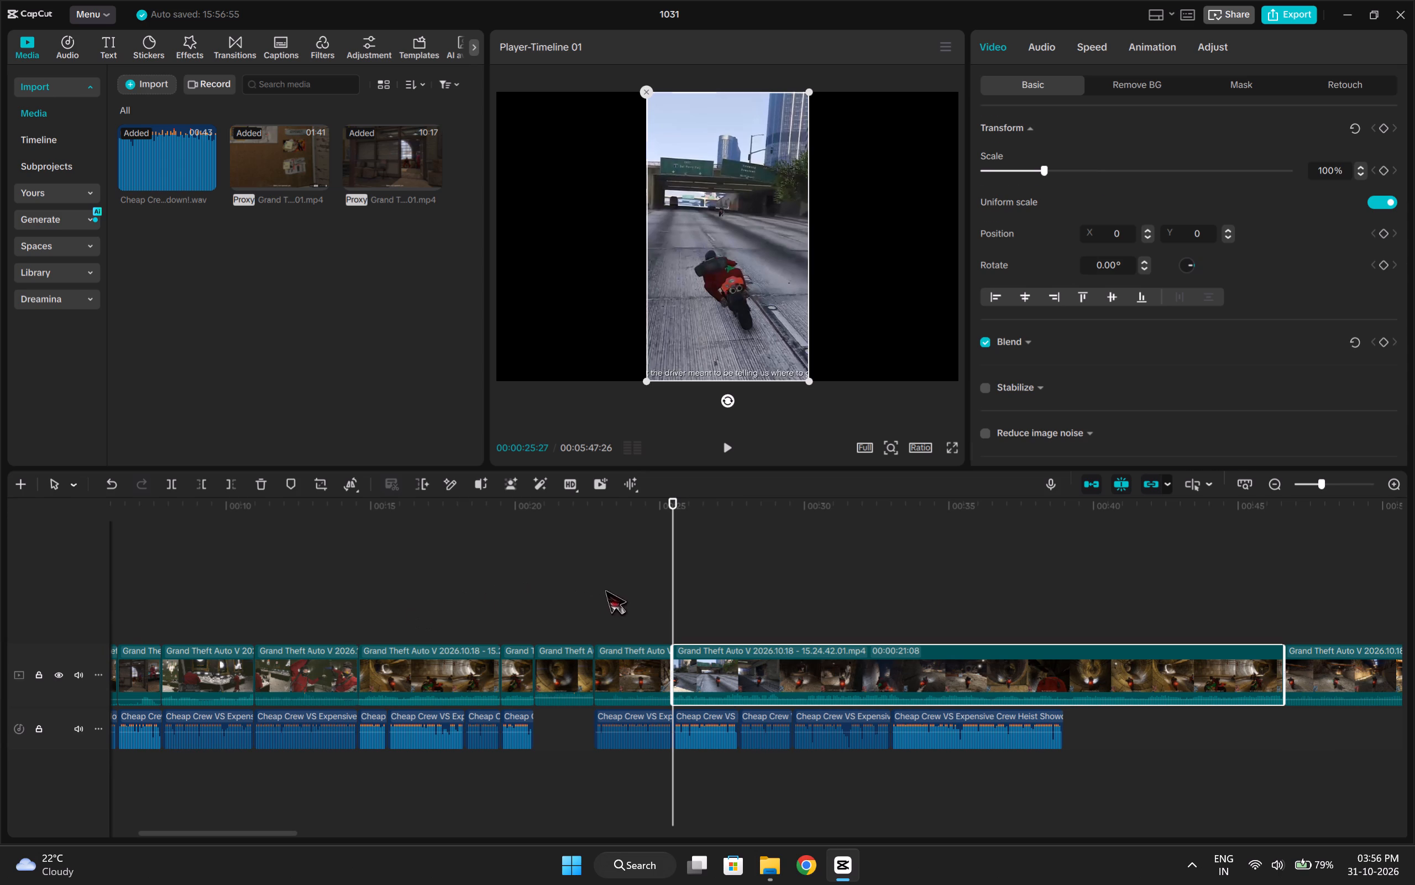
{"action": "left_click_drag", "start_coordinate": [605, 590], "coordinate": [606, 590]}
{"action": "key", "text": "space"}
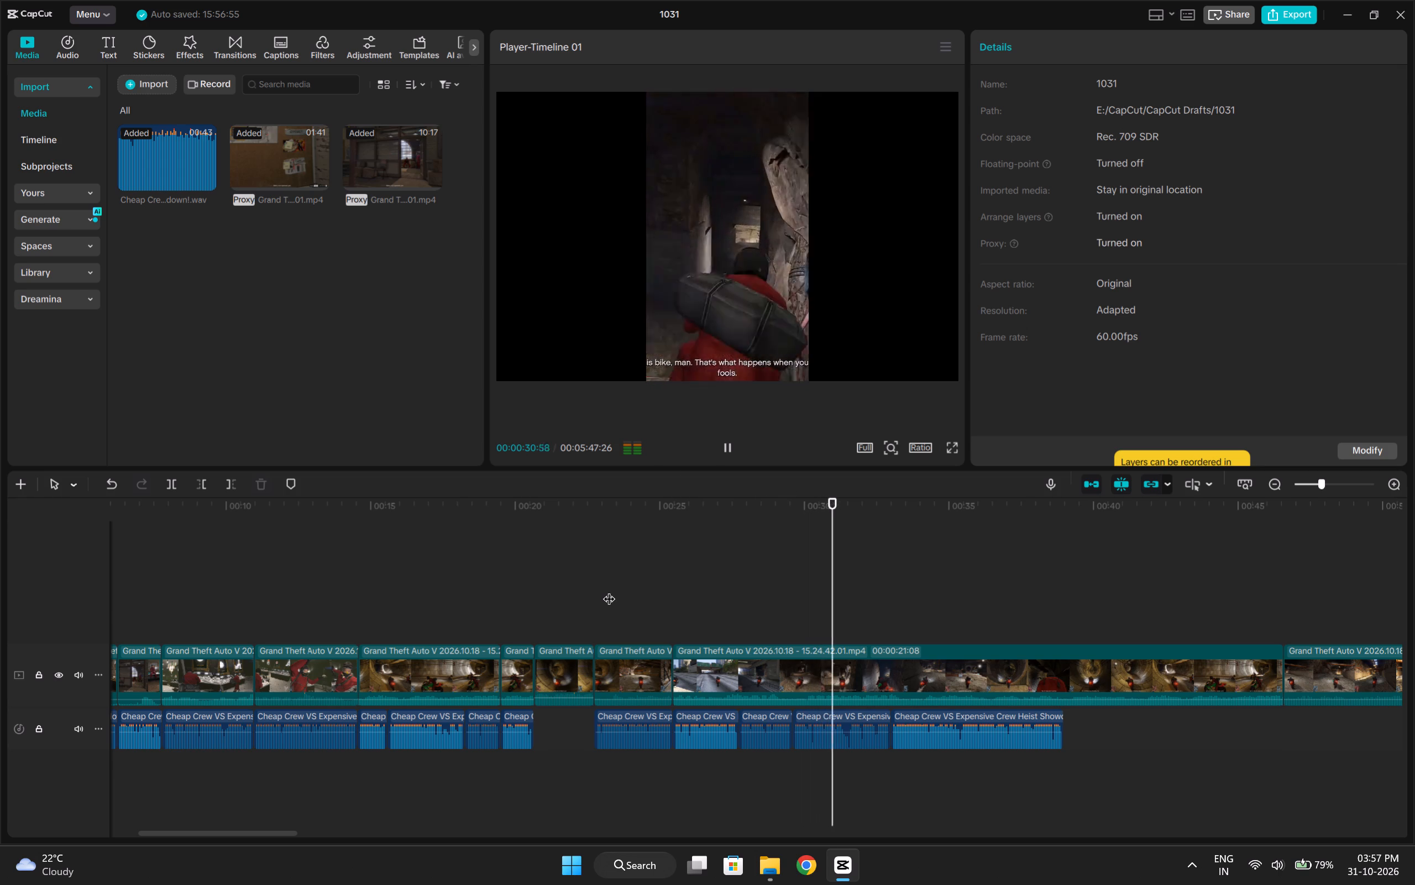
{"action": "key", "text": "space"}
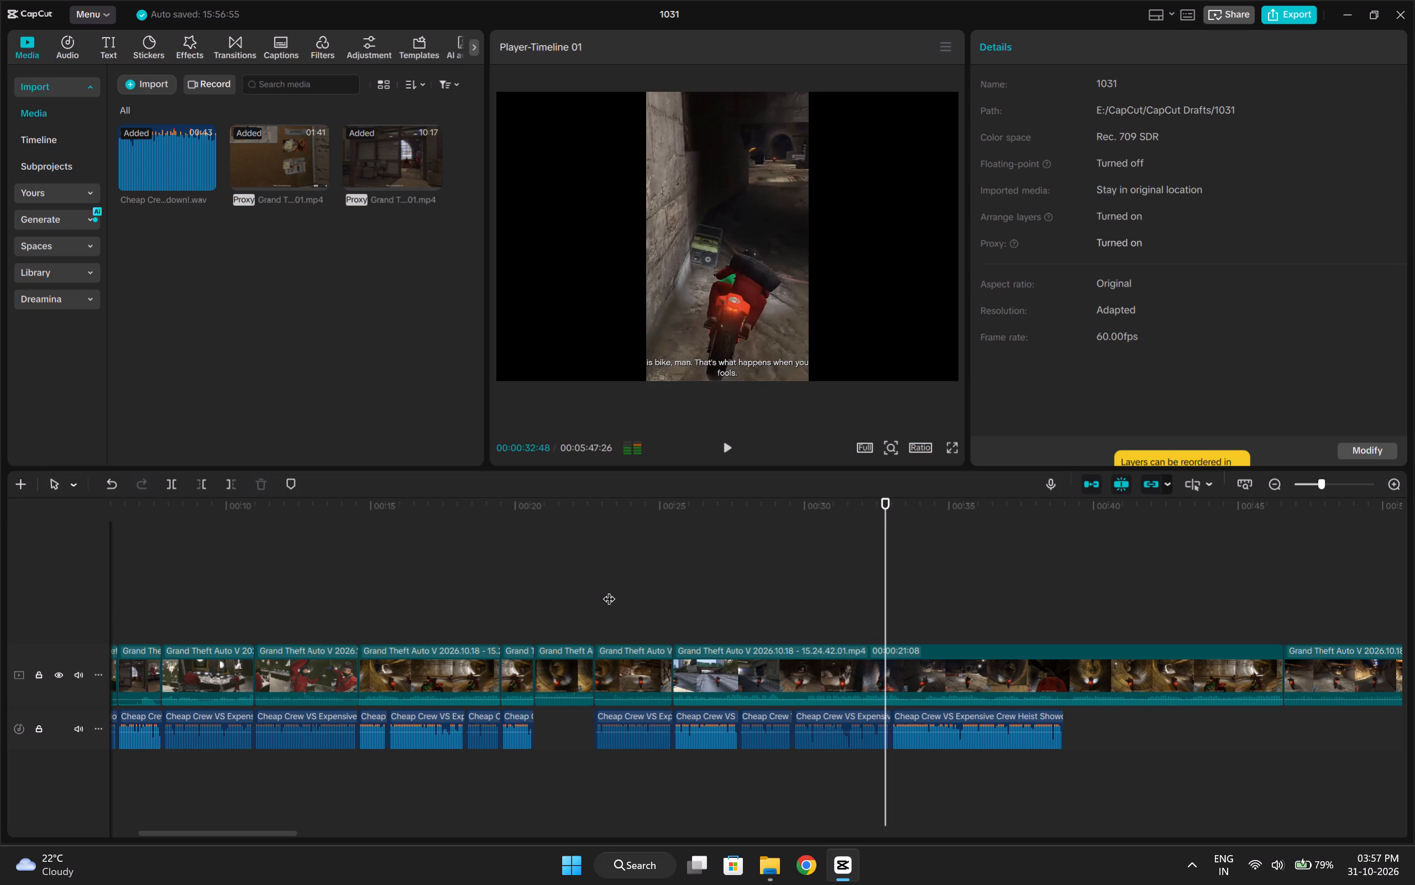
Extend the inserted clip's start further back to the city street ride, to 00:00:24:32, and replay up to the last voiceover piece.
{"action": "left_click", "coordinate": [751, 665]}
{"action": "left_click_drag", "start_coordinate": [669, 656], "coordinate": [623, 658]}
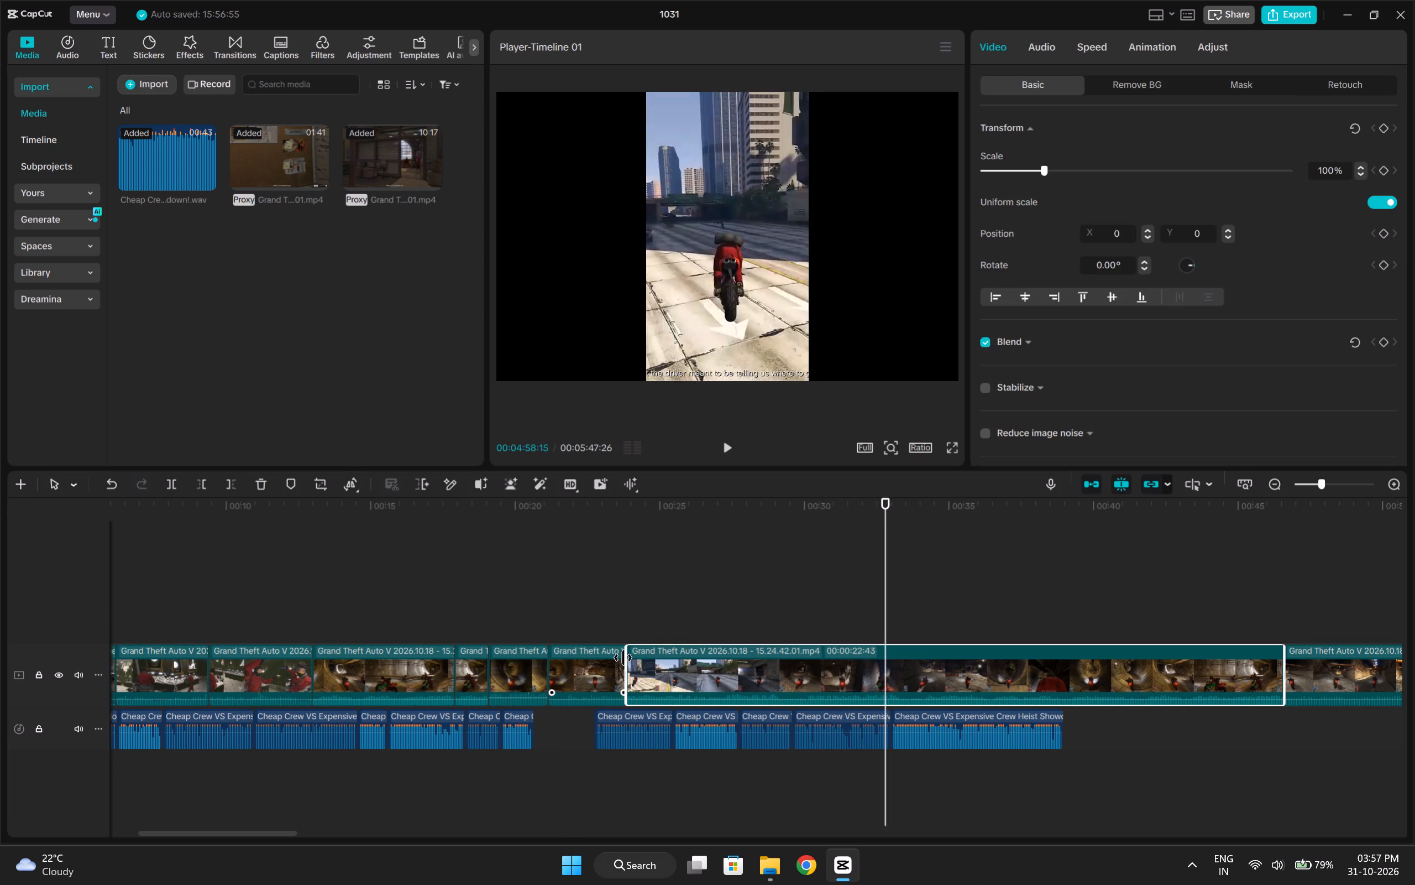
{"action": "left_click_drag", "start_coordinate": [623, 658], "coordinate": [574, 662]}
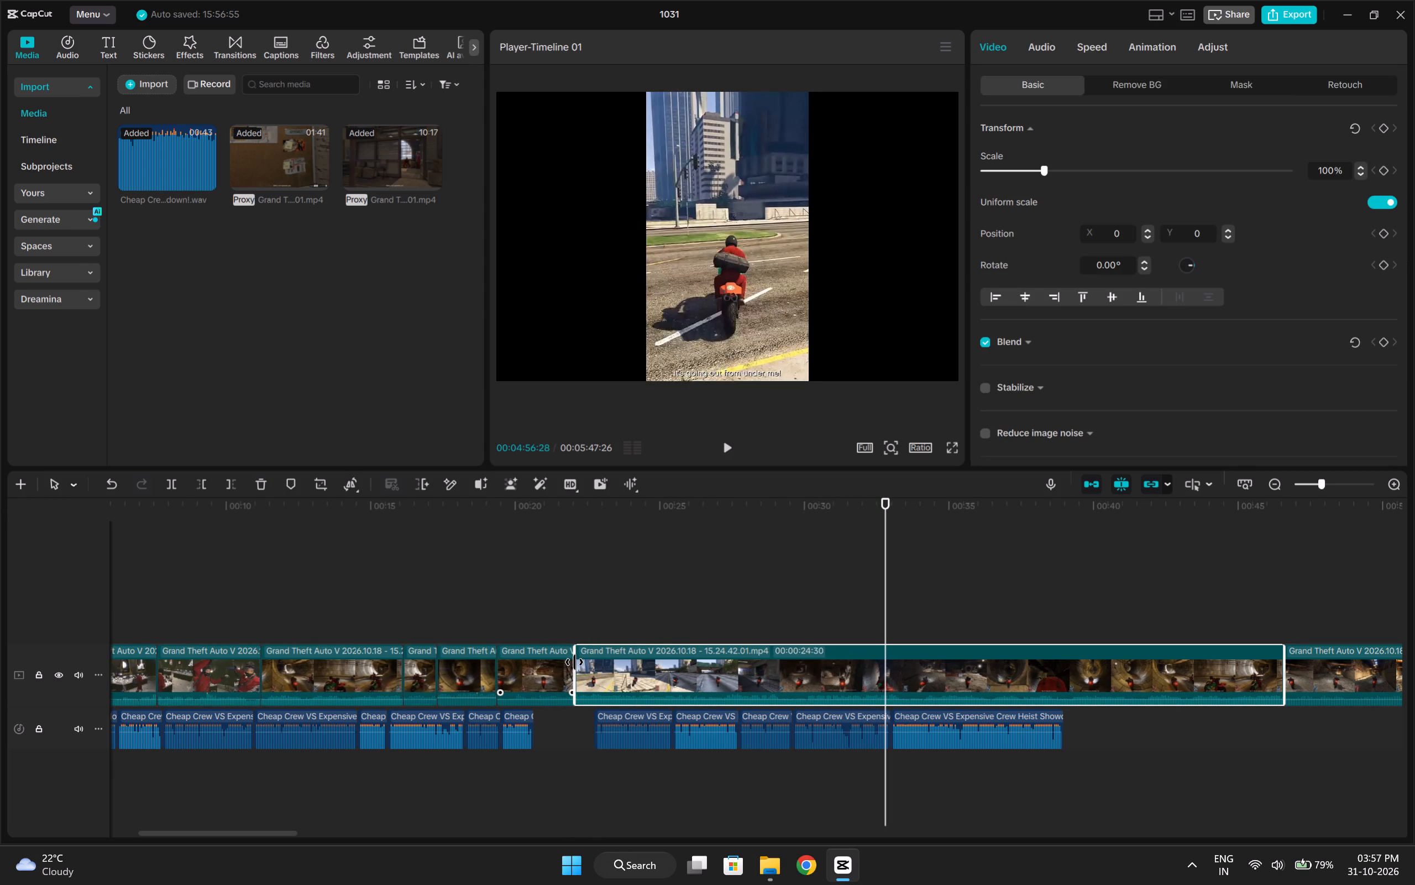
{"action": "left_click_drag", "start_coordinate": [574, 662], "coordinate": [574, 663]}
{"action": "left_click", "coordinate": [659, 607]}
{"action": "key", "text": "space"}
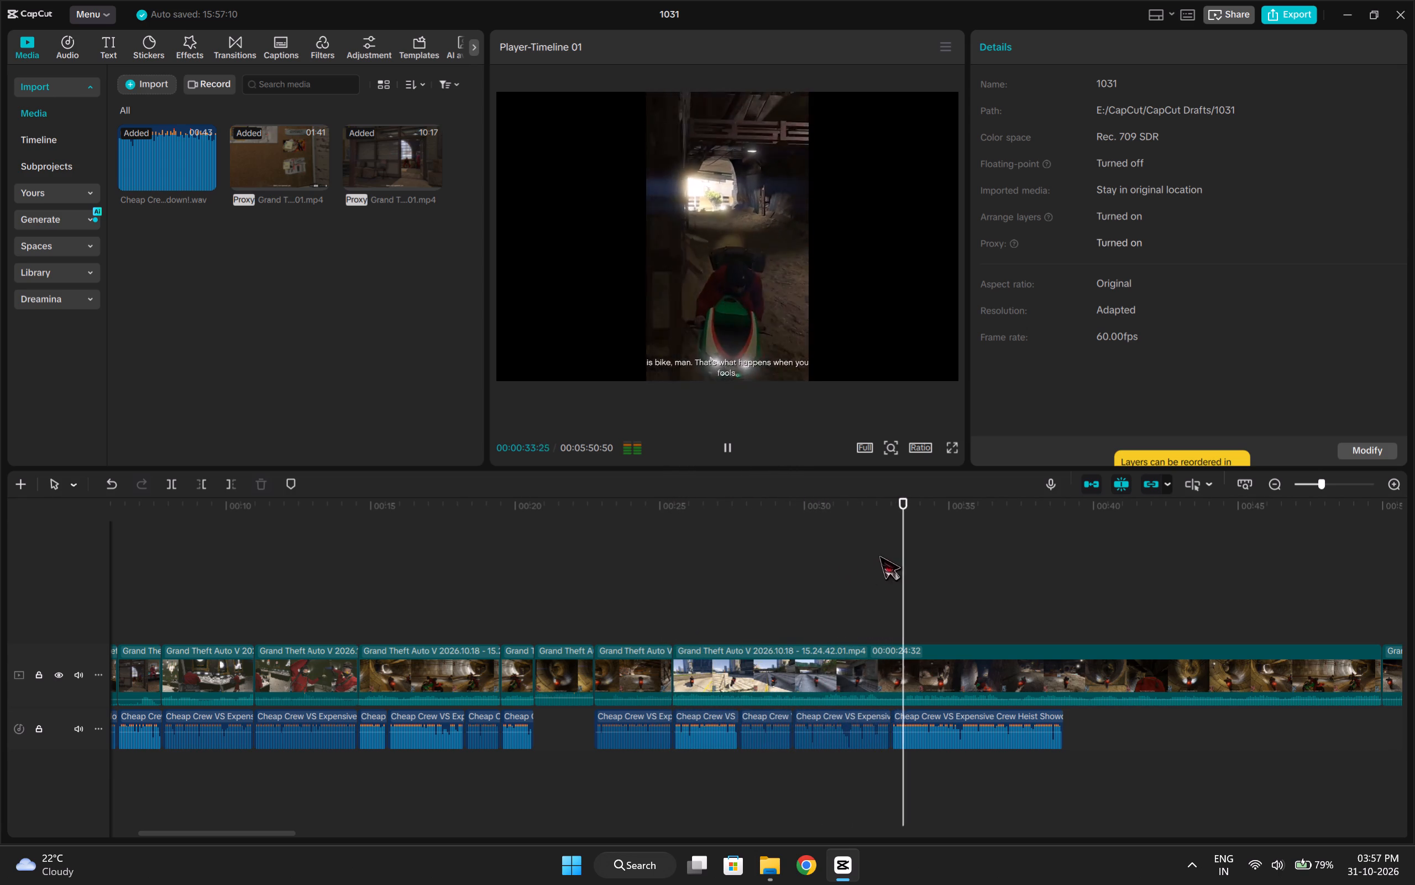
{"action": "key", "text": "space"}
Trim off the rest of the inserted ride clip from about 00:00:33:00, where the last voiceover piece starts.
{"action": "left_click", "coordinate": [911, 574]}
{"action": "left_click_drag", "start_coordinate": [911, 574], "coordinate": [891, 594]}
{"action": "key", "text": "w"}
Cut successive stretches of tunnel footage from the start of the final clip until it opens on the truck in the storm canal.
{"action": "left_click", "coordinate": [985, 589]}
{"action": "left_click_drag", "start_coordinate": [985, 589], "coordinate": [1072, 596]}
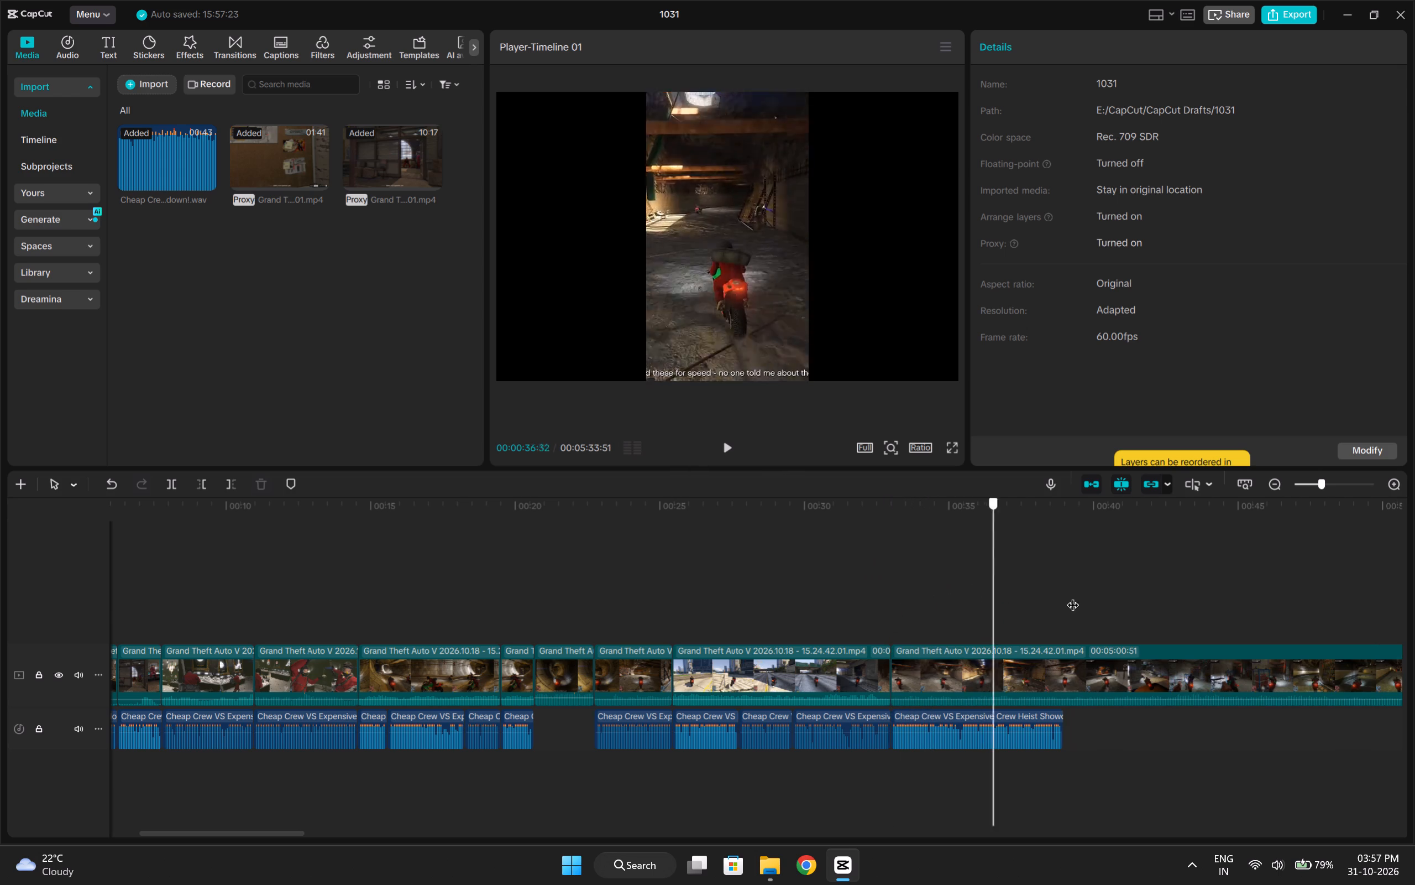
{"action": "left_click_drag", "start_coordinate": [1072, 596], "coordinate": [1405, 628]}
{"action": "key", "text": "q"}
{"action": "left_click", "coordinate": [1040, 601]}
{"action": "left_click_drag", "start_coordinate": [1040, 600], "coordinate": [1123, 603]}
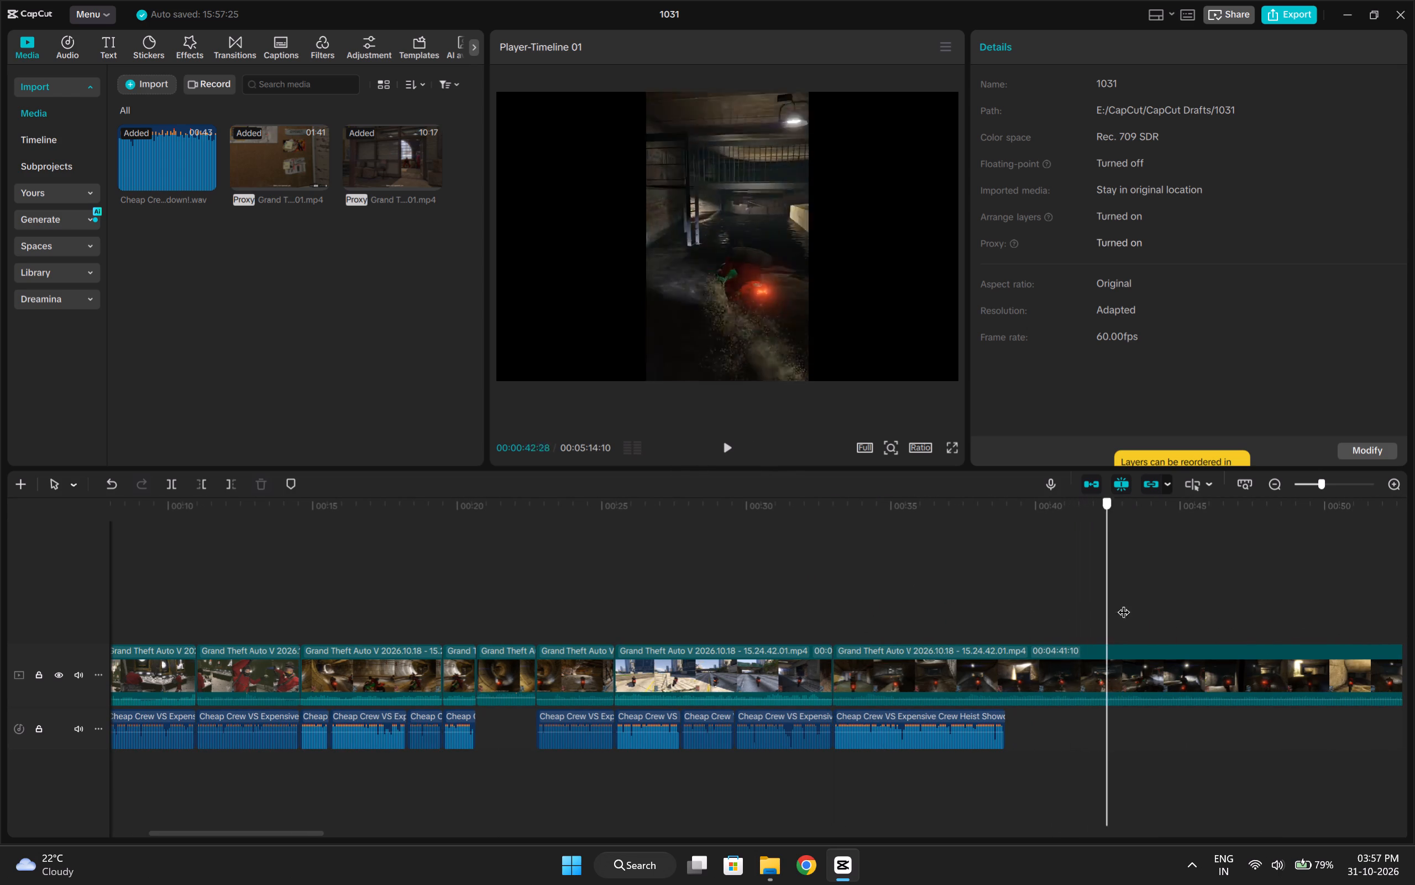
{"action": "left_click_drag", "start_coordinate": [1123, 603], "coordinate": [1285, 610]}
{"action": "key", "text": "q"}
{"action": "left_click", "coordinate": [1025, 594]}
{"action": "left_click_drag", "start_coordinate": [1025, 594], "coordinate": [1286, 616]}
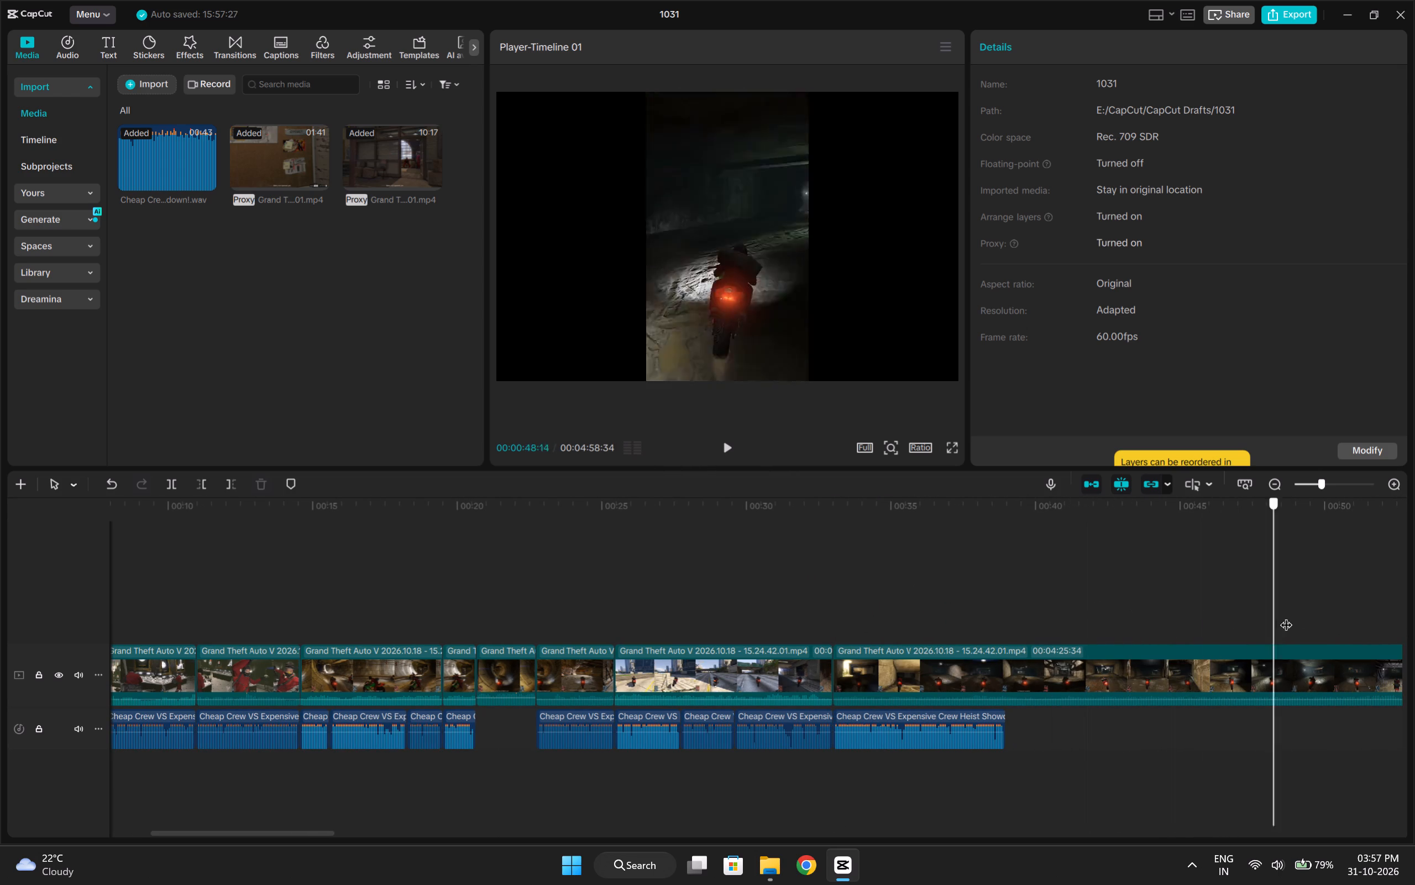
{"action": "left_click_drag", "start_coordinate": [1286, 616], "coordinate": [1291, 617]}
{"action": "key", "text": "q"}
{"action": "left_click", "coordinate": [1006, 597]}
{"action": "left_click_drag", "start_coordinate": [1006, 597], "coordinate": [1303, 614]}
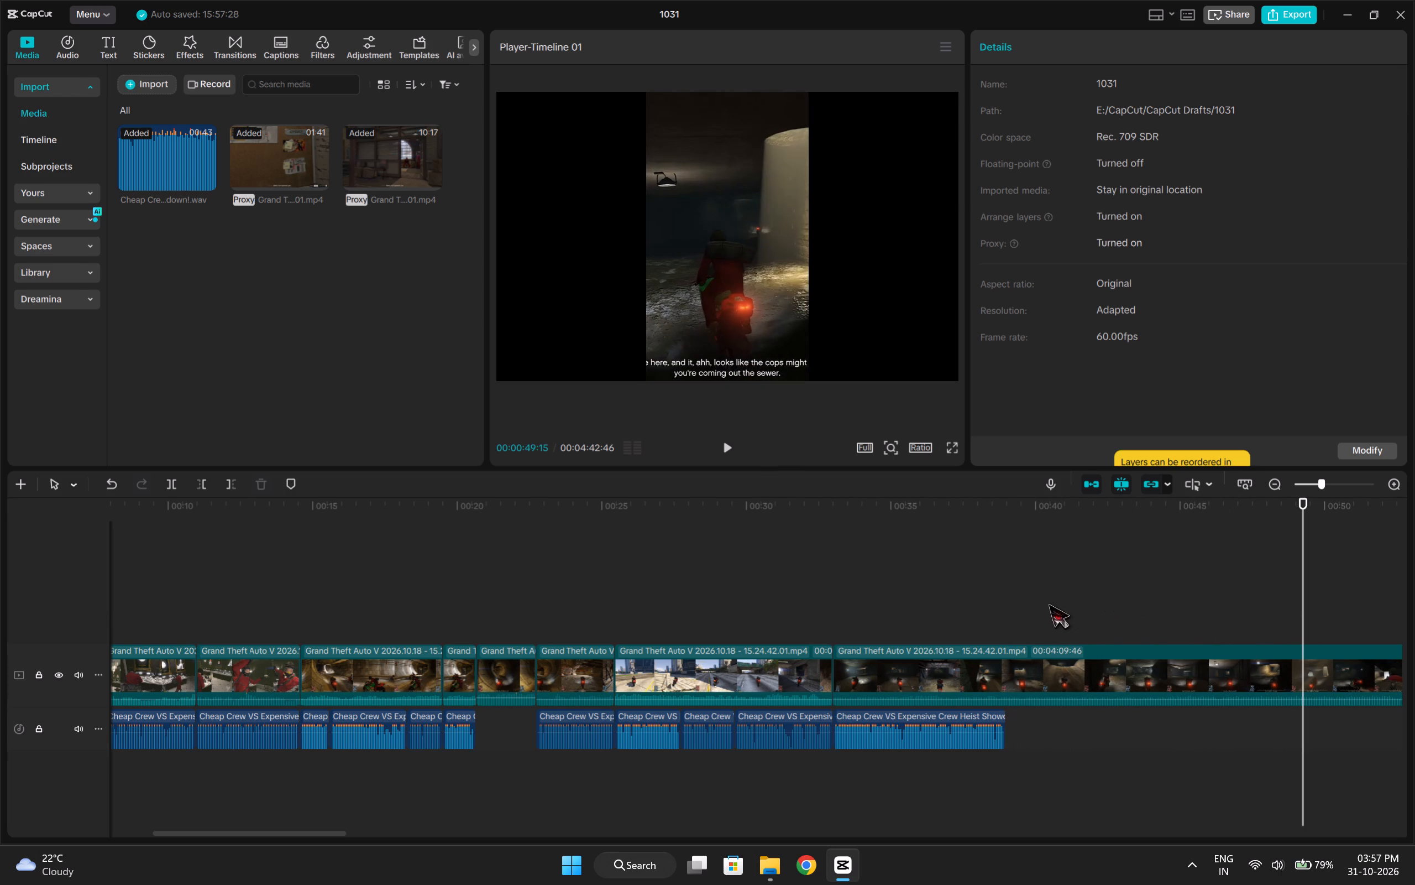
{"action": "key", "text": "q"}
{"action": "left_click", "coordinate": [1047, 603]}
{"action": "left_click_drag", "start_coordinate": [1047, 603], "coordinate": [1251, 613]}
{"action": "key", "text": "q"}
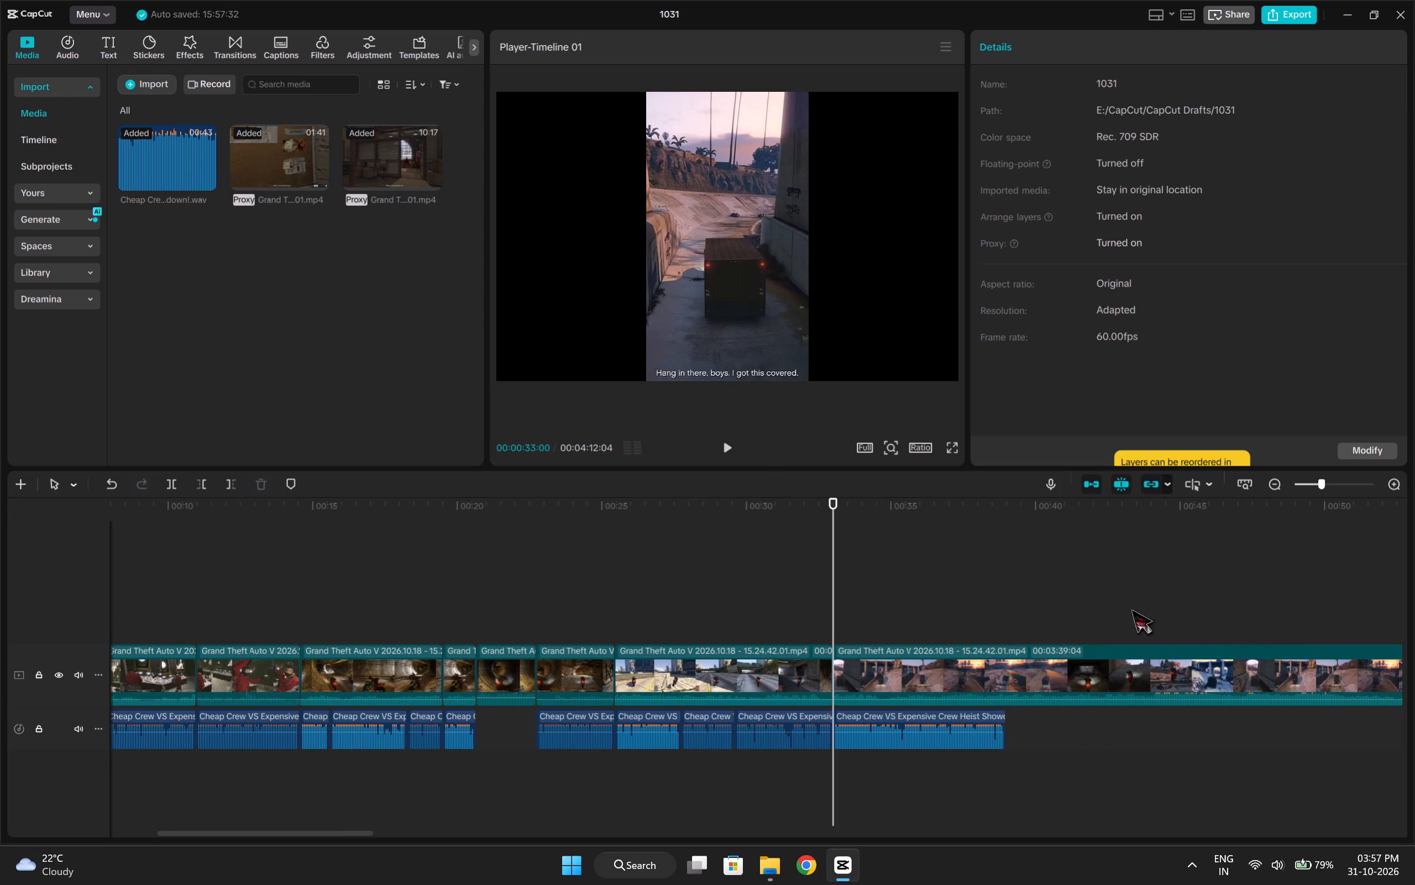
Trim further stretches of canal truck footage from the final clip's start and play the result under the last voiceover piece.
{"action": "left_click", "coordinate": [1071, 606]}
{"action": "left_click_drag", "start_coordinate": [1071, 605], "coordinate": [1269, 615]}
{"action": "key", "text": "q"}
{"action": "left_click", "coordinate": [1071, 607]}
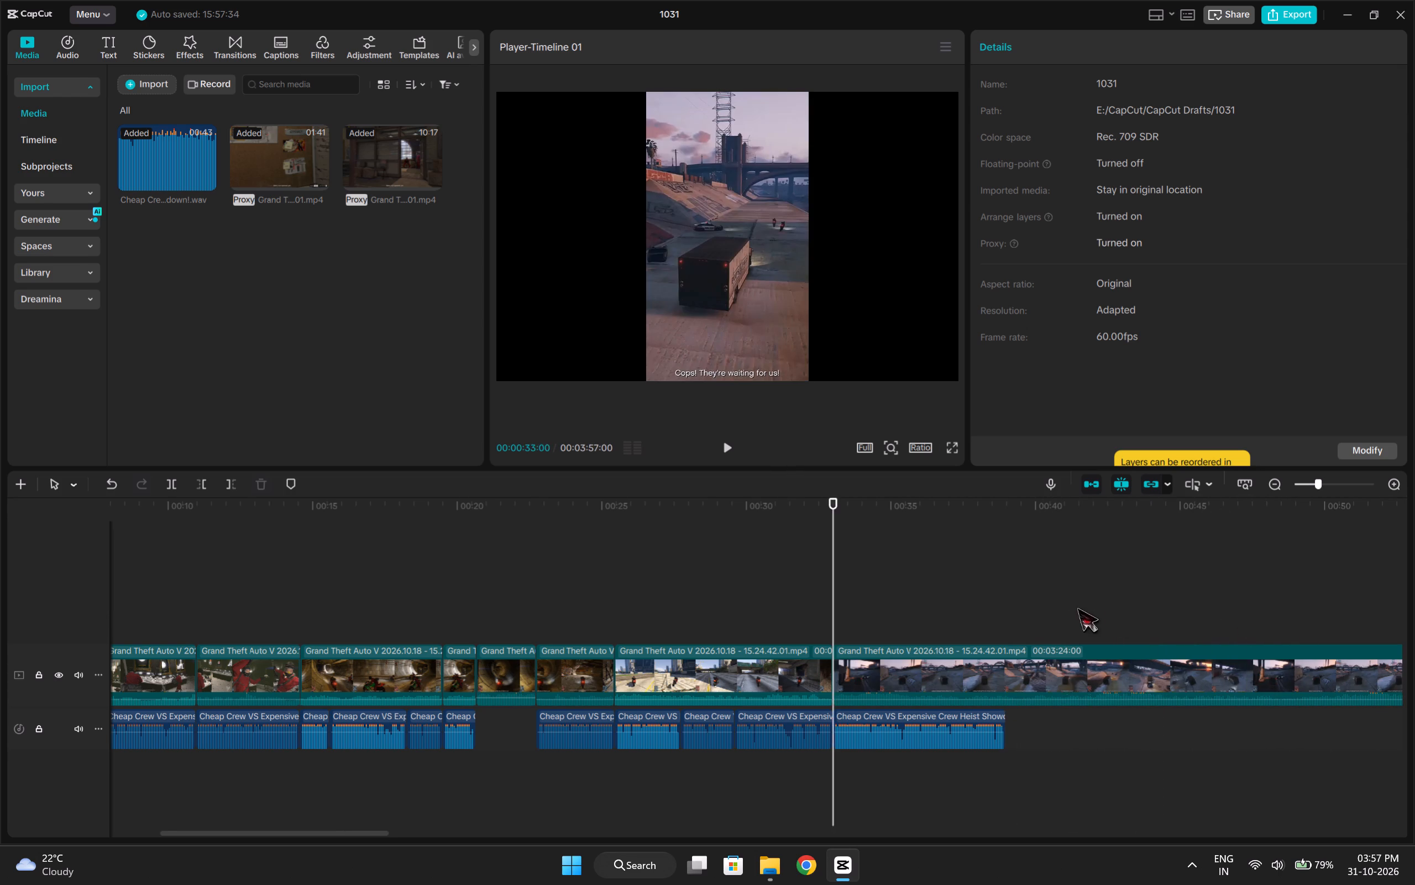
{"action": "left_click_drag", "start_coordinate": [1080, 607], "coordinate": [1230, 615]}
{"action": "left_click", "coordinate": [1230, 616]}
{"action": "key", "text": "q"}
{"action": "left_click", "coordinate": [1136, 608]}
{"action": "key", "text": "q"}
{"action": "left_click", "coordinate": [1136, 608]}
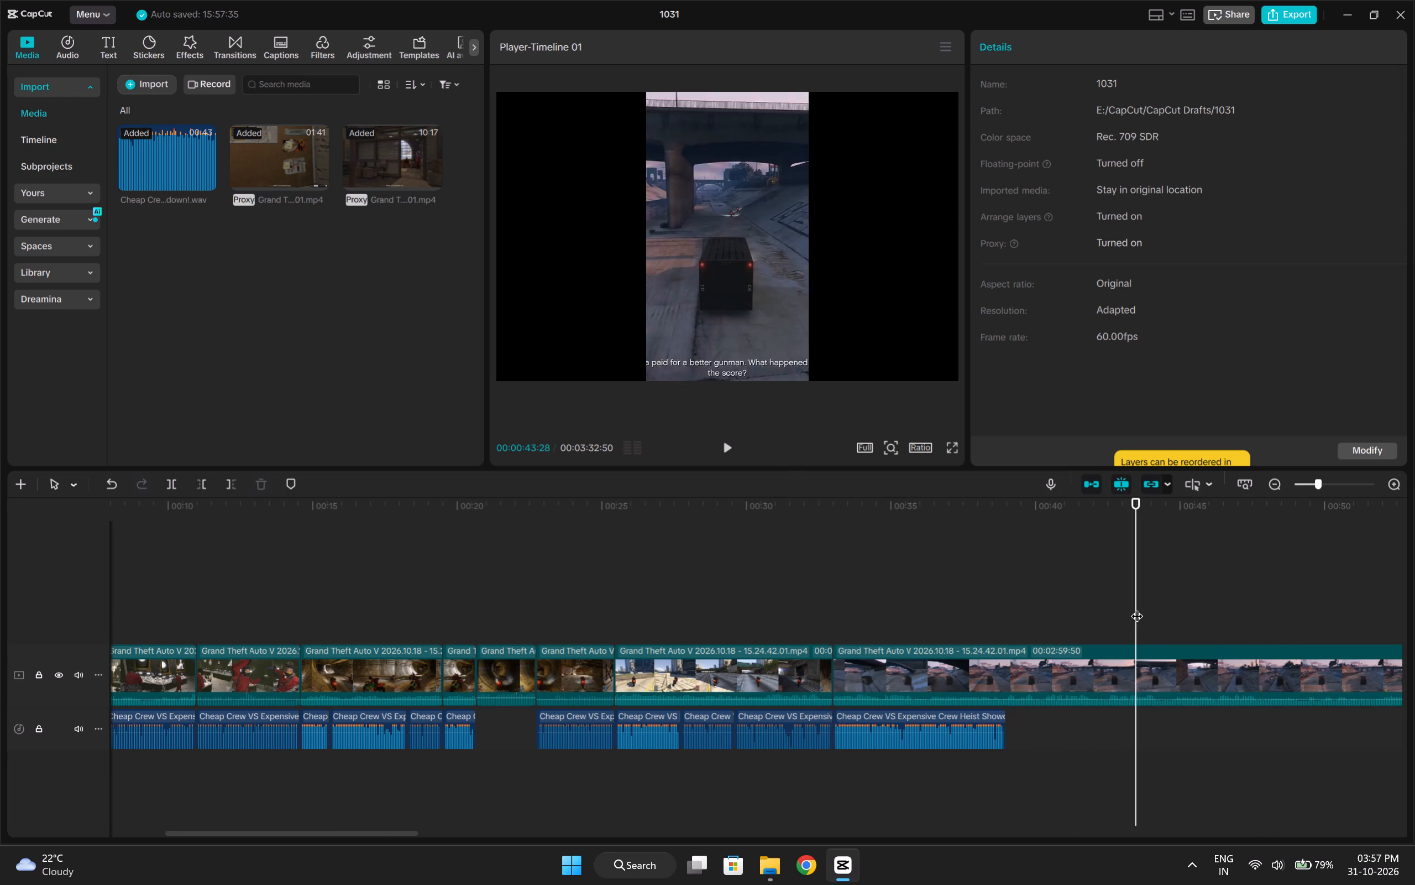
{"action": "key", "text": "q"}
{"action": "left_click", "coordinate": [1136, 607]}
{"action": "type", "text": "q"}
{"action": "key", "text": "space"}
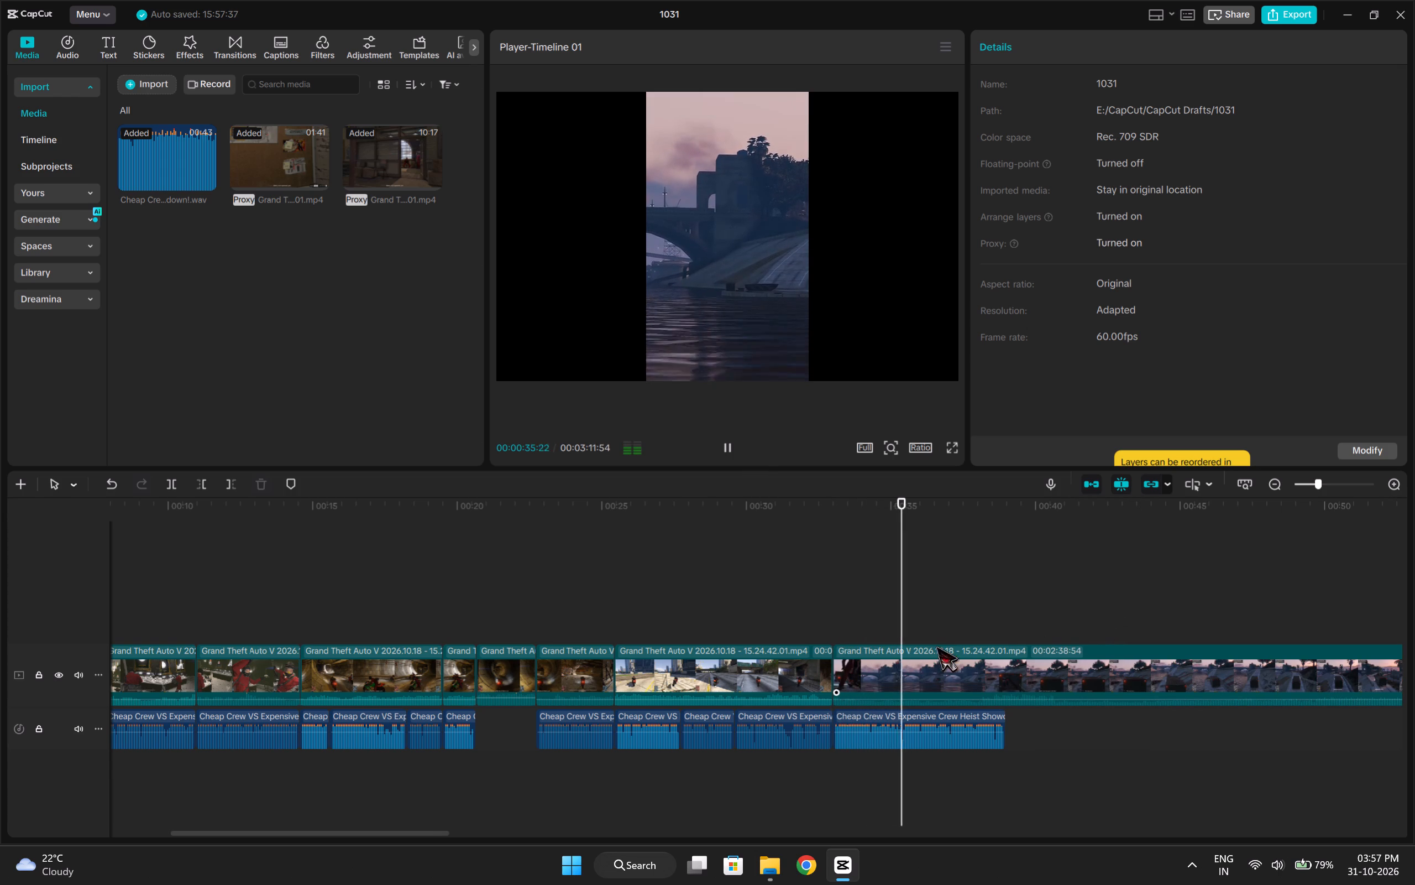
{"action": "key", "text": "space"}
Extend the final clip's start back to the "Two bikes. What the hell happened?" line, making it 00:02:59:56 long, and replay.
{"action": "left_click", "coordinate": [882, 675]}
{"action": "left_click_drag", "start_coordinate": [830, 663], "coordinate": [667, 671]}
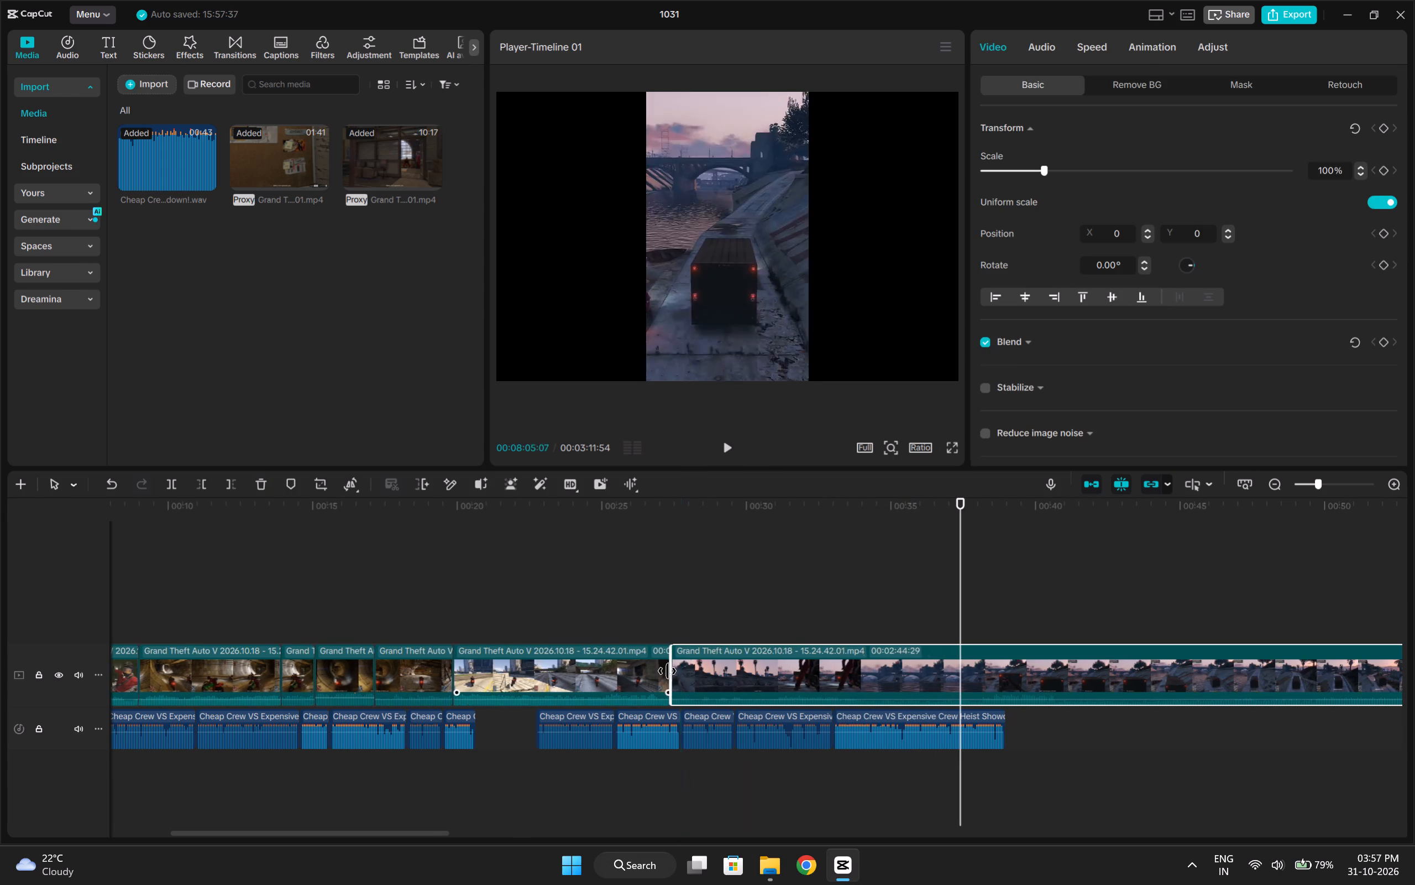
{"action": "left_click_drag", "start_coordinate": [667, 671], "coordinate": [652, 672]}
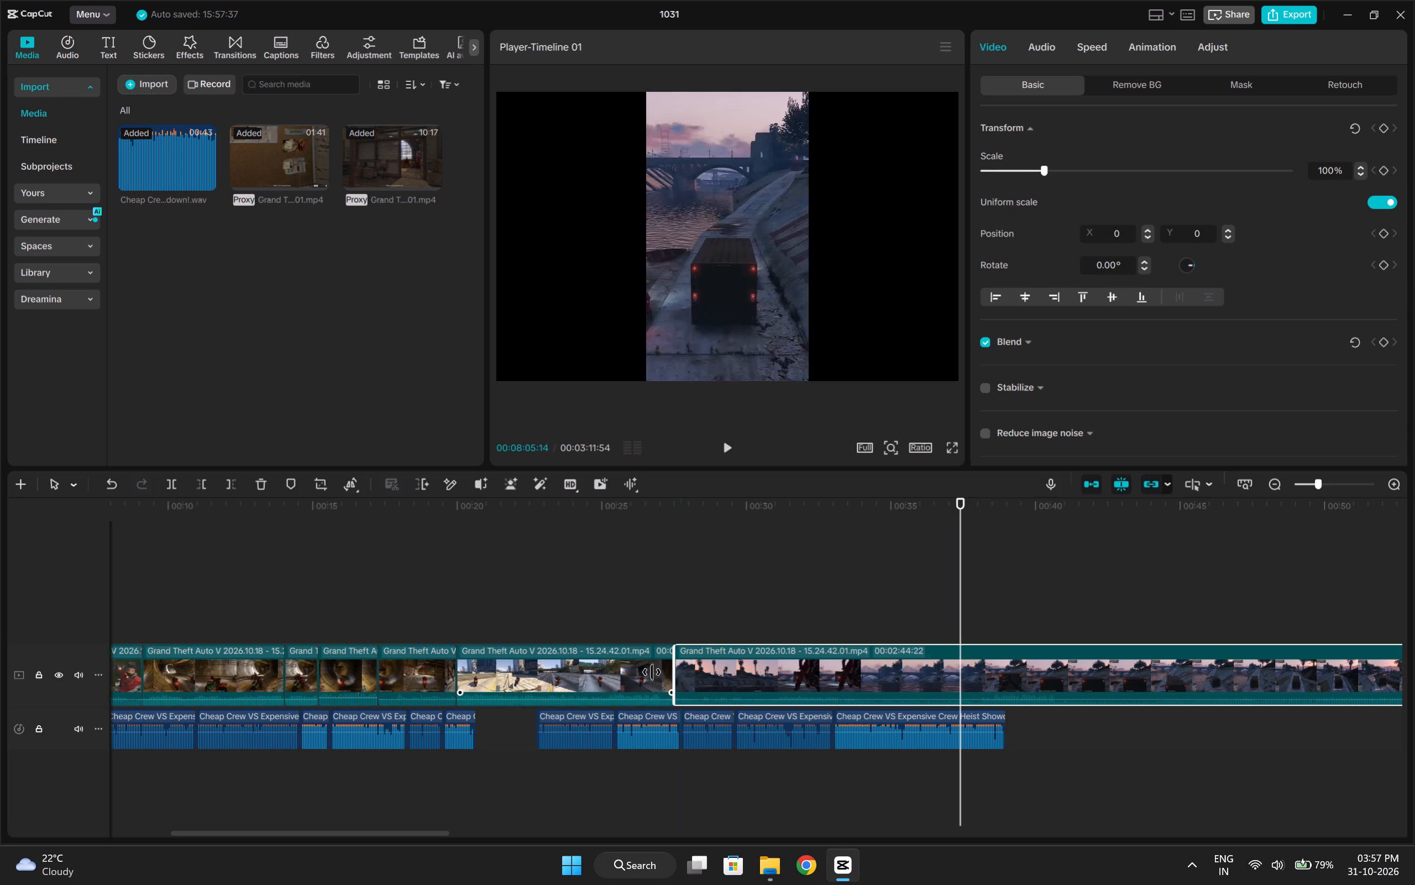
{"action": "left_click_drag", "start_coordinate": [652, 672], "coordinate": [535, 675]}
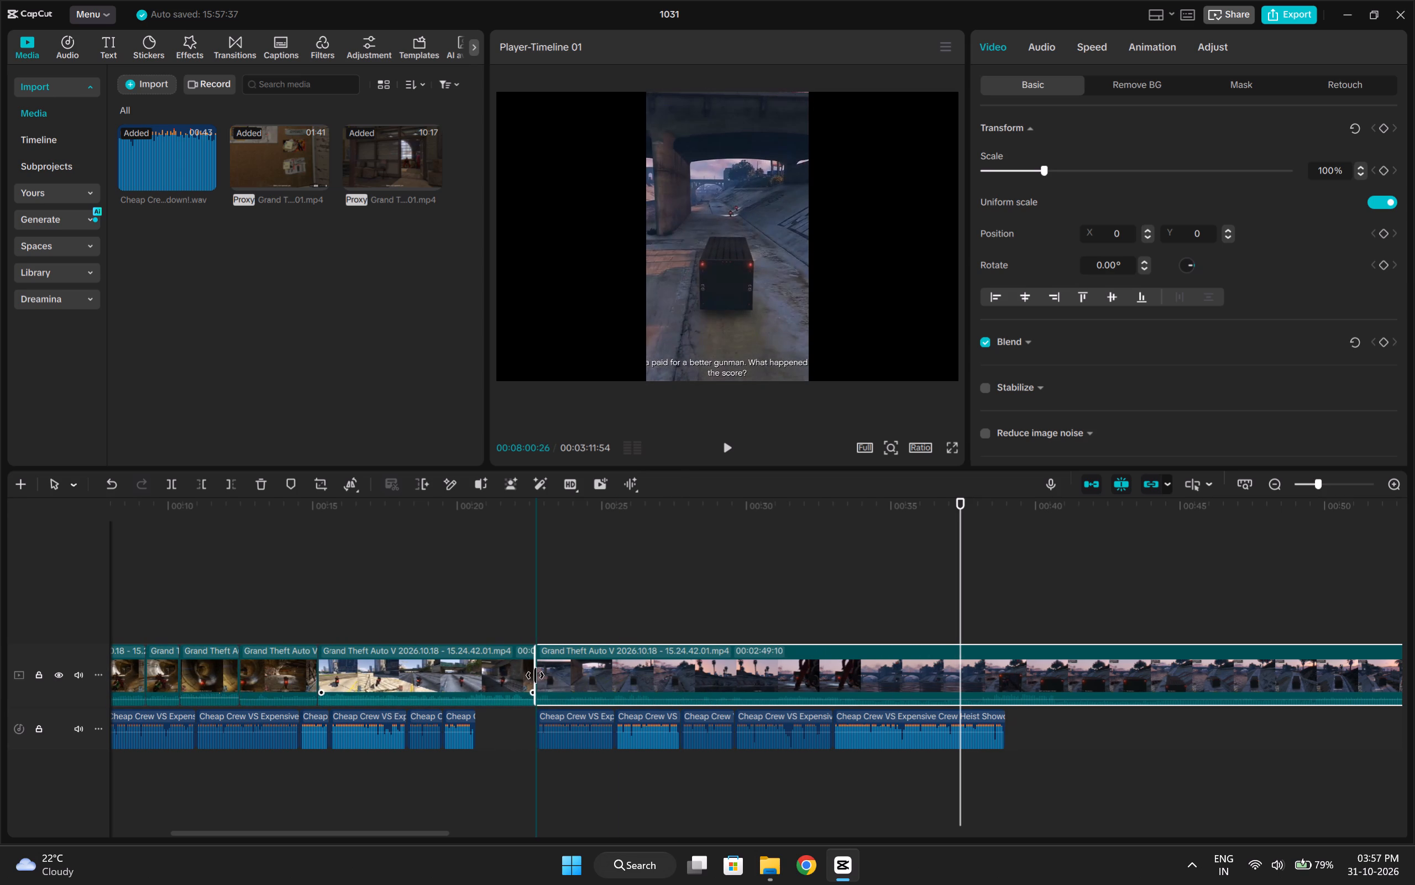
{"action": "left_click_drag", "start_coordinate": [535, 675], "coordinate": [358, 681]}
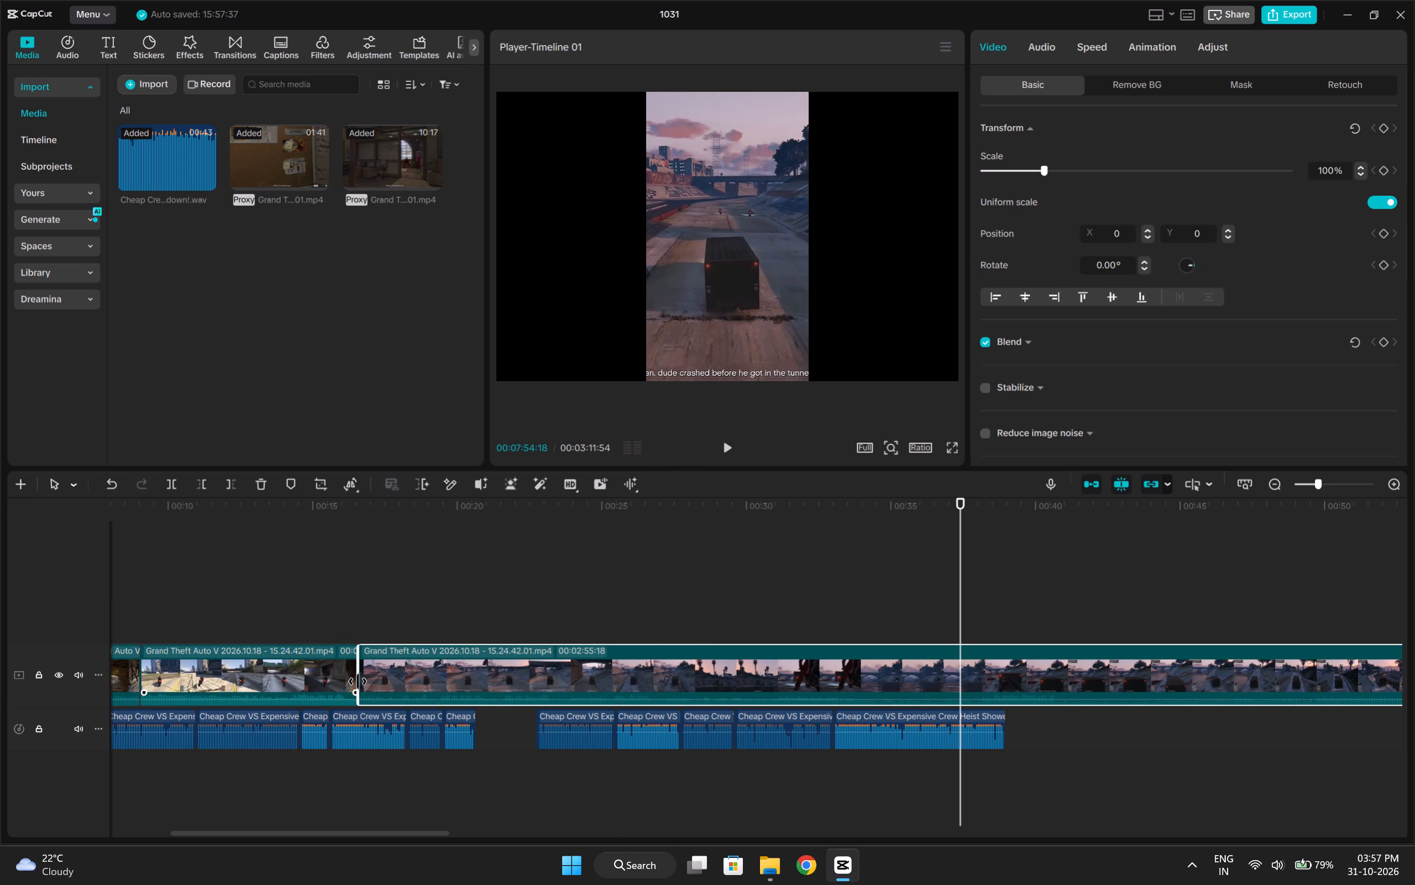
{"action": "left_click_drag", "start_coordinate": [358, 681], "coordinate": [299, 683]}
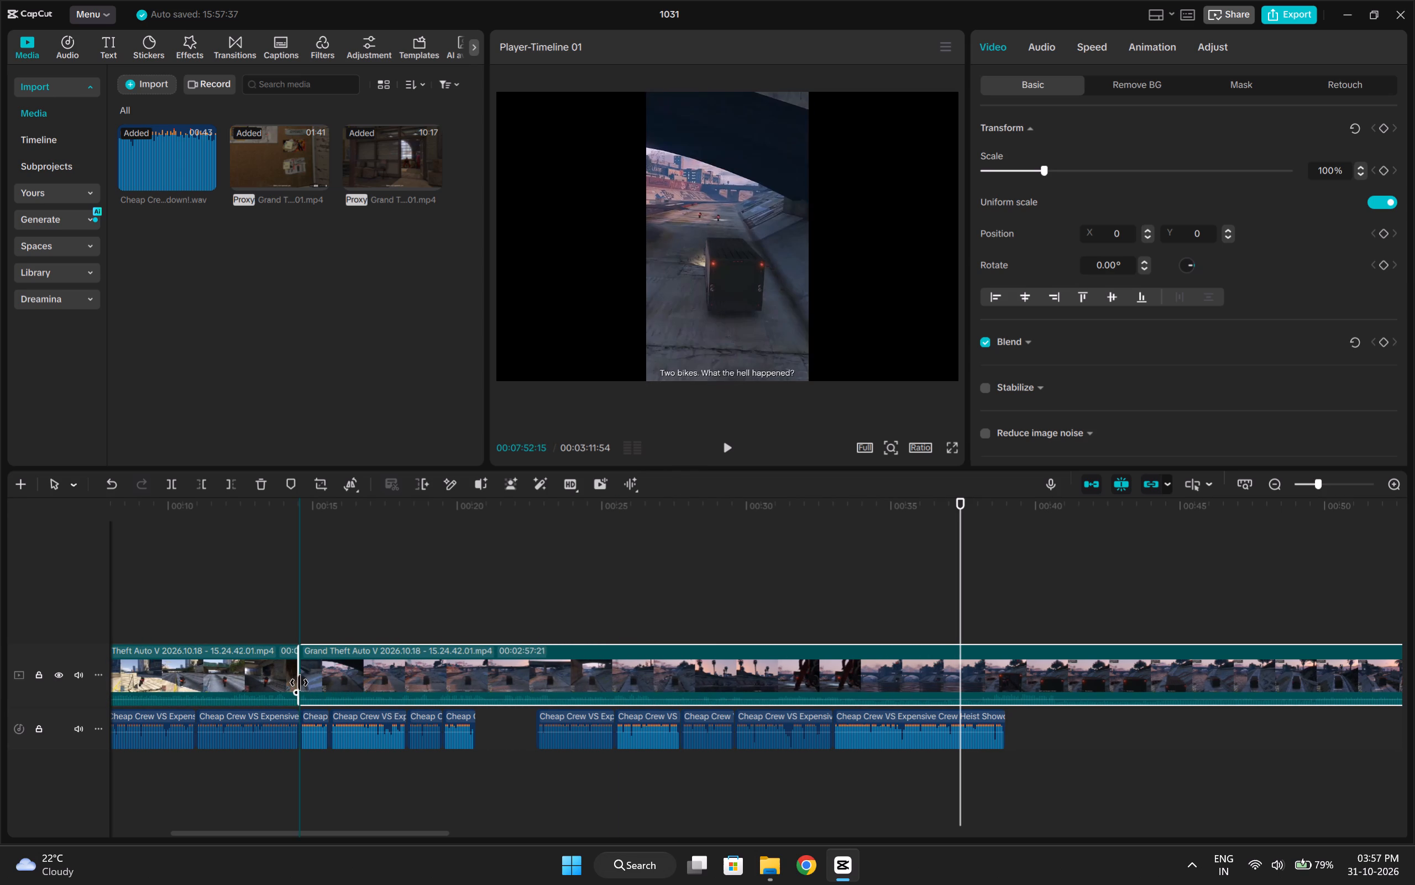
{"action": "left_click_drag", "start_coordinate": [299, 683], "coordinate": [224, 685]}
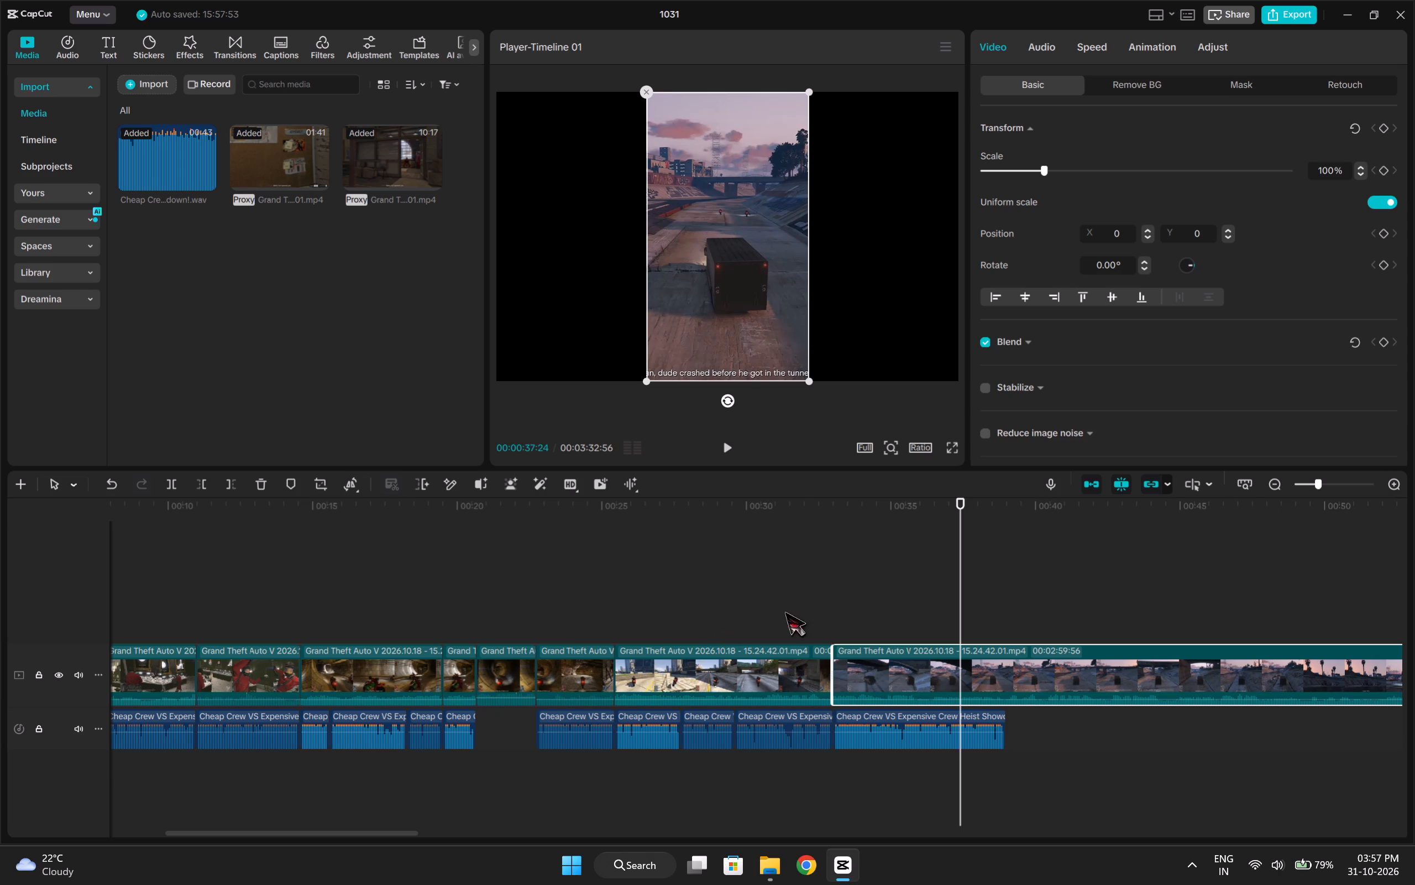
{"action": "left_click", "coordinate": [817, 603]}
{"action": "key", "text": "space"}
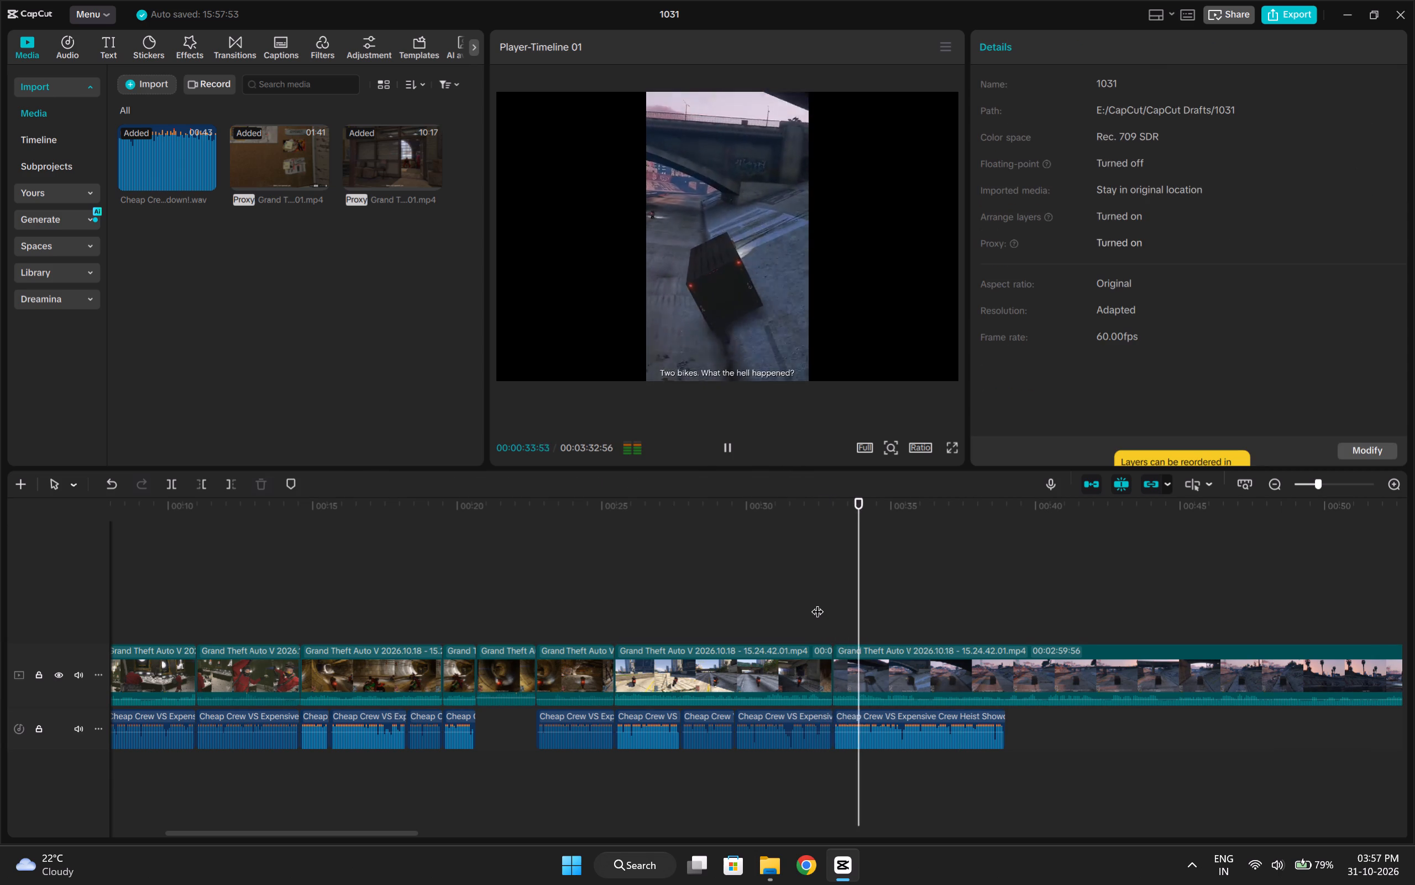
{"action": "key", "text": "space"}
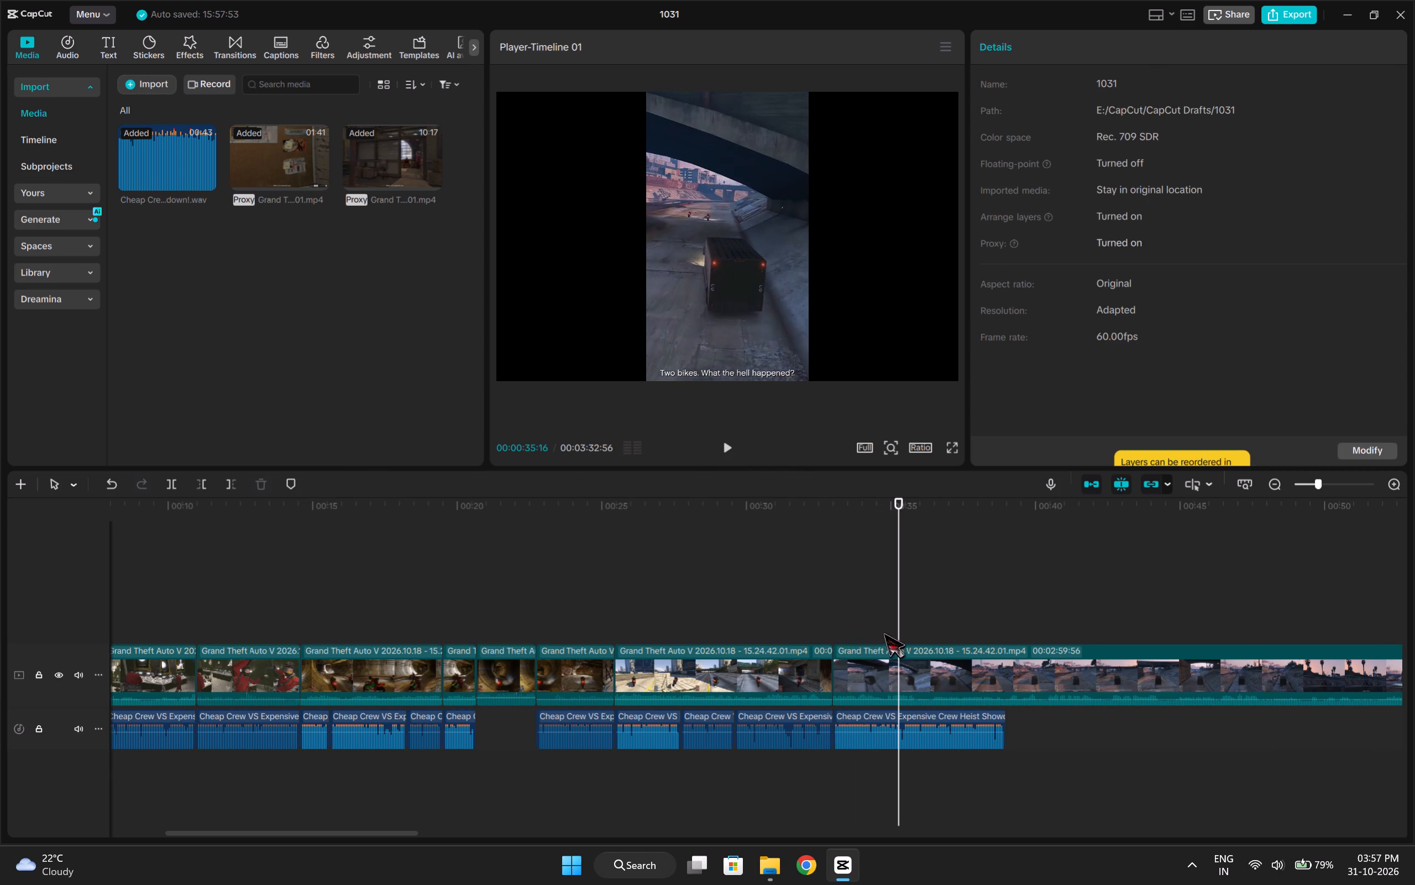
Replay the "Two bikes. What the hell happened?" passage and split the last voiceover piece at 00:00:35:23.
{"action": "left_click", "coordinate": [798, 619]}
{"action": "key", "text": "space"}
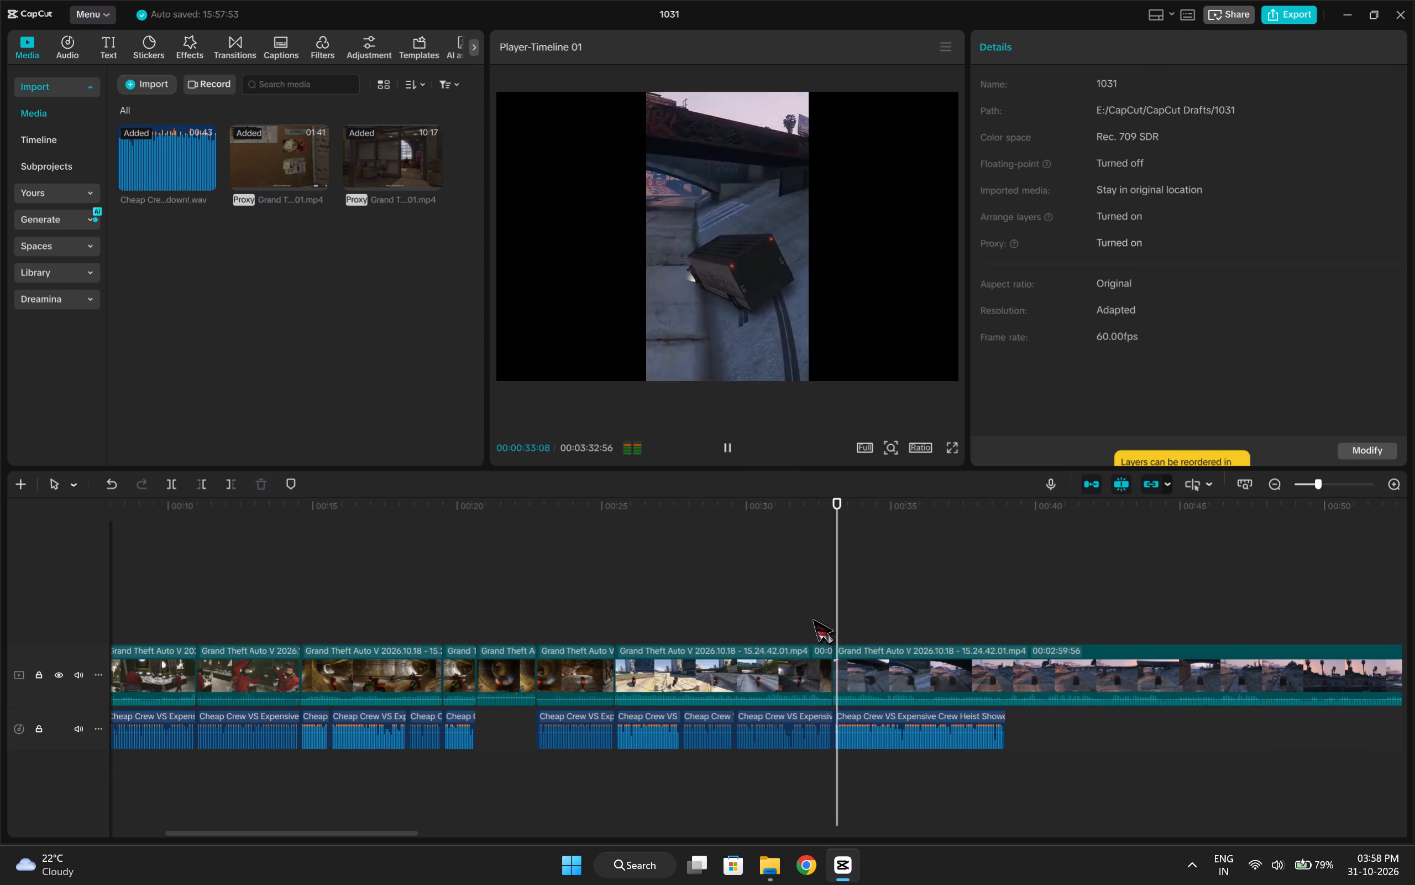
{"action": "key", "text": "space"}
{"action": "key", "text": "space"}
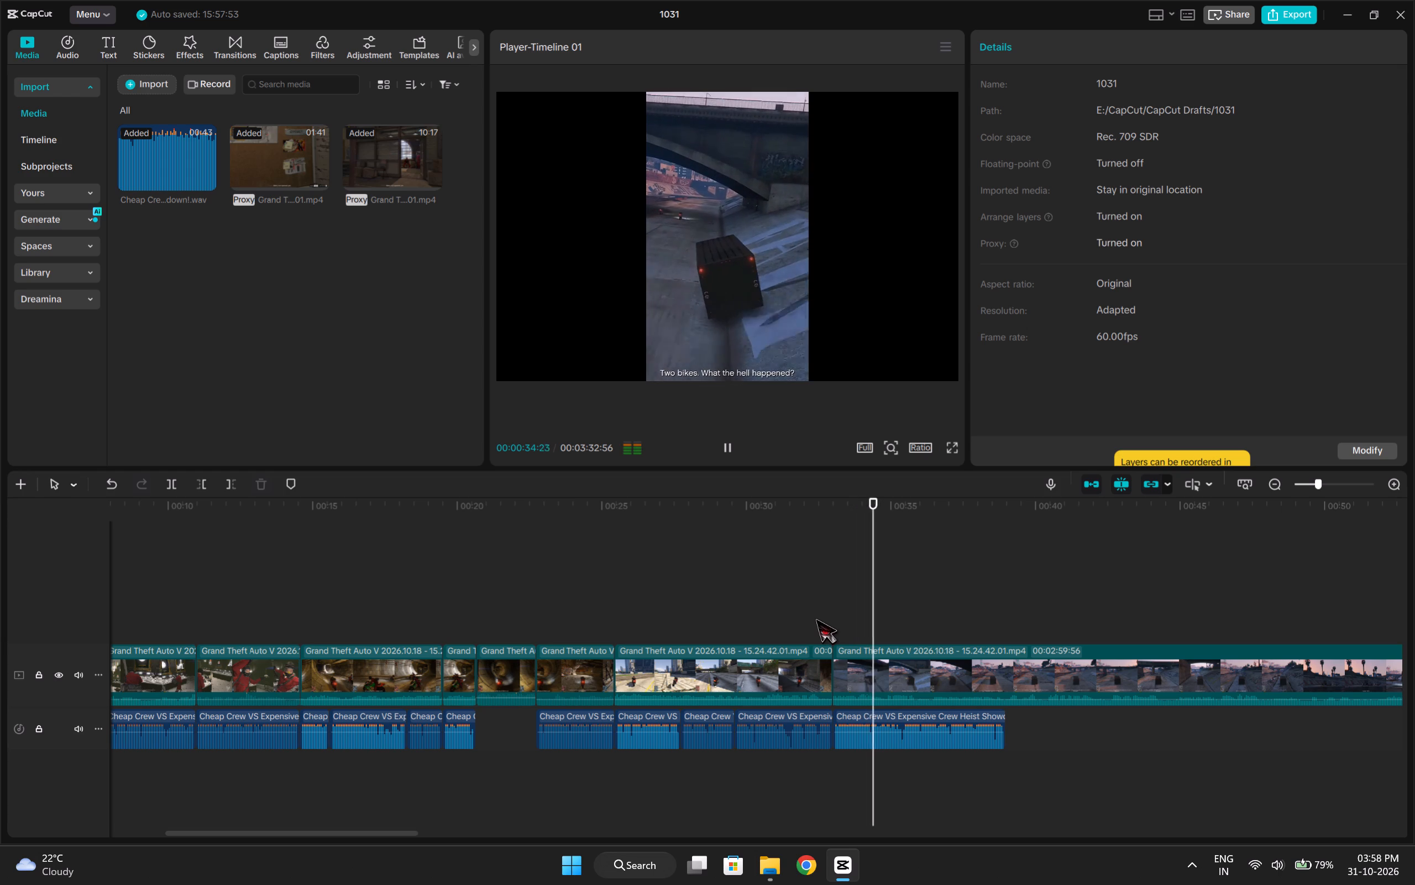
{"action": "key", "text": "space"}
{"action": "key", "text": "space"}
{"action": "key", "text": "space"}
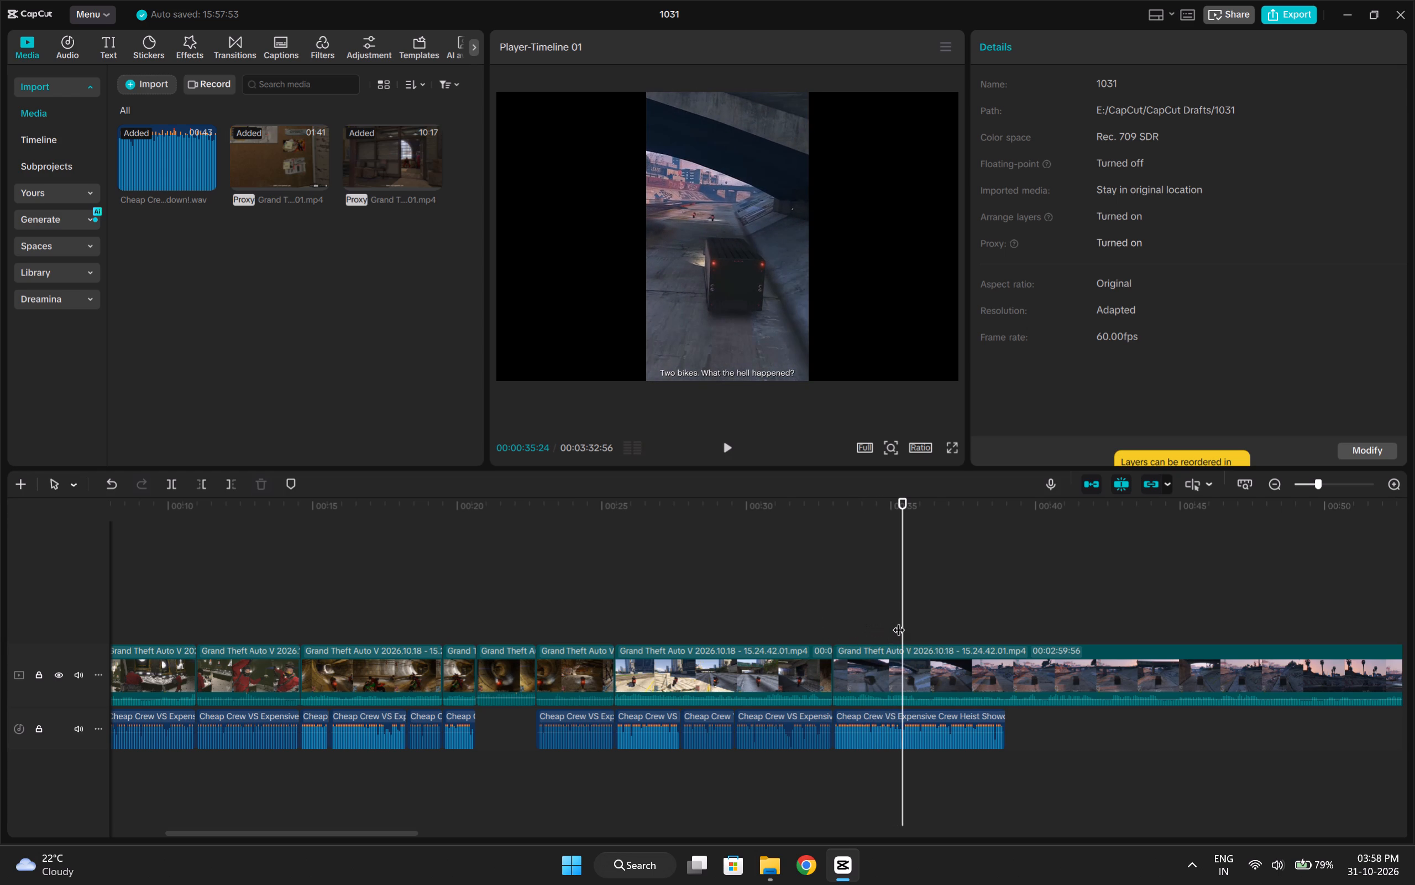
{"action": "key", "text": "space"}
{"action": "left_click", "coordinate": [882, 621]}
{"action": "key", "text": "space"}
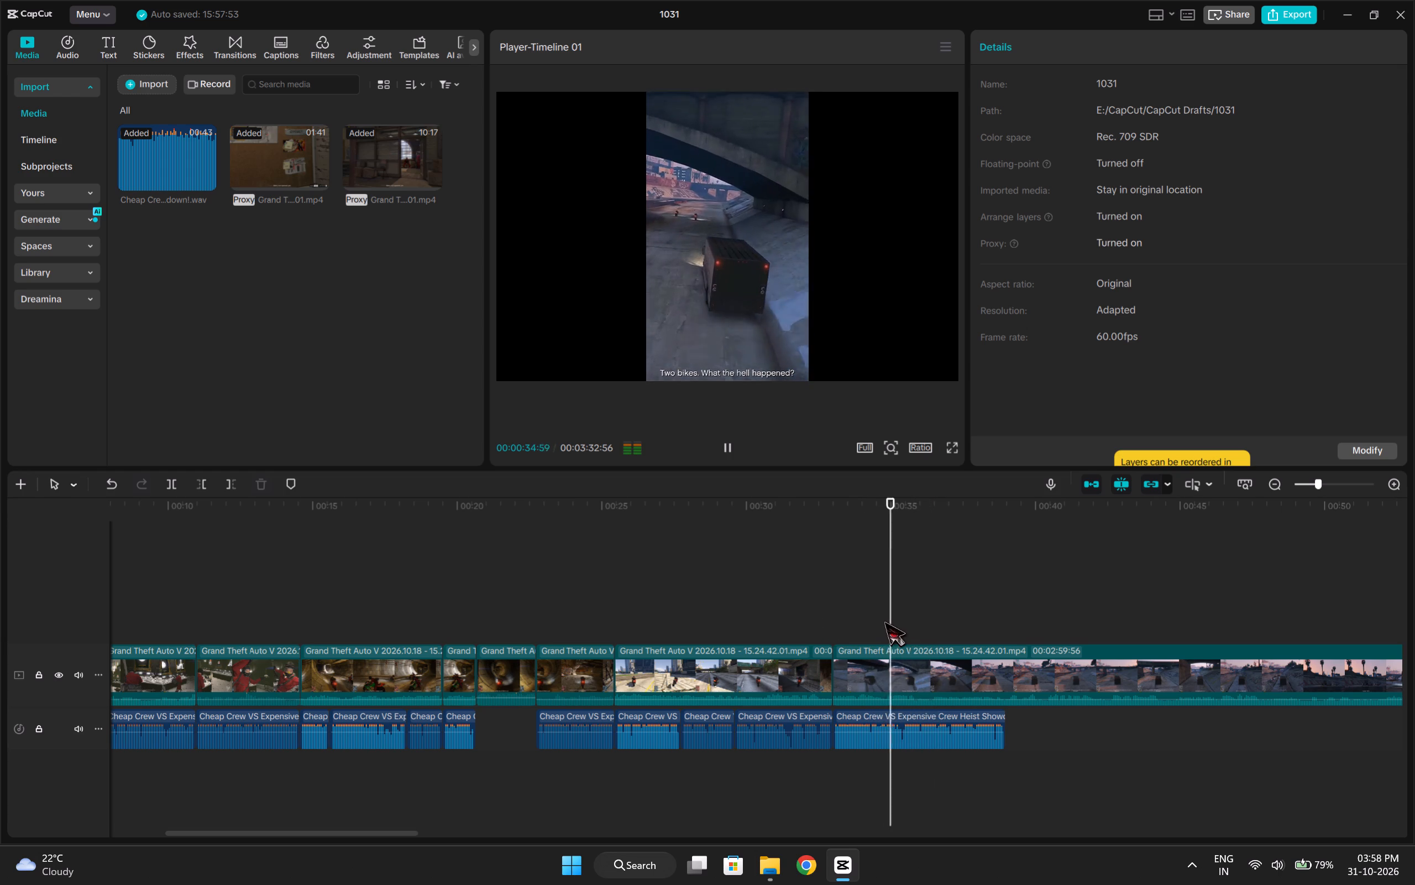
{"action": "left_click", "coordinate": [898, 618]}
{"action": "left_click_drag", "start_coordinate": [898, 618], "coordinate": [903, 613]}
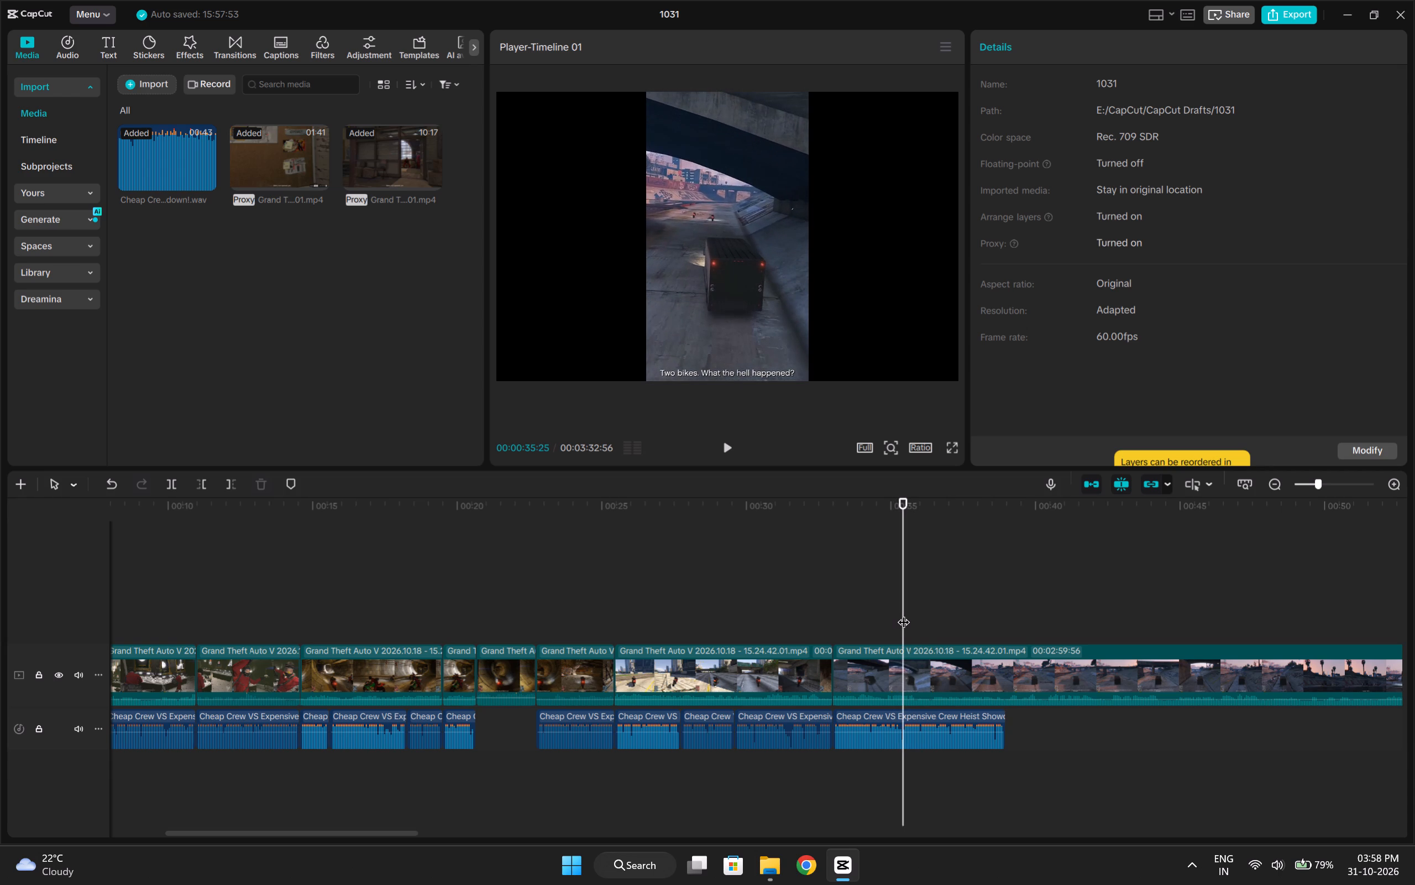
{"action": "key", "text": "Left"}
{"action": "key", "text": "Left"}
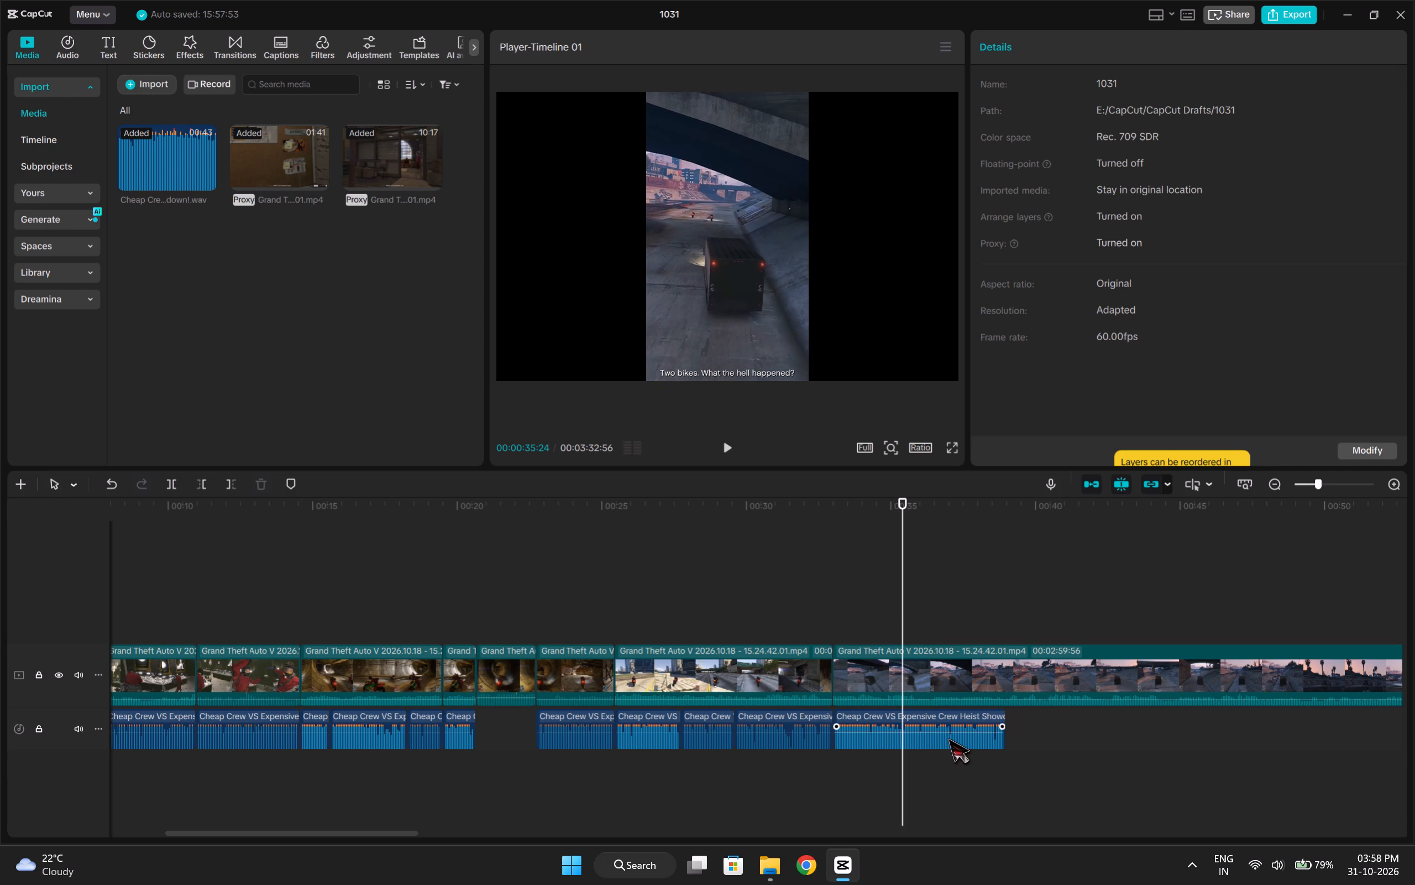
{"action": "left_click", "coordinate": [948, 738]}
{"action": "key", "text": "ctrl+b"}
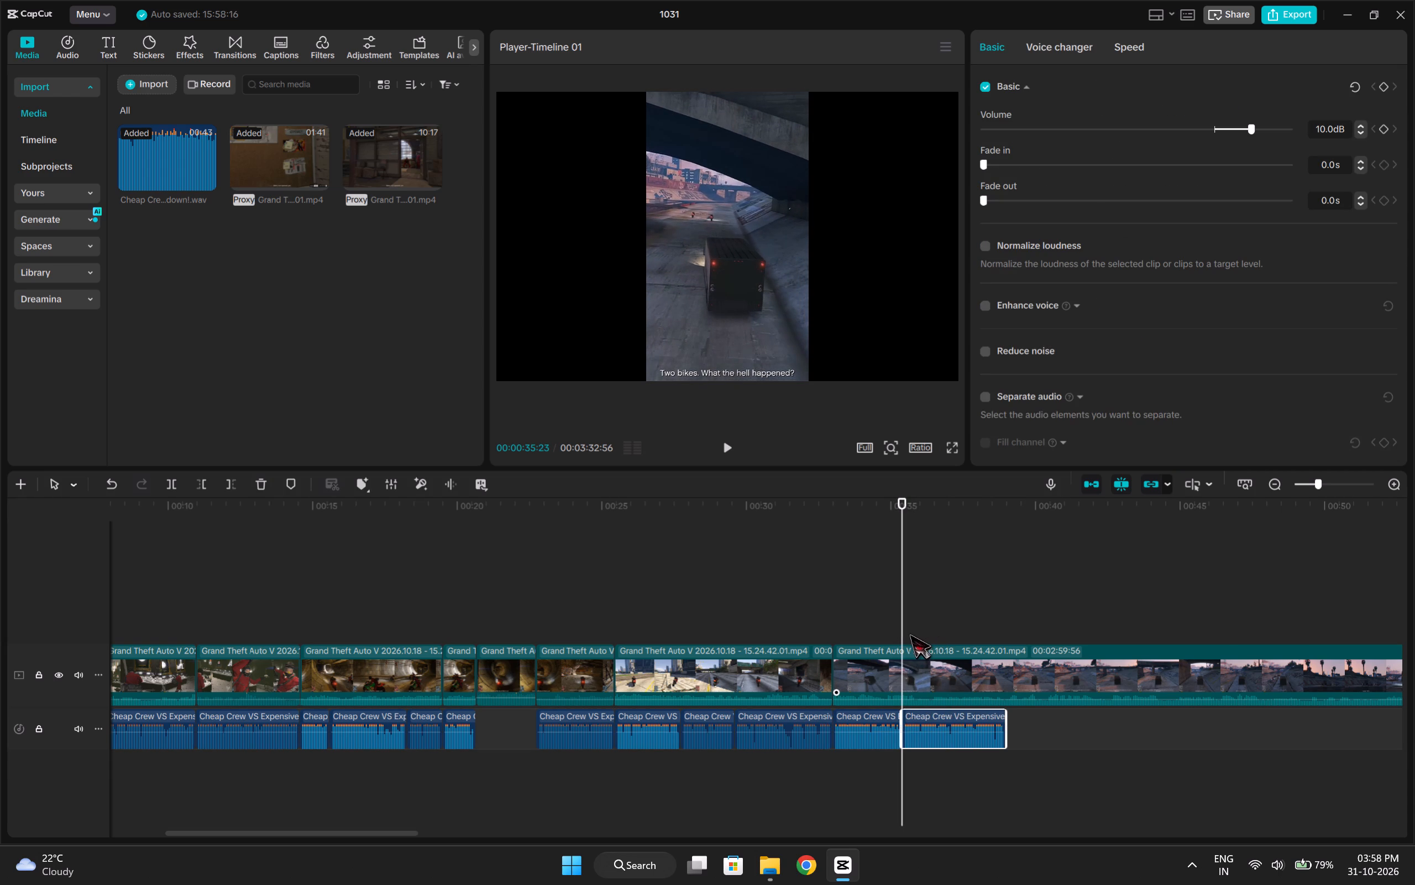
Move the split-off second half of the last voiceover piece later, to start at about 00:00:39.
{"action": "left_click", "coordinate": [840, 772]}
{"action": "key", "text": "space"}
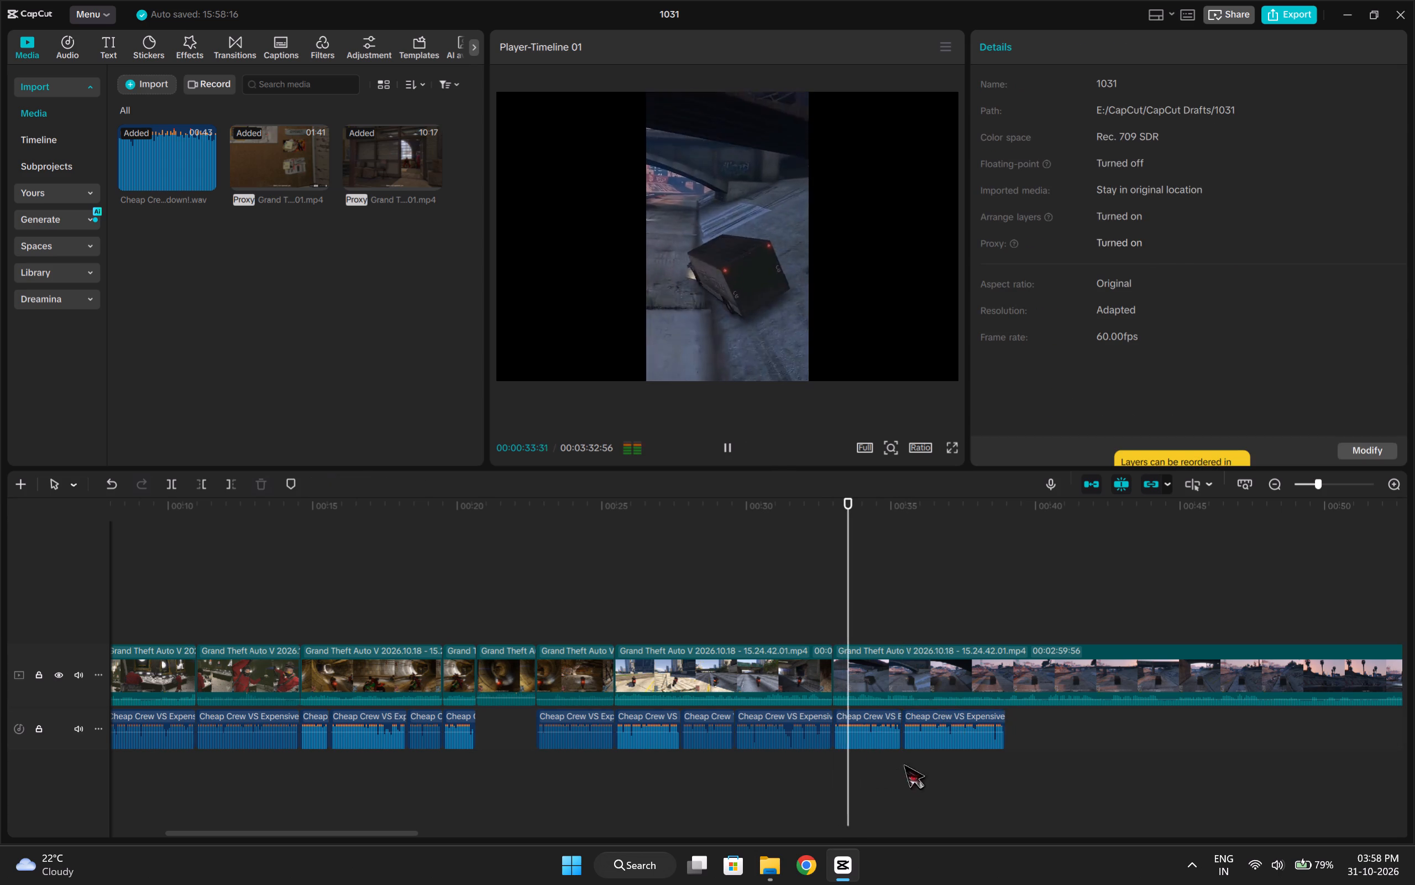
{"action": "key", "text": "space"}
{"action": "left_click_drag", "start_coordinate": [932, 720], "coordinate": [1046, 713]}
Scan earlier canal footage from the final clip's start, set the clip to 00:03:00:23 long, and play it under the voiceover.
{"action": "left_click", "coordinate": [951, 674]}
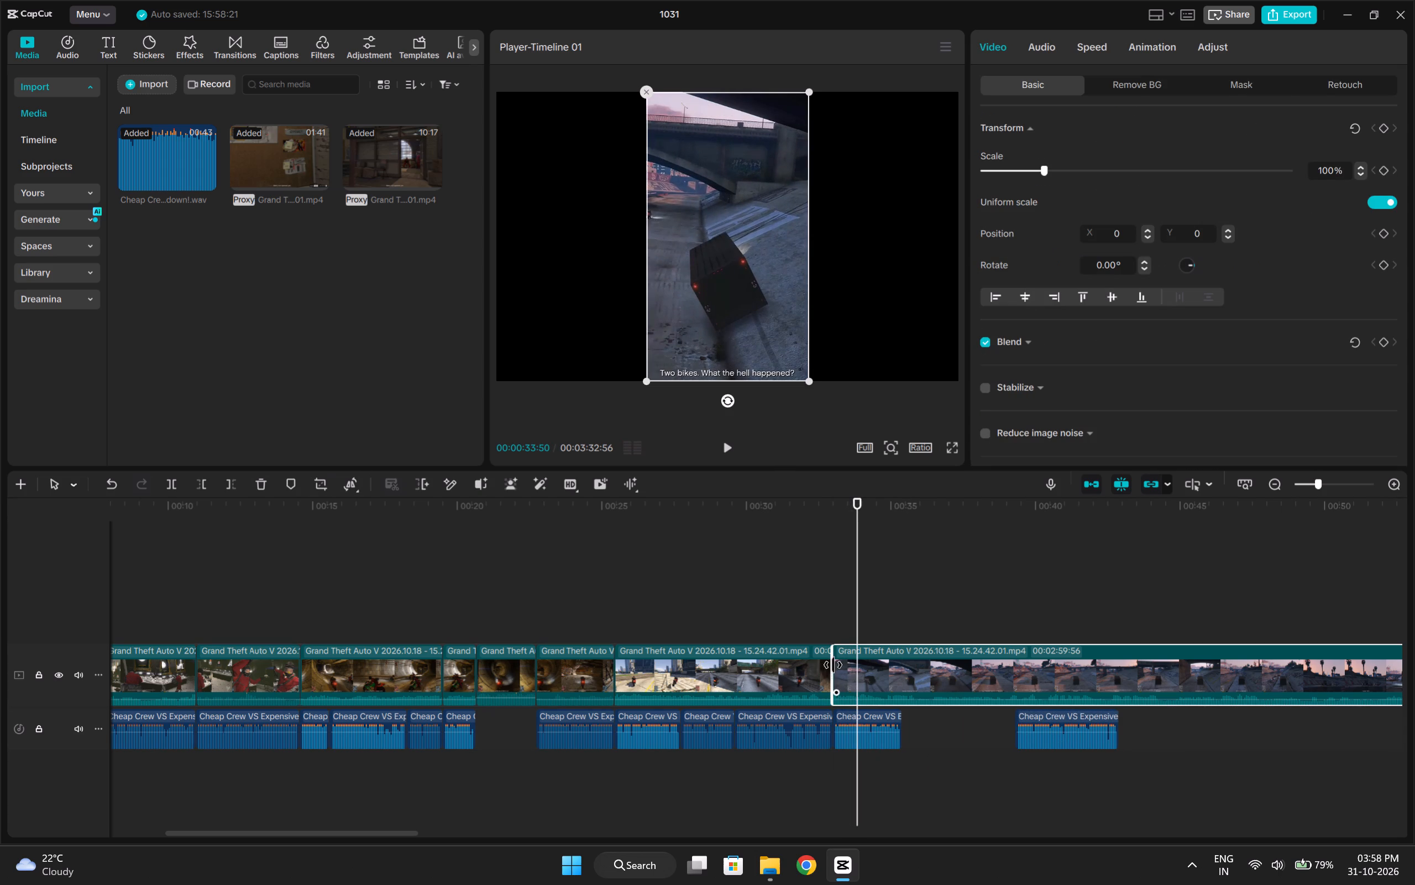
{"action": "left_click_drag", "start_coordinate": [833, 665], "coordinate": [741, 678]}
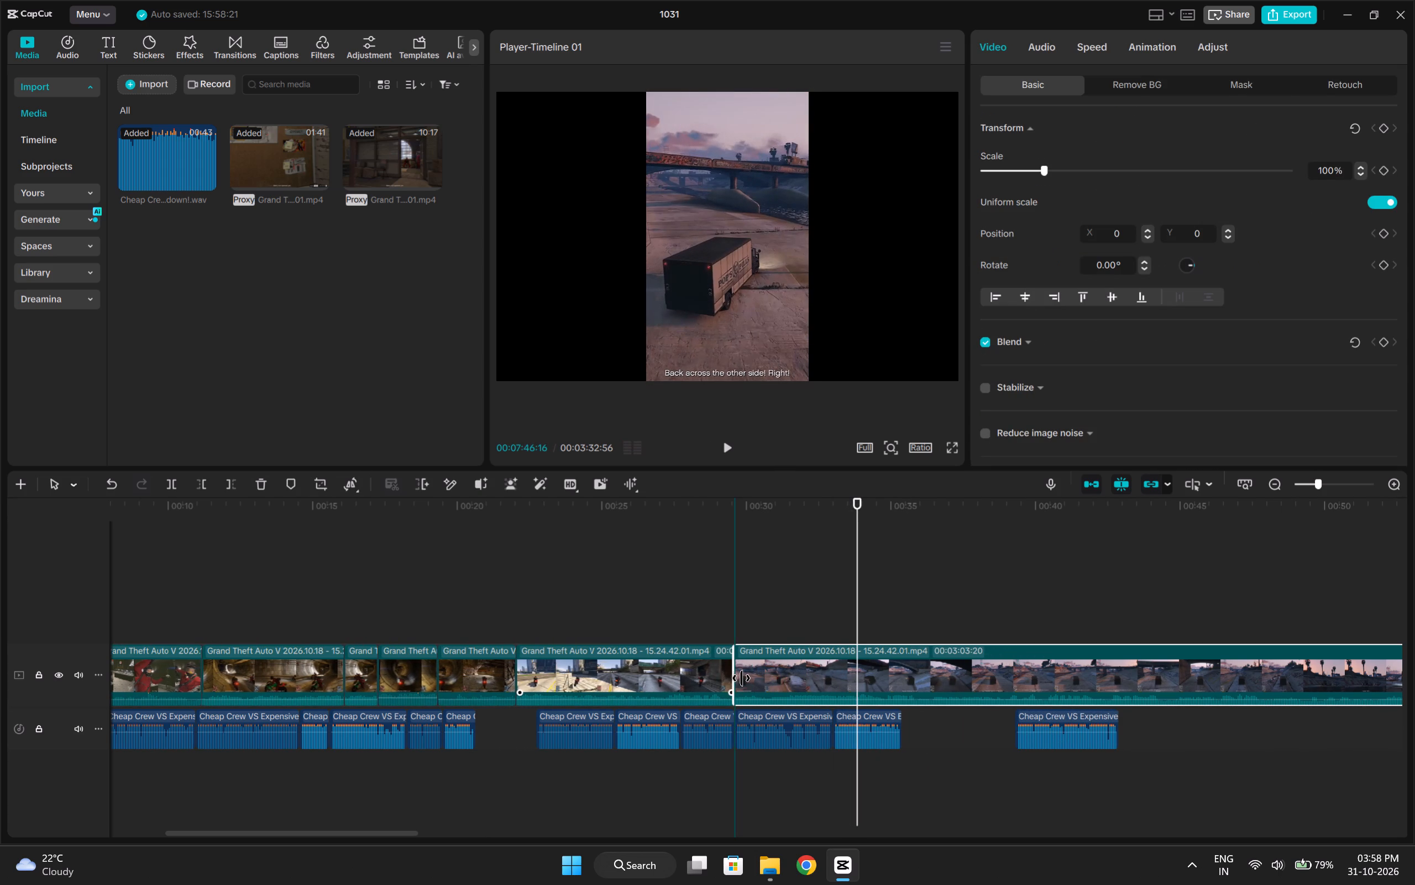
{"action": "left_click_drag", "start_coordinate": [741, 678], "coordinate": [624, 684]}
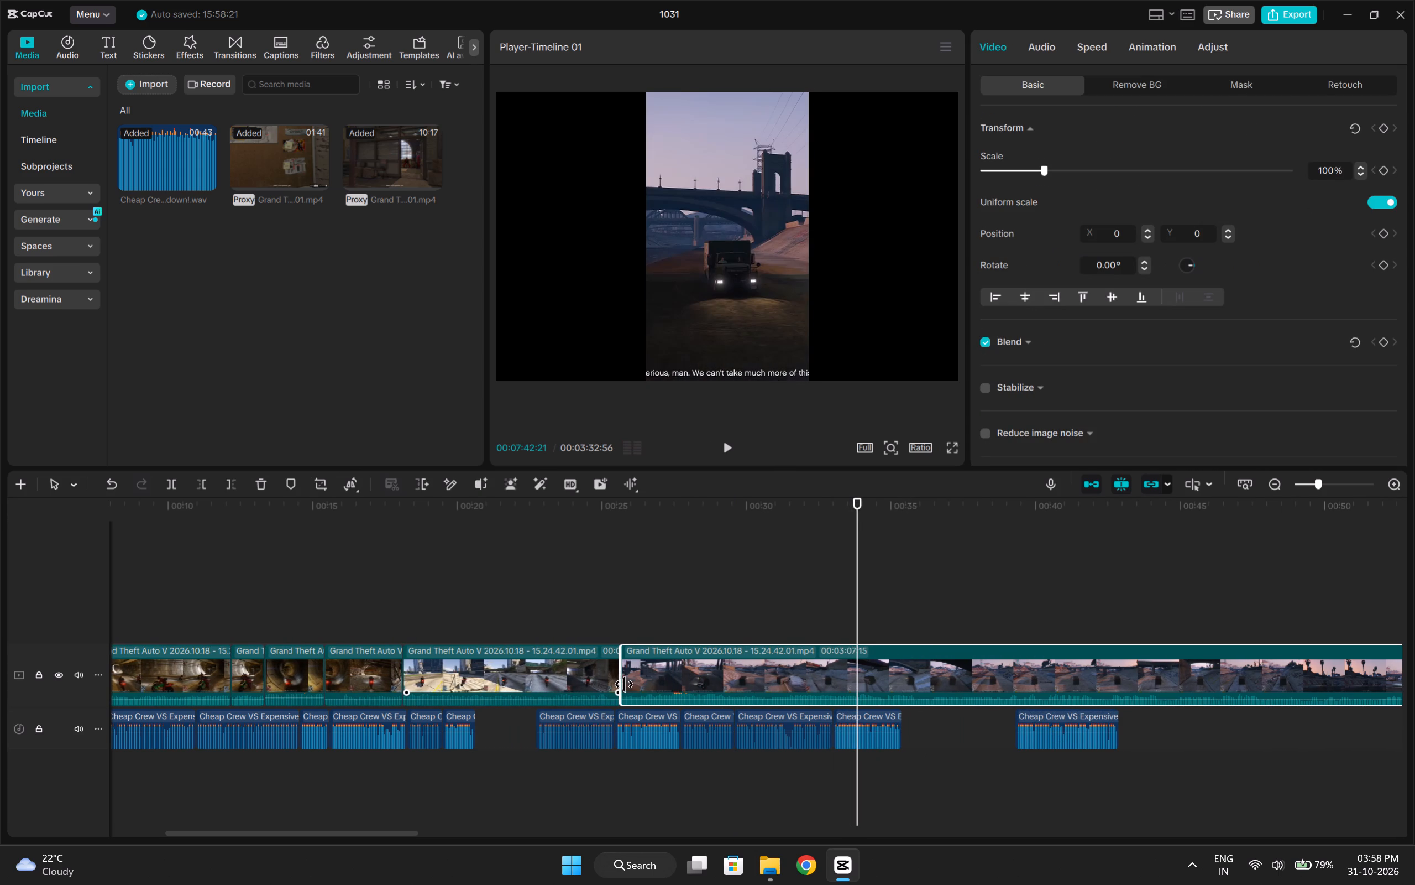
{"action": "left_click_drag", "start_coordinate": [624, 684], "coordinate": [546, 698]}
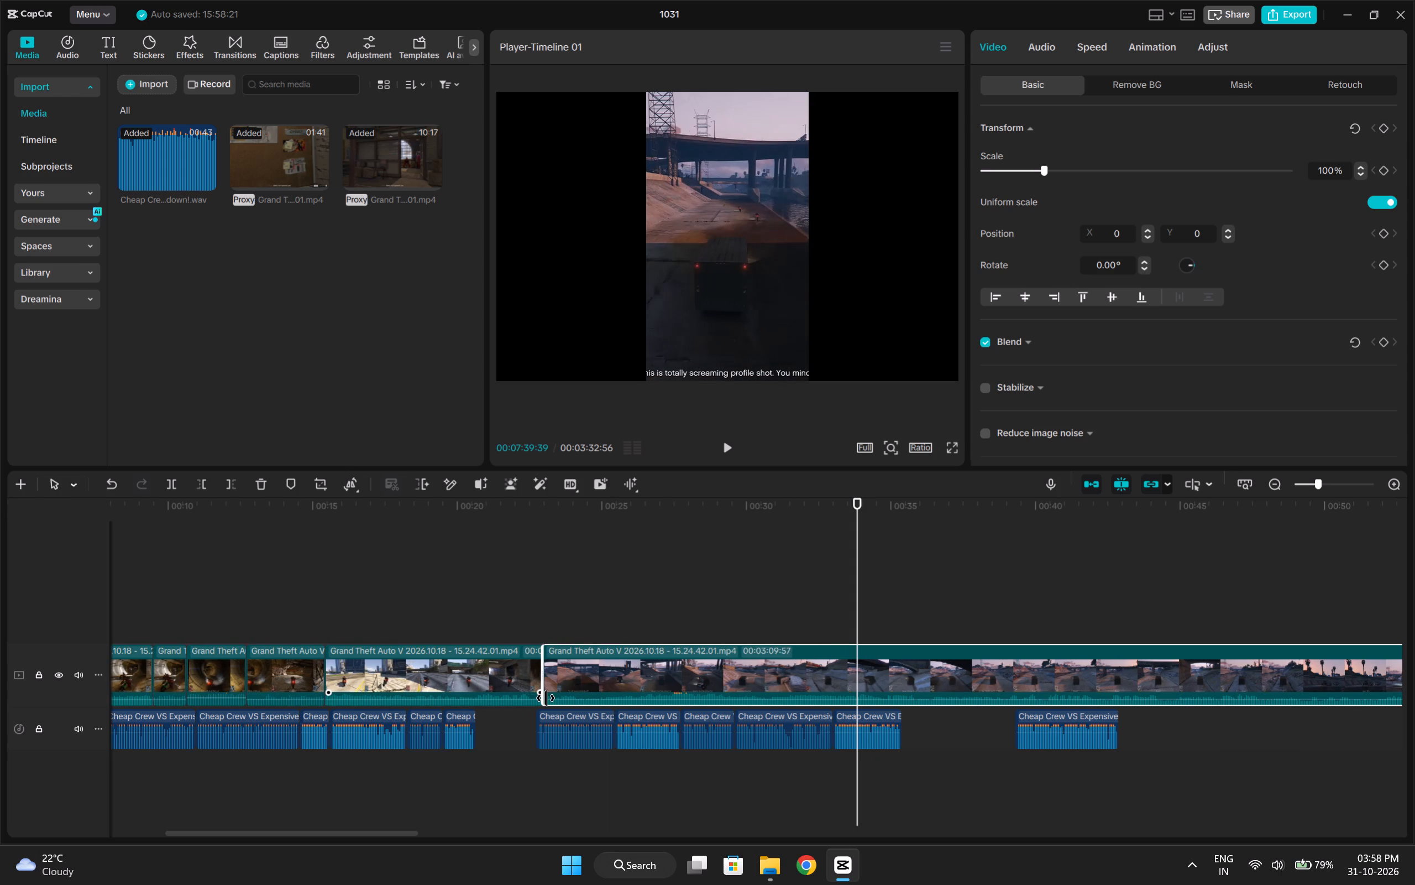
{"action": "left_click_drag", "start_coordinate": [546, 698], "coordinate": [401, 710]}
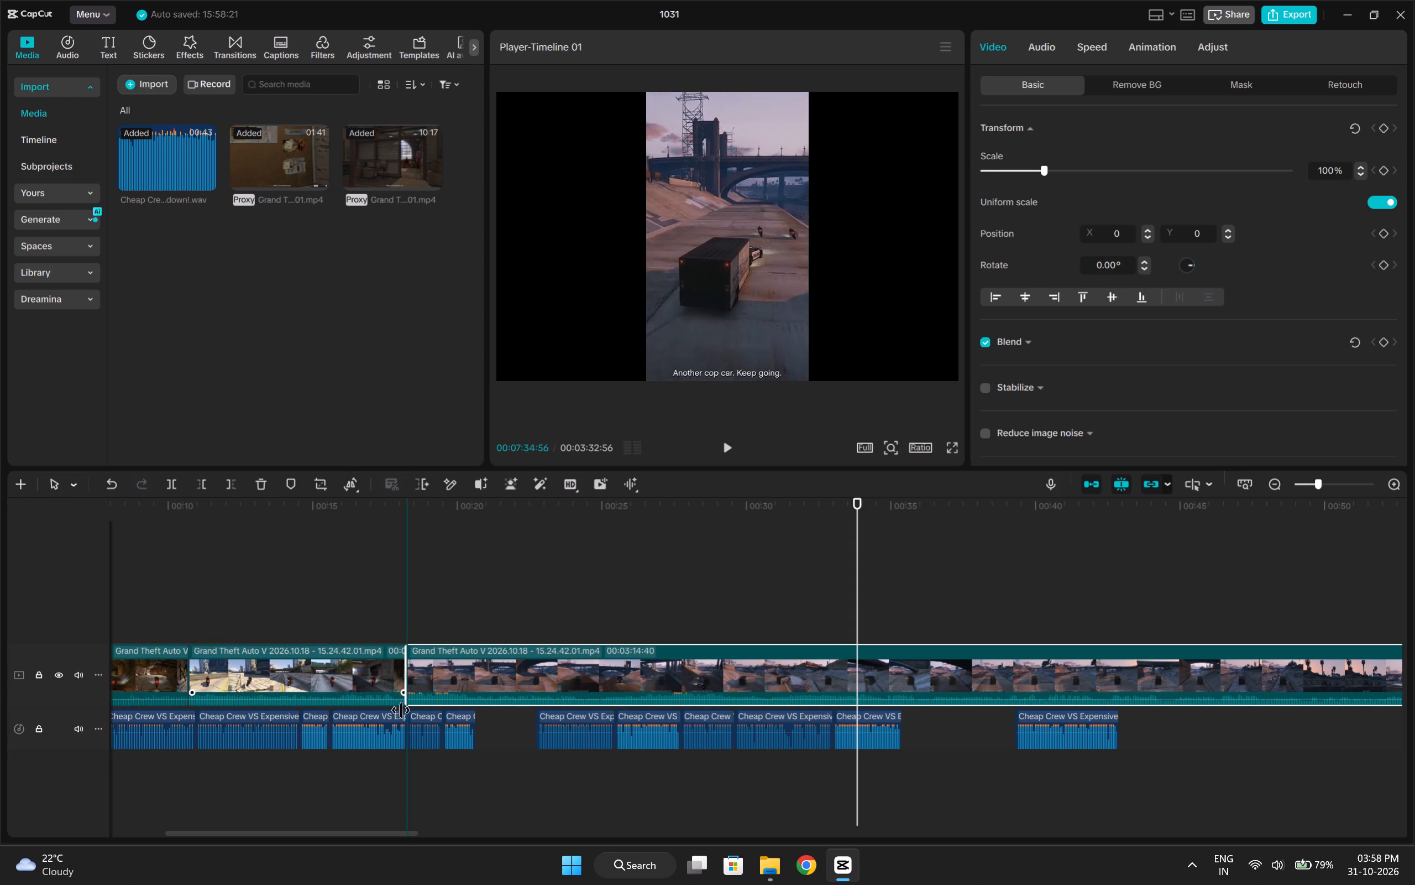
{"action": "left_click_drag", "start_coordinate": [401, 710], "coordinate": [888, 692]}
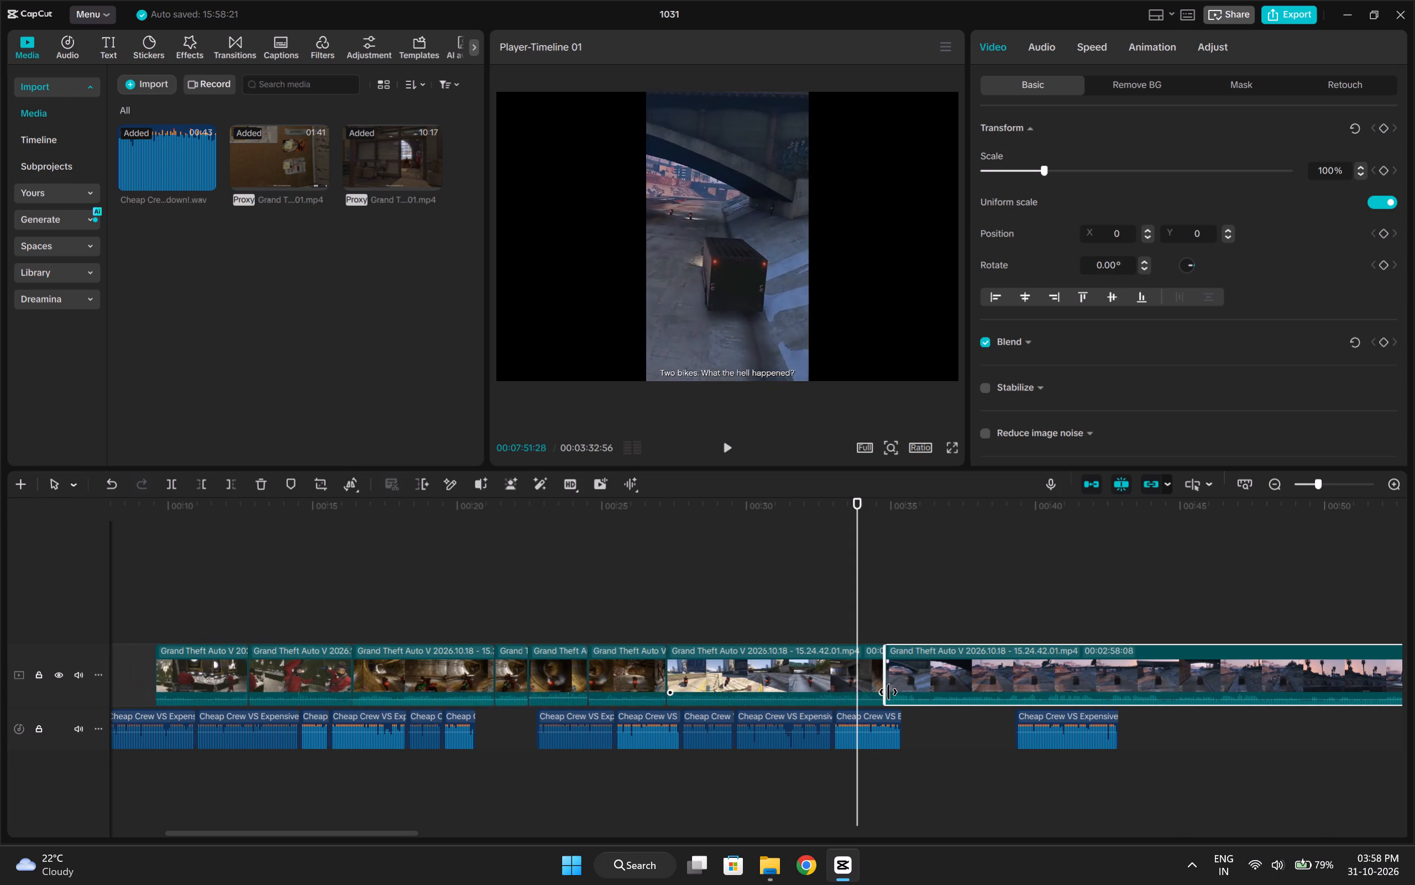
{"action": "left_click_drag", "start_coordinate": [888, 692], "coordinate": [822, 708]}
{"action": "left_click", "coordinate": [818, 622]}
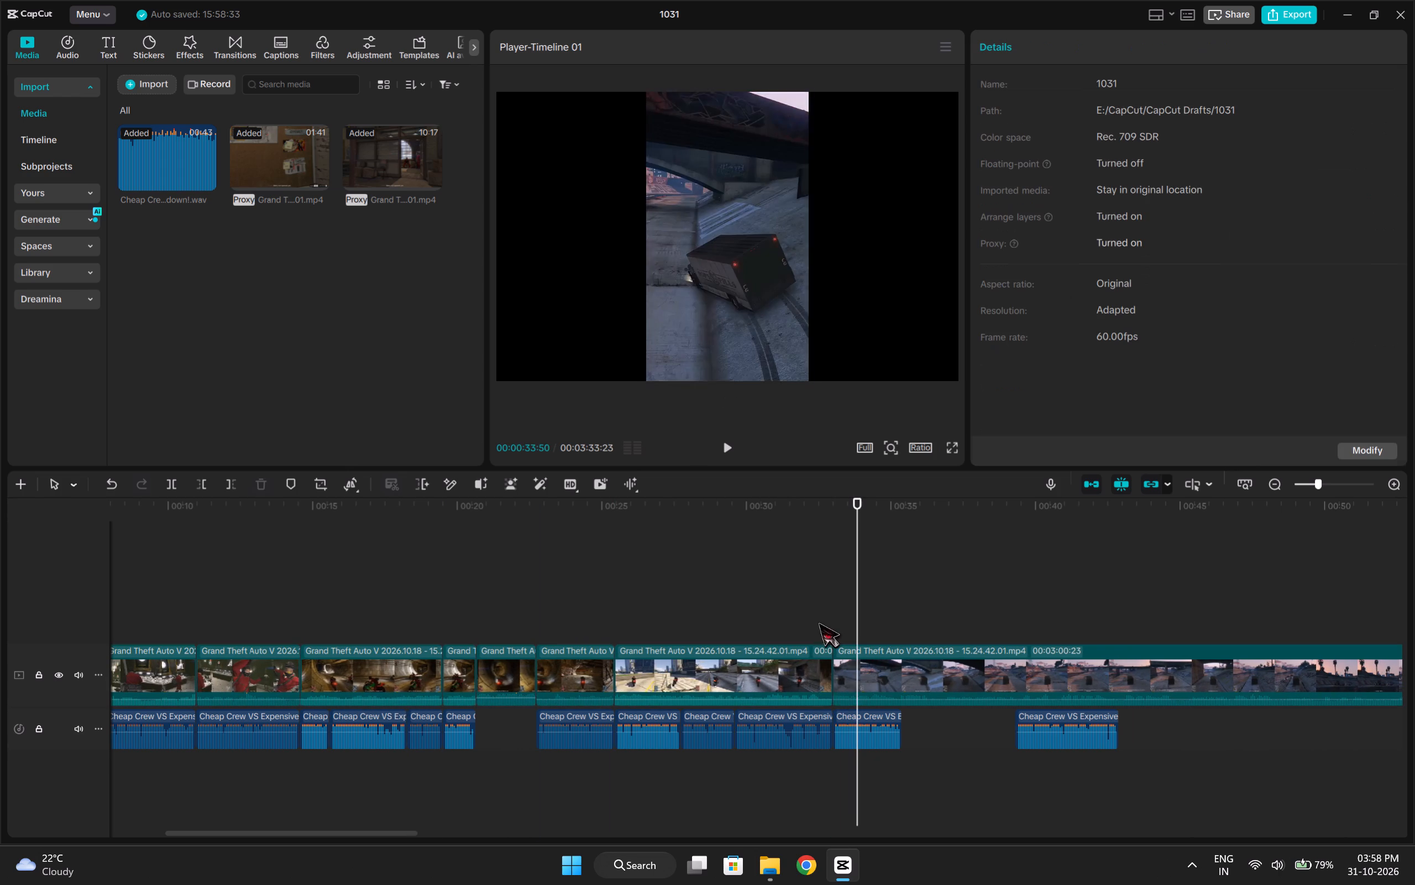
{"action": "key", "text": "space"}
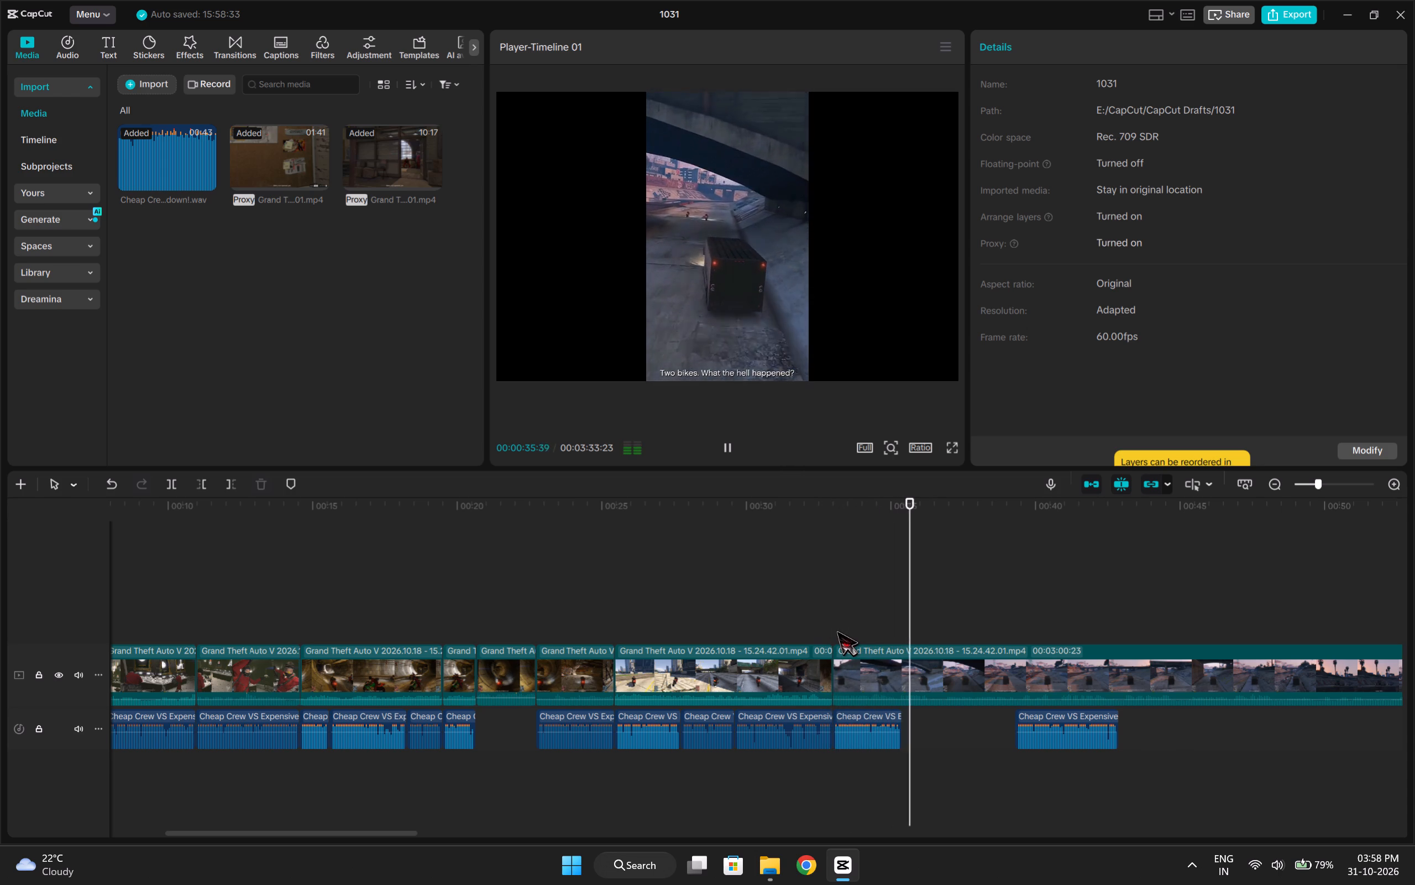
{"action": "key", "text": "space"}
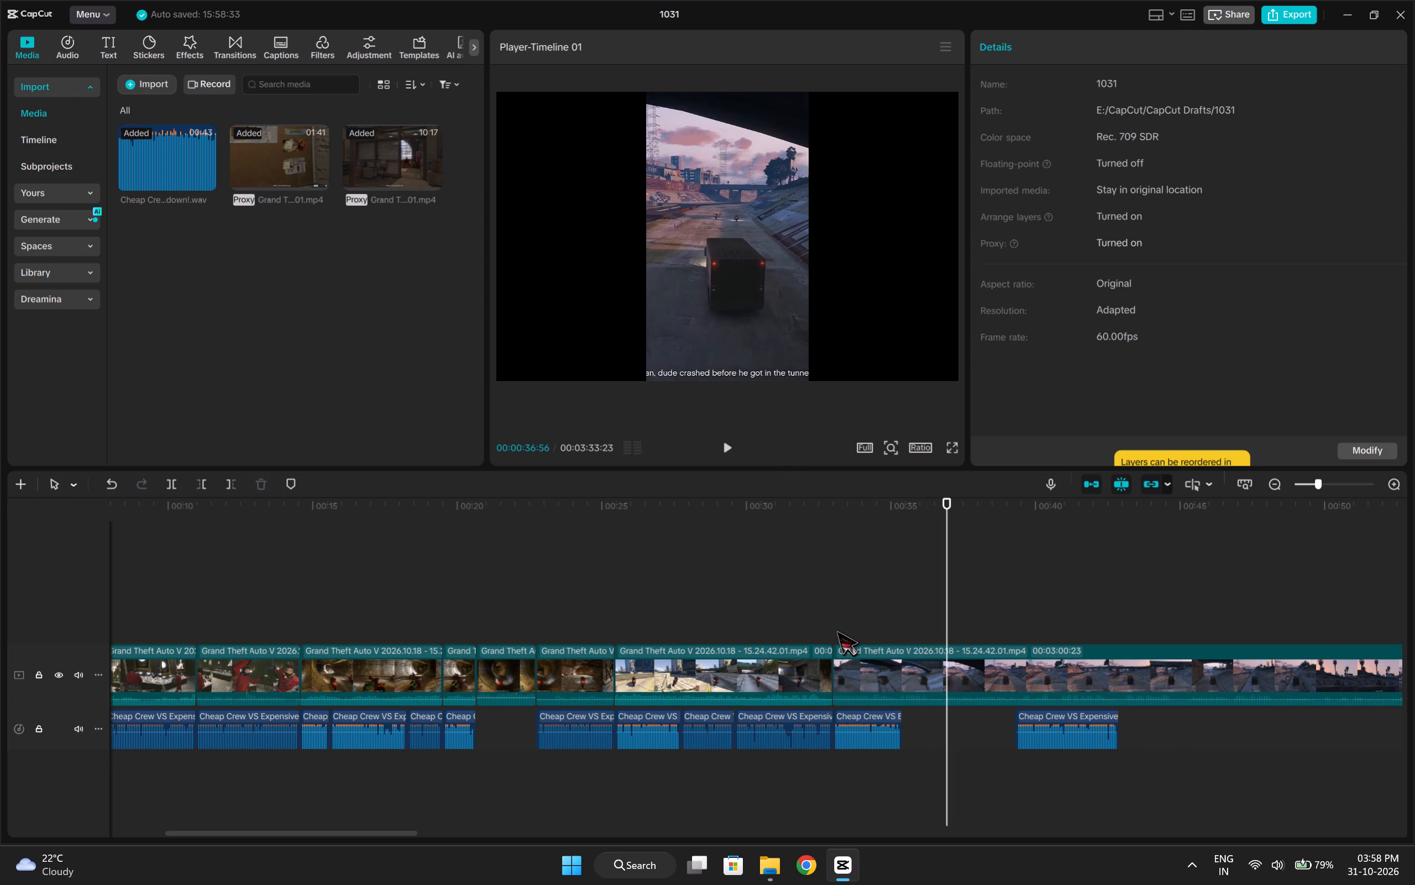
Extend the final clip's start further back, making it 00:03:01:47 long, and replay up to the voiceover piece's end.
{"action": "left_click", "coordinate": [884, 686]}
{"action": "left_click_drag", "start_coordinate": [831, 664], "coordinate": [796, 670]}
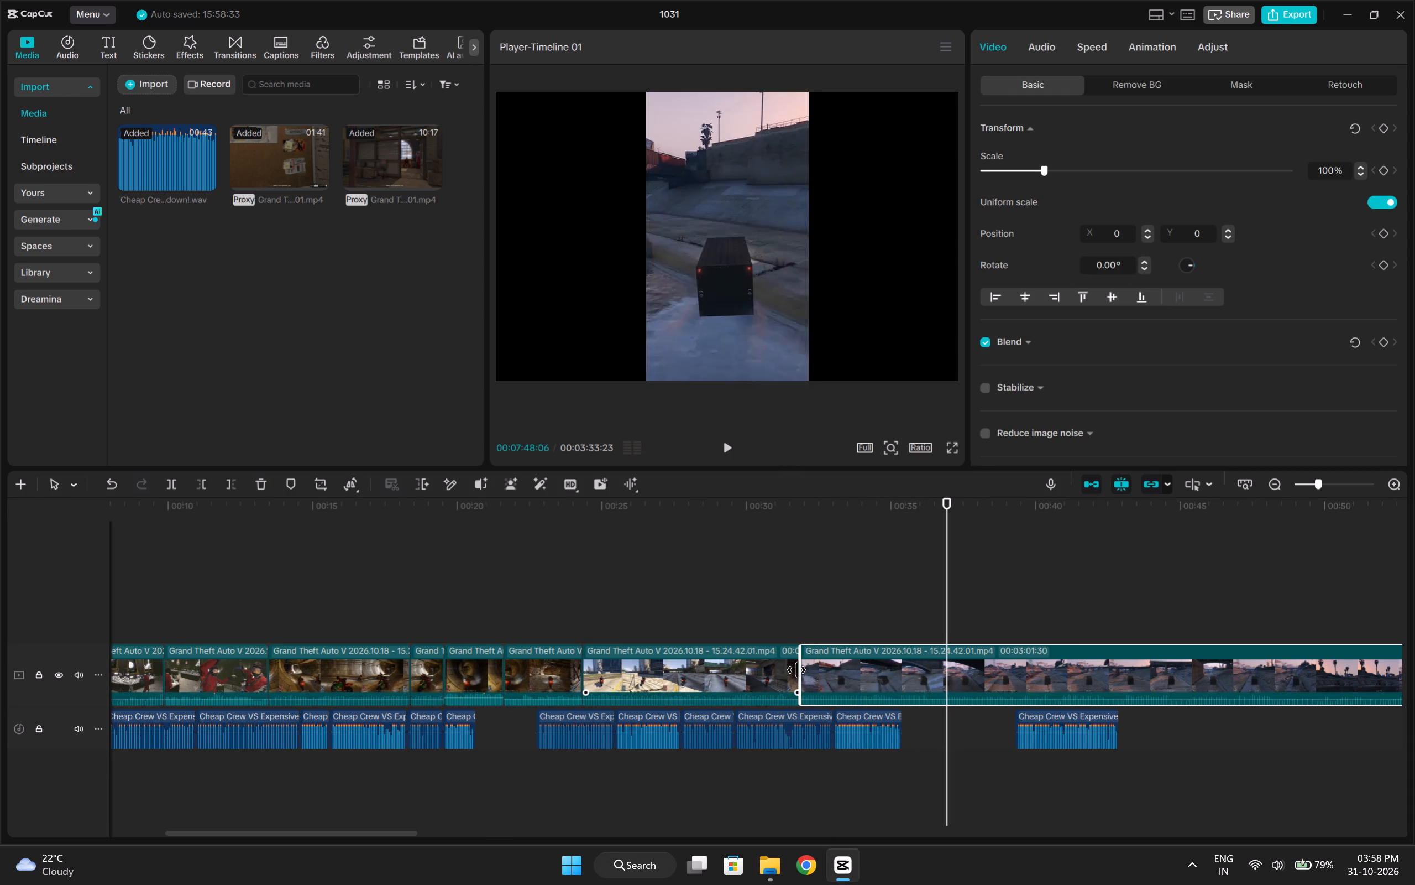
{"action": "left_click_drag", "start_coordinate": [796, 670], "coordinate": [793, 671]}
{"action": "left_click", "coordinate": [816, 603]}
{"action": "key", "text": "space"}
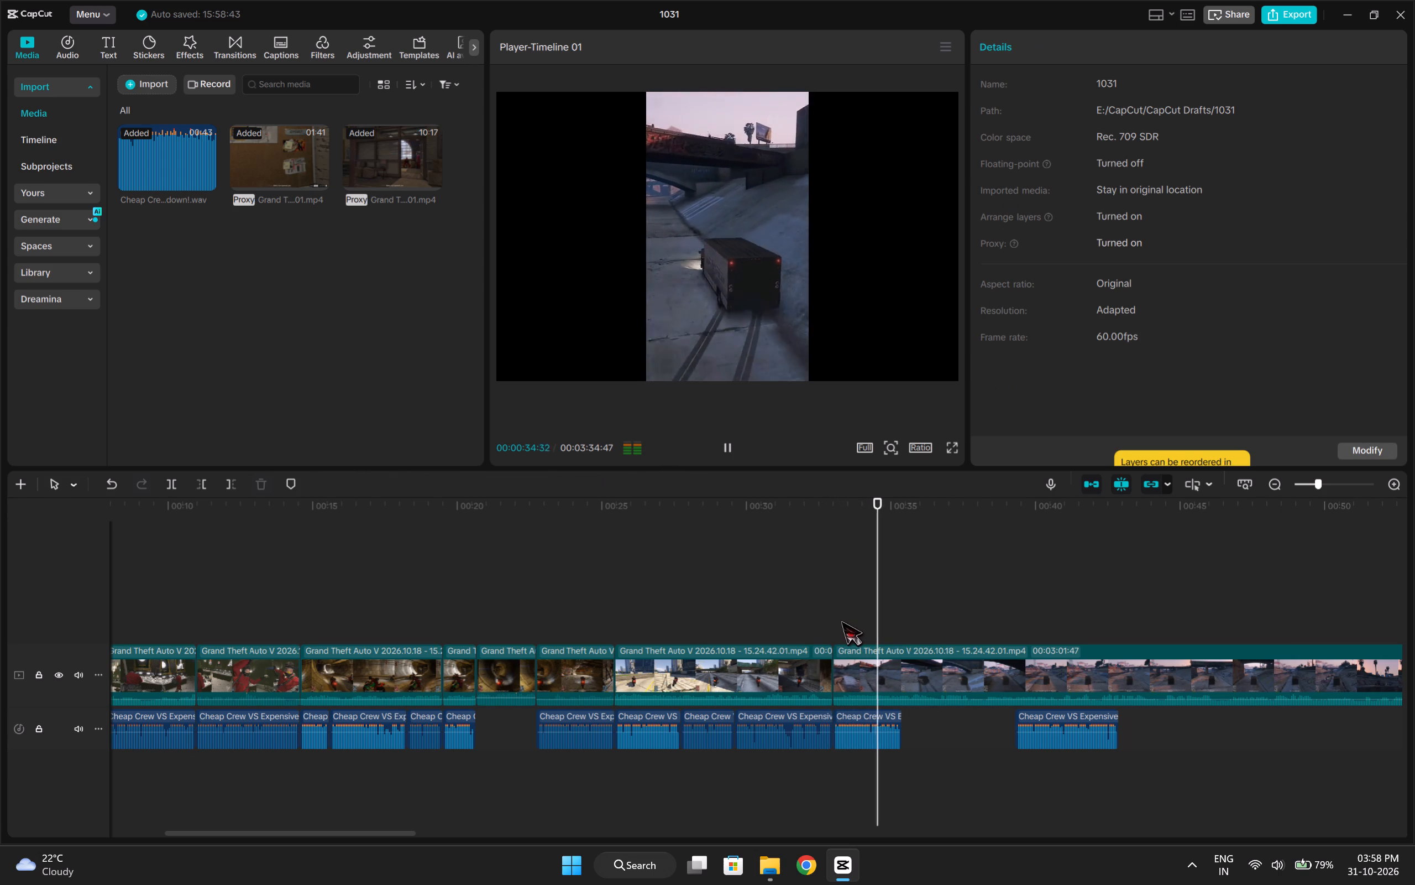
{"action": "key", "text": "space"}
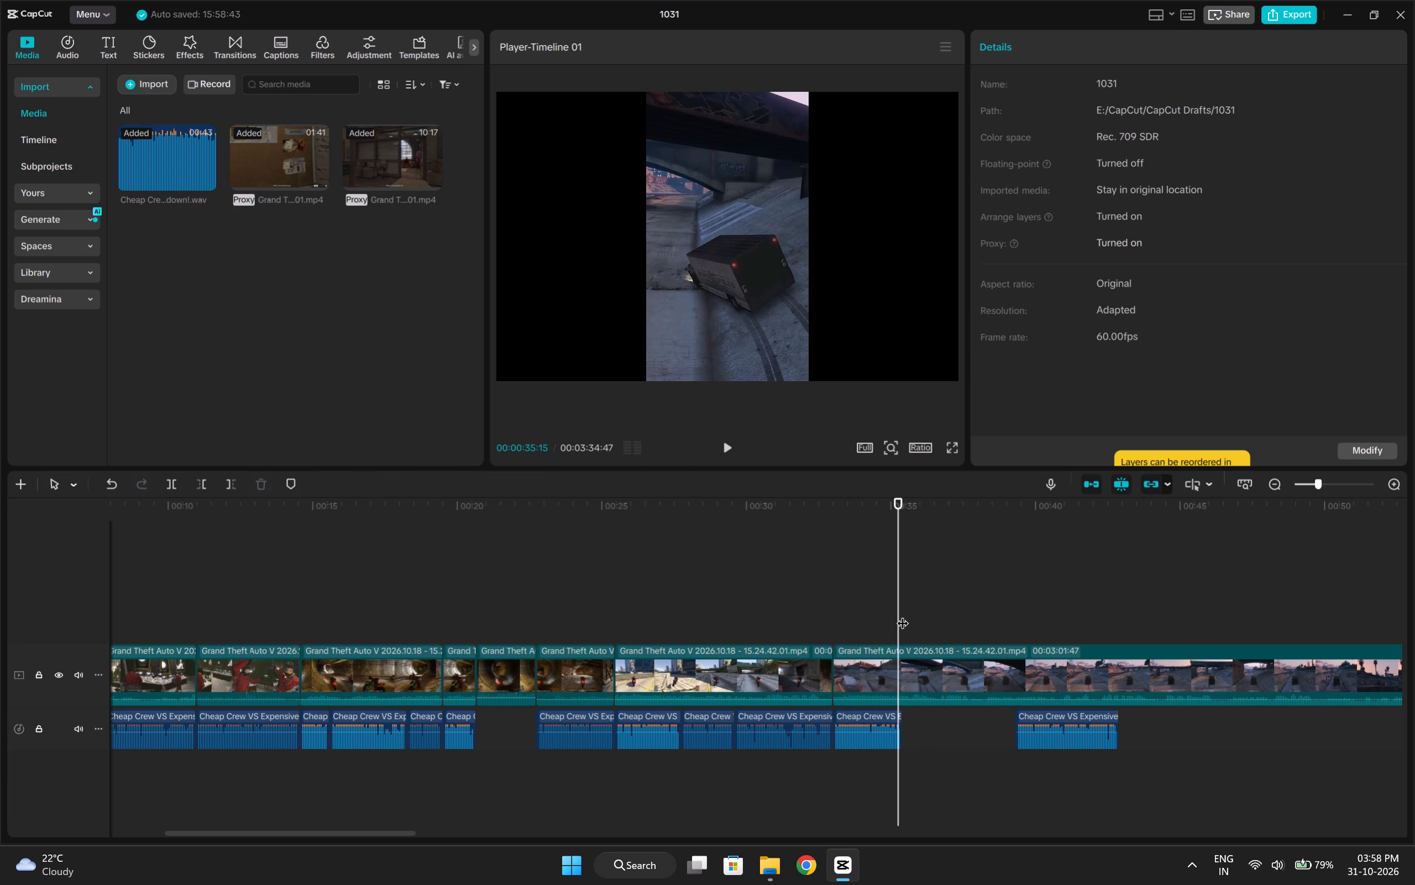
Find the frame where the "Two bikes" subtitle starts, then trim 16 frames off the final clip's start.
{"action": "key", "text": "Right"}
{"action": "key", "text": "Right"}
{"action": "key", "text": "Right"}
{"action": "key", "text": "Right"}
{"action": "key", "text": "Right"}
{"action": "key", "text": "Right"}
{"action": "key", "text": "Right"}
{"action": "key", "text": "Right"}
{"action": "key", "text": "Right"}
{"action": "key", "text": "Right"}
{"action": "key", "text": "Right"}
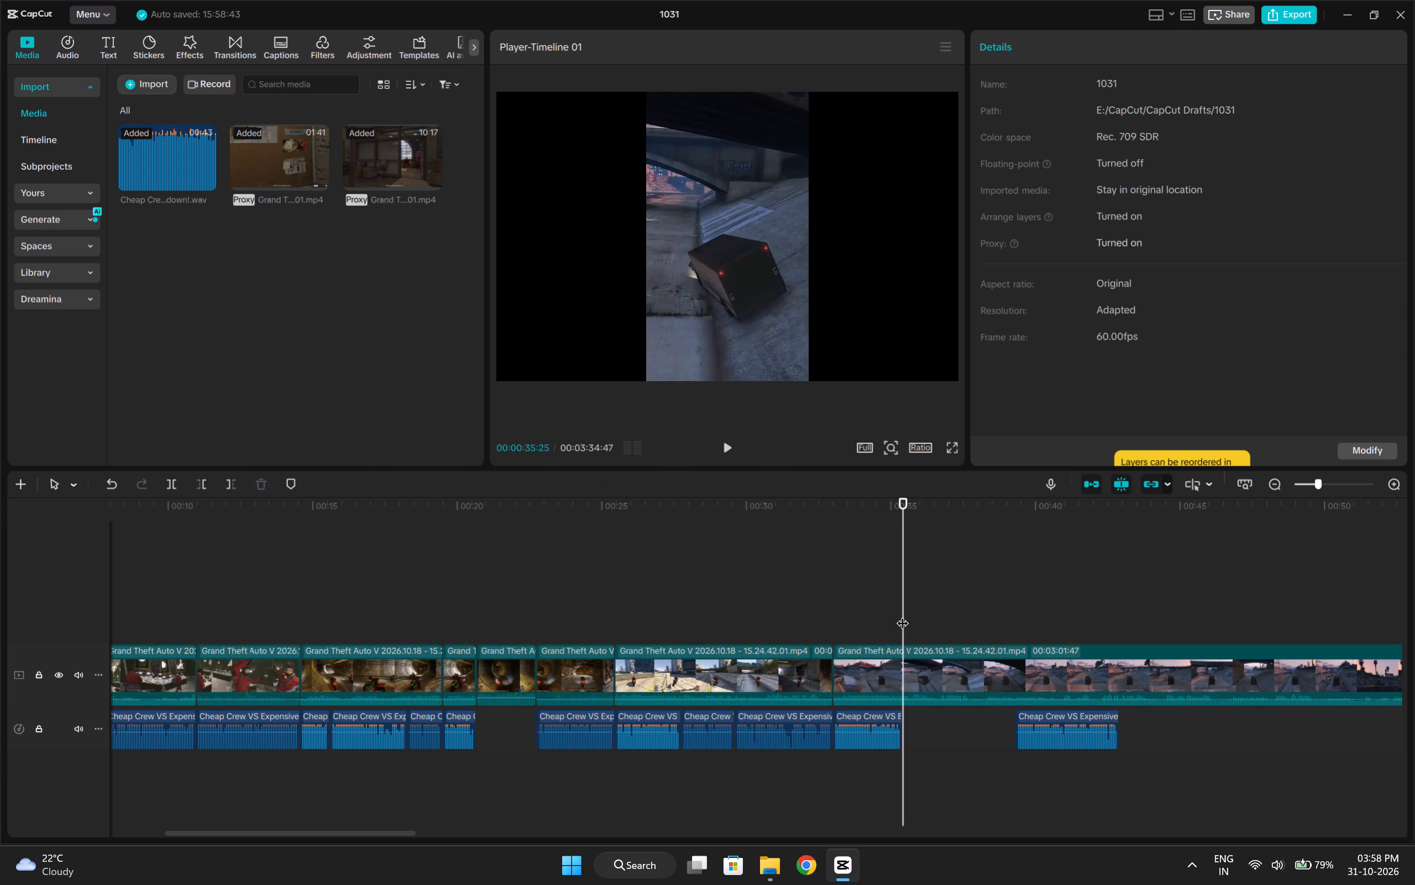
{"action": "key", "text": "Right"}
{"action": "key", "text": "Right"}
{"action": "key", "text": "Right"}
{"action": "key", "text": "Right"}
{"action": "key", "text": "Right"}
{"action": "key", "text": "Right"}
{"action": "key", "text": "Right"}
{"action": "key", "text": "Right"}
{"action": "key", "text": "Right"}
{"action": "key", "text": "Right"}
{"action": "key", "text": "Right"}
{"action": "key", "text": "Right"}
{"action": "key", "text": "Right"}
{"action": "key", "text": "Right"}
{"action": "key", "text": "Right"}
{"action": "key", "text": "Right"}
{"action": "key", "text": "Right"}
{"action": "key", "text": "Right"}
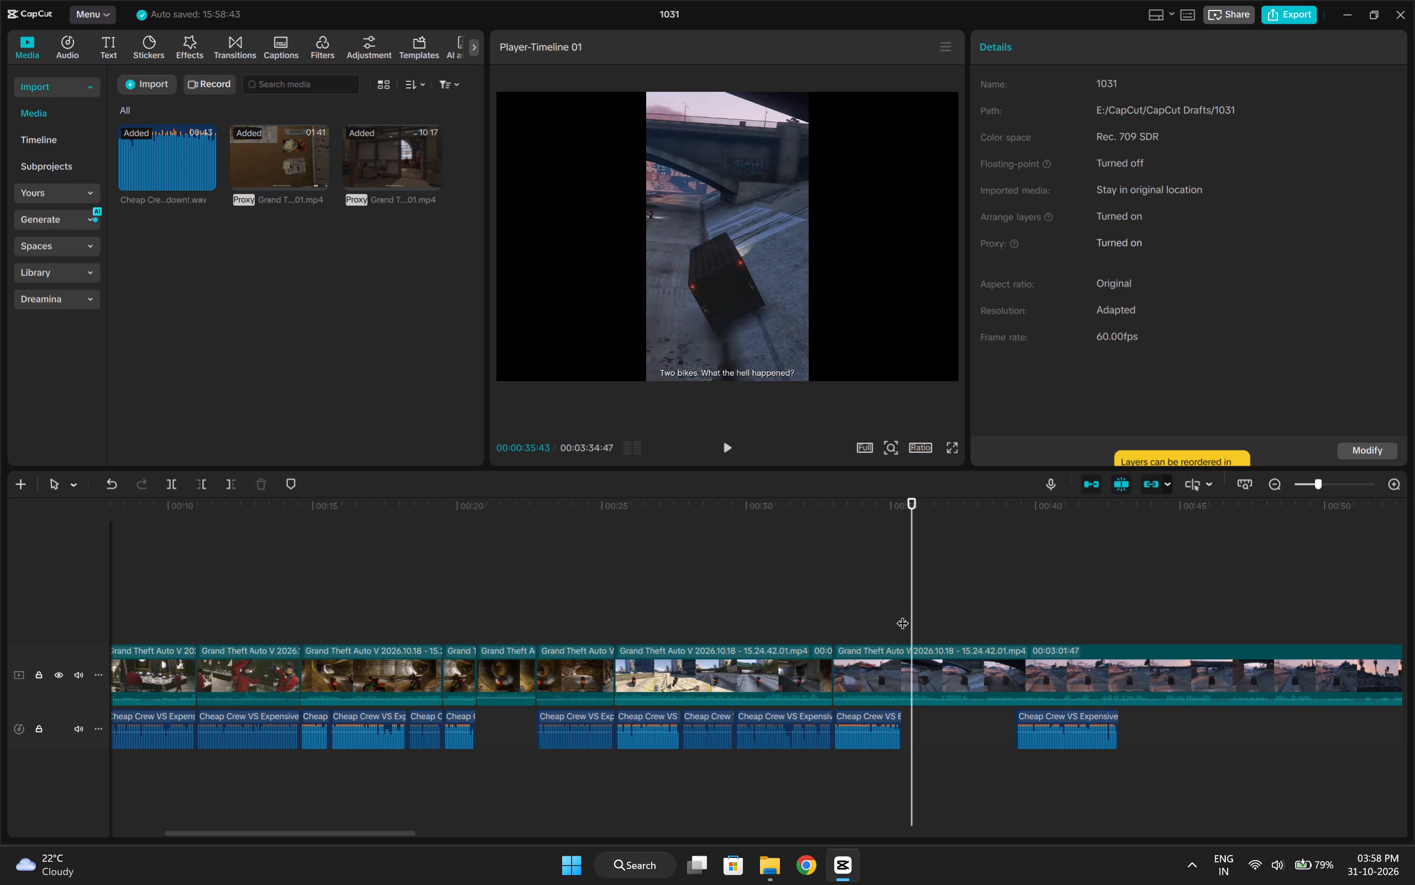
{"action": "left_click", "coordinate": [850, 621]}
{"action": "key", "text": "Left"}
{"action": "key", "text": "Left"}
{"action": "key", "text": "Left"}
{"action": "key", "text": "Left"}
{"action": "key", "text": "Left"}
{"action": "key", "text": "Left"}
{"action": "key", "text": "Left"}
{"action": "key", "text": "Left"}
{"action": "key", "text": "Left"}
{"action": "key", "text": "Left"}
{"action": "key", "text": "Left"}
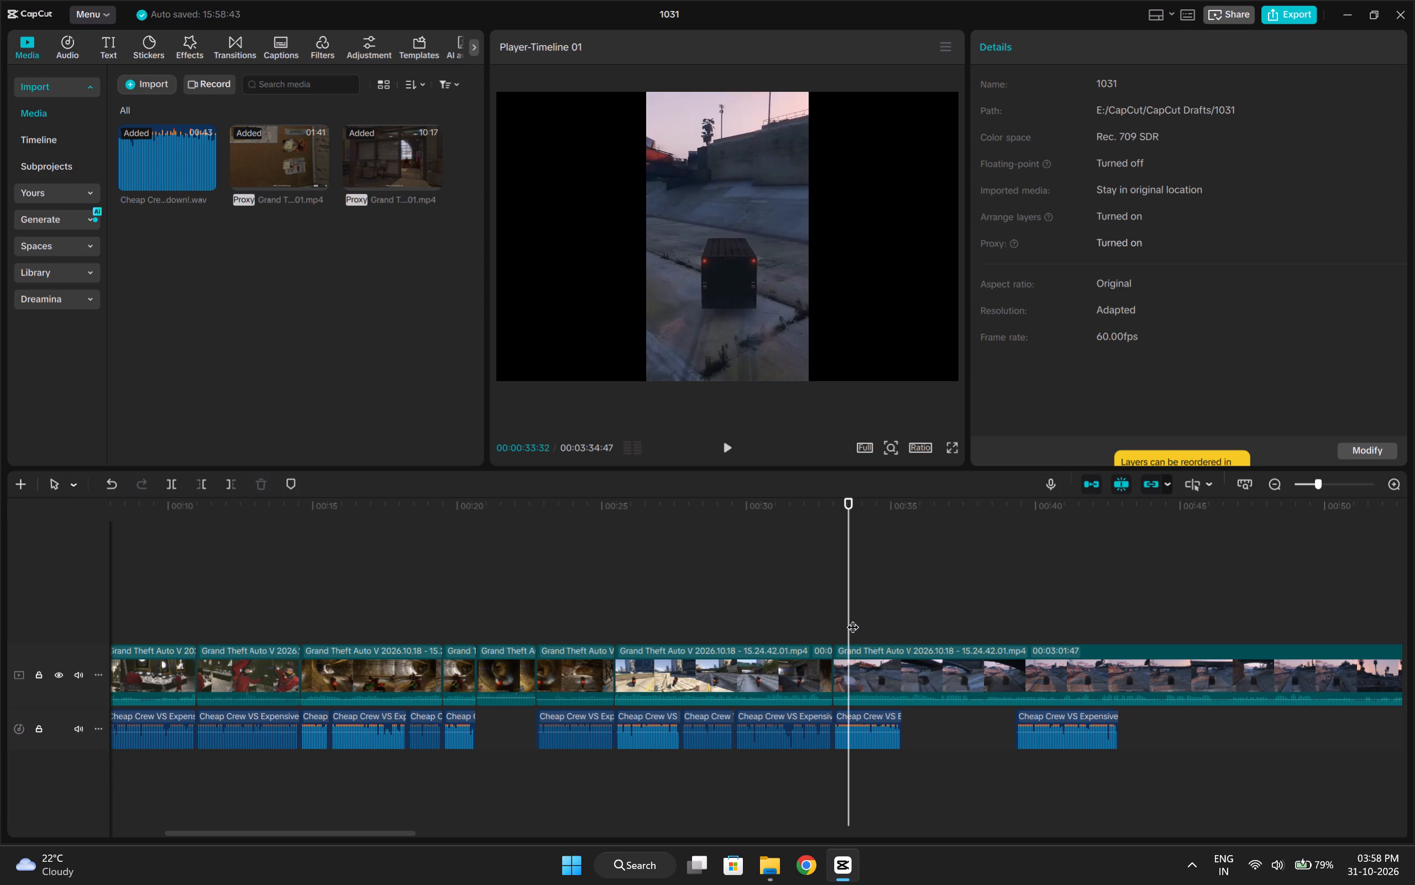
{"action": "key", "text": "Left"}
{"action": "key", "text": "Left"}
{"action": "key", "text": "Left"}
{"action": "key", "text": "Left"}
{"action": "key", "text": "Left"}
{"action": "key", "text": "Left"}
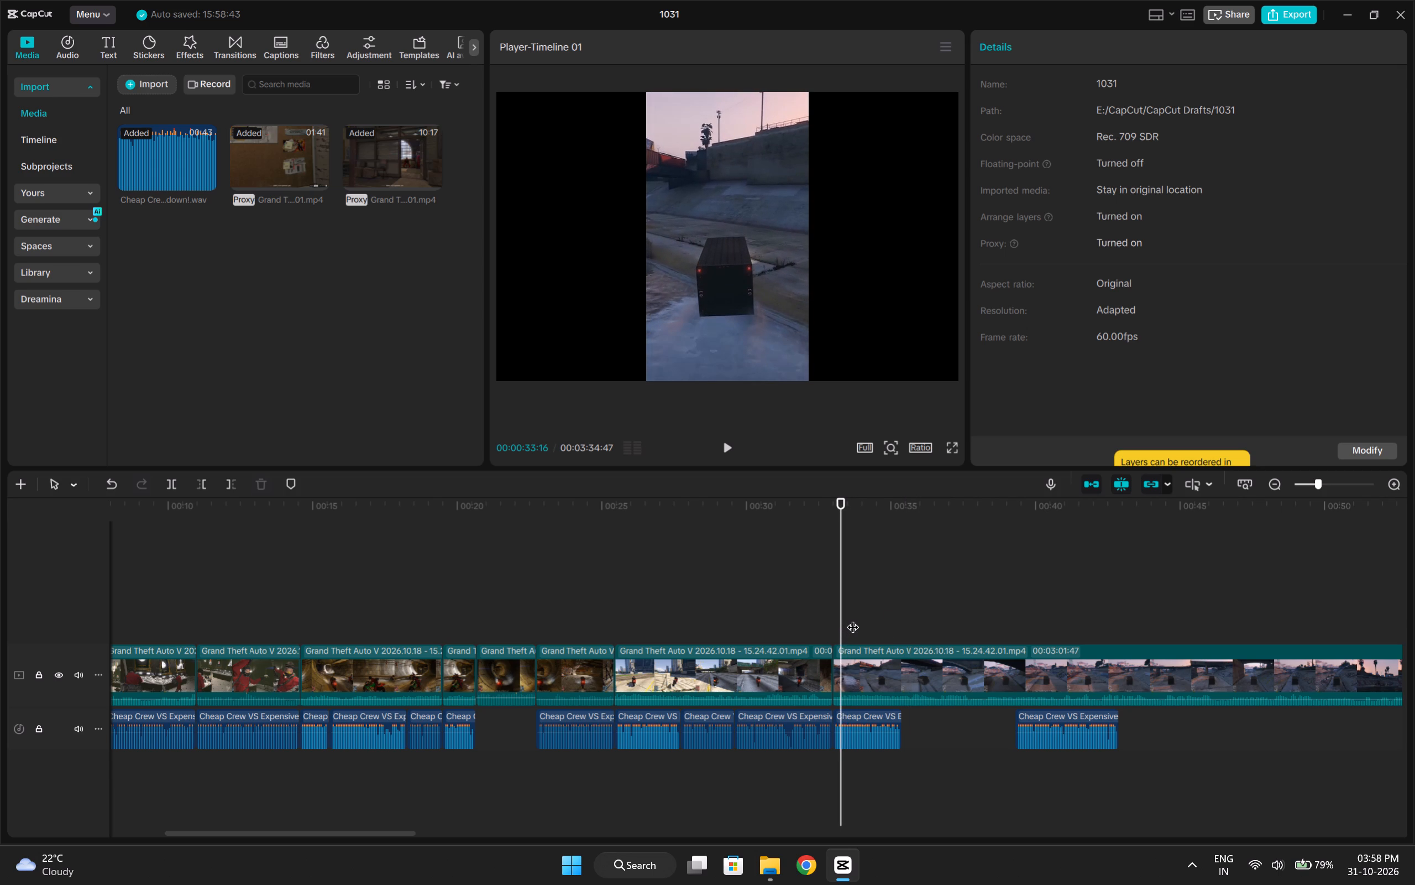
{"action": "key", "text": "q"}
Split the final clip at 00:00:35:20, where the first voiceover half ends and the "Two bikes" line begins.
{"action": "key", "text": "Down"}
{"action": "key", "text": "Left"}
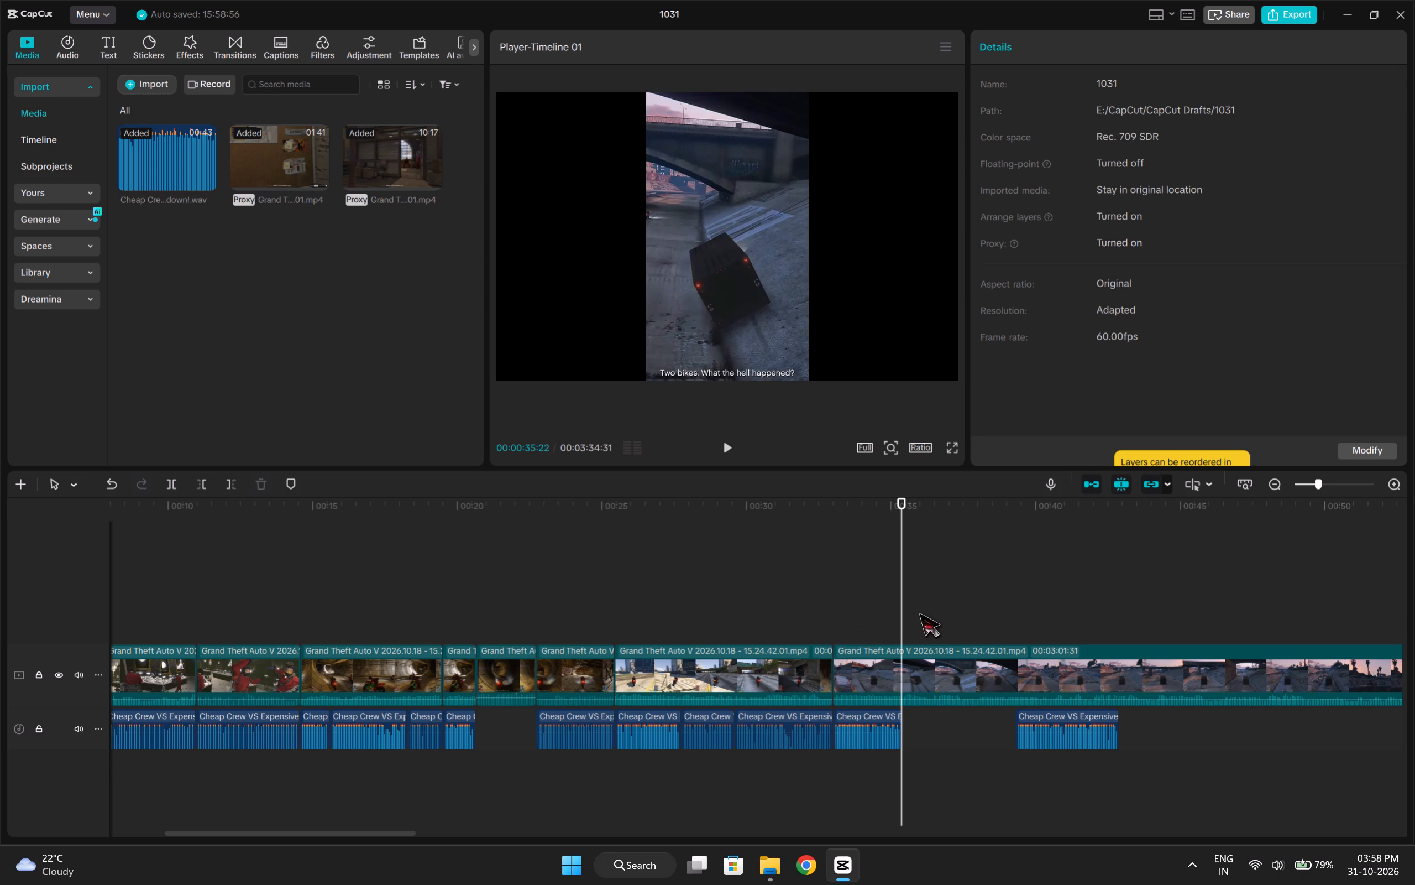
{"action": "key", "text": "Left"}
{"action": "key", "text": "Left"}
{"action": "key", "text": "Left"}
{"action": "key", "text": "Right"}
{"action": "key", "text": "Right"}
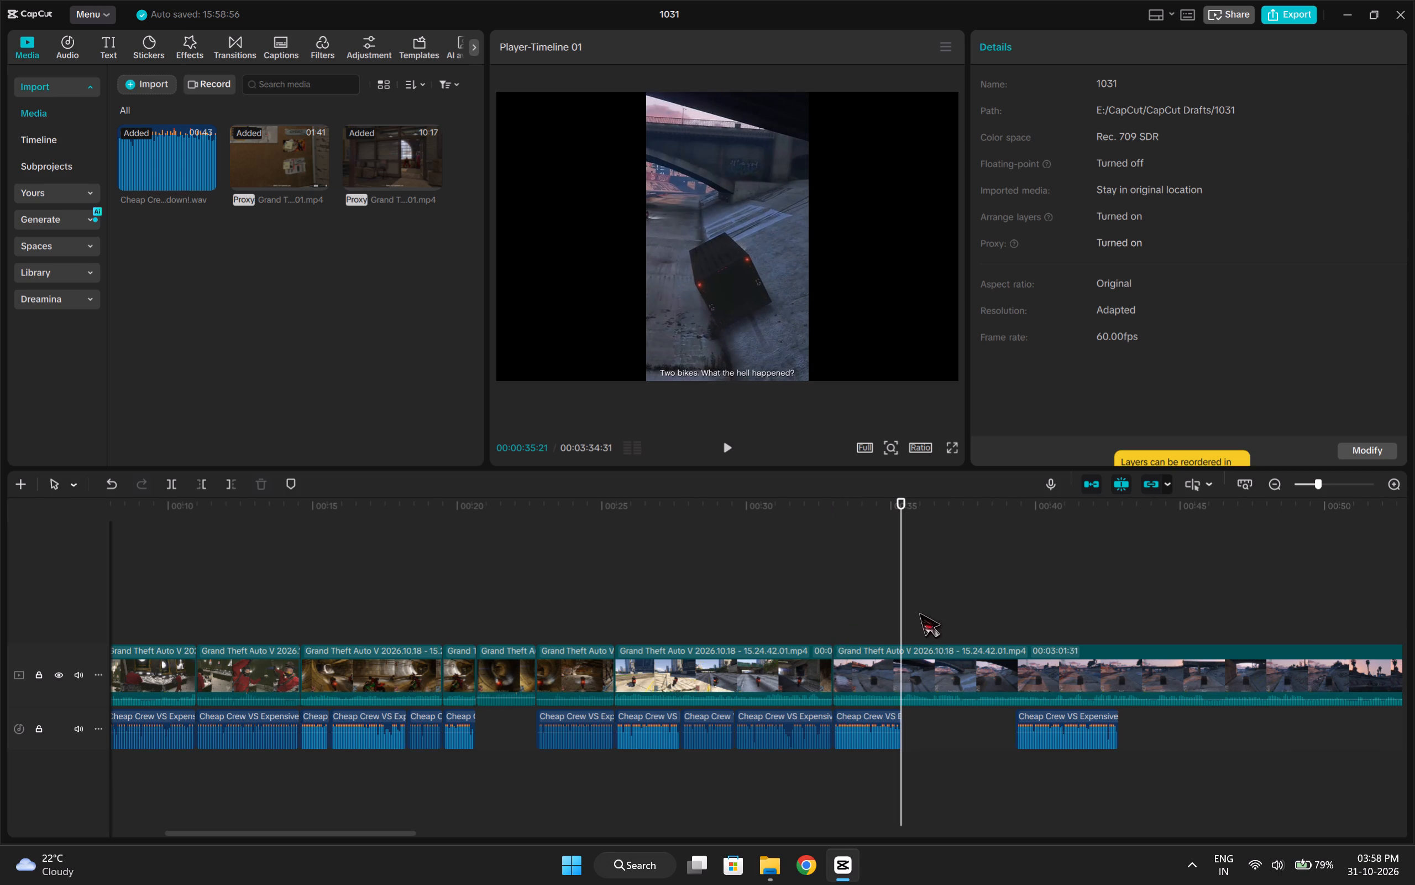
{"action": "left_click", "coordinate": [929, 684]}
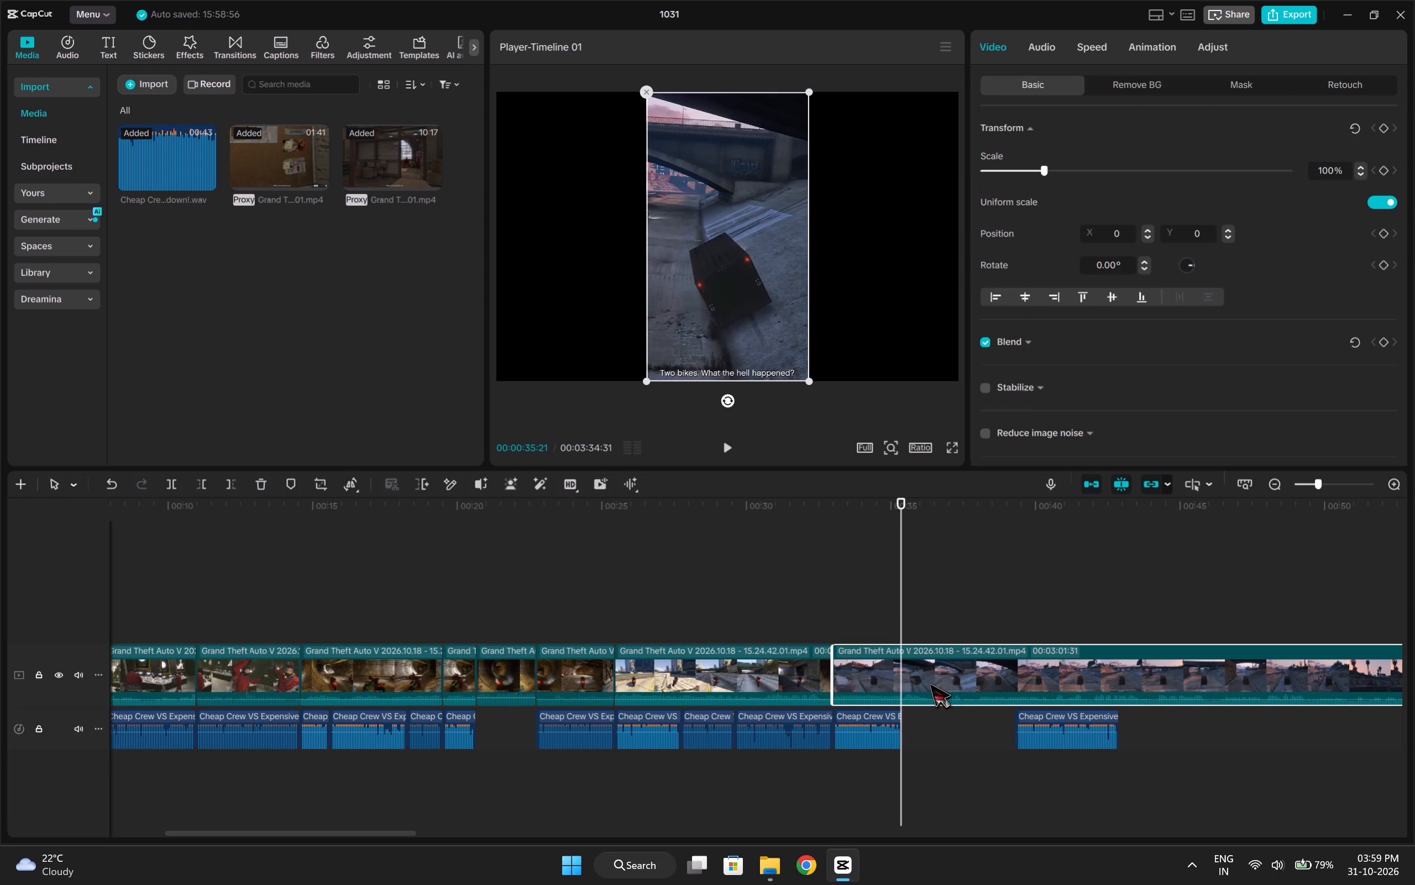
{"action": "key", "text": "Left"}
{"action": "key", "text": "ctrl+b"}
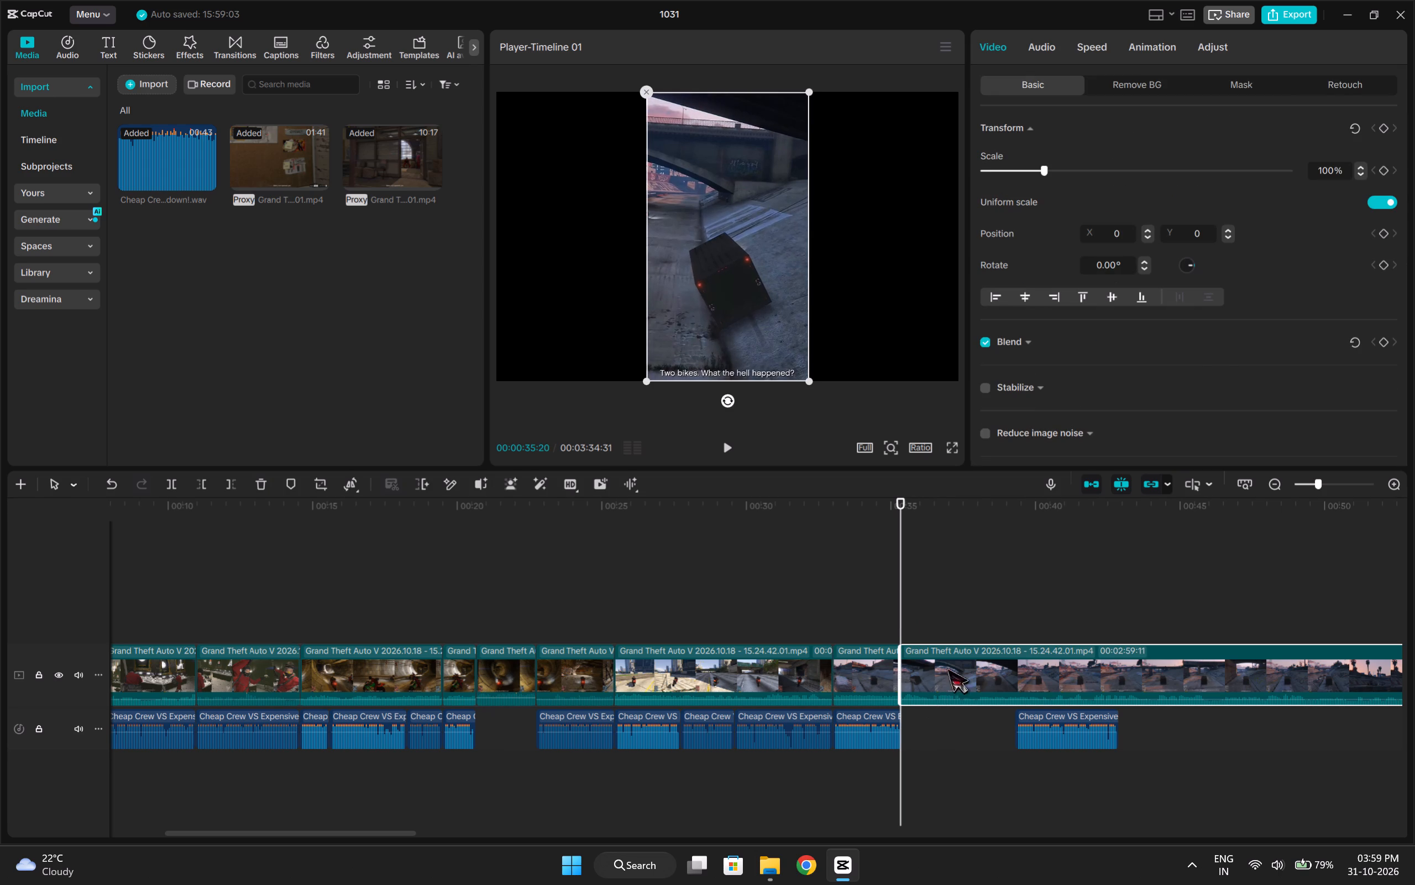
Play through the "Two bikes" line and split the final clip just after it, at 00:00:37:21.
{"action": "key", "text": "space"}
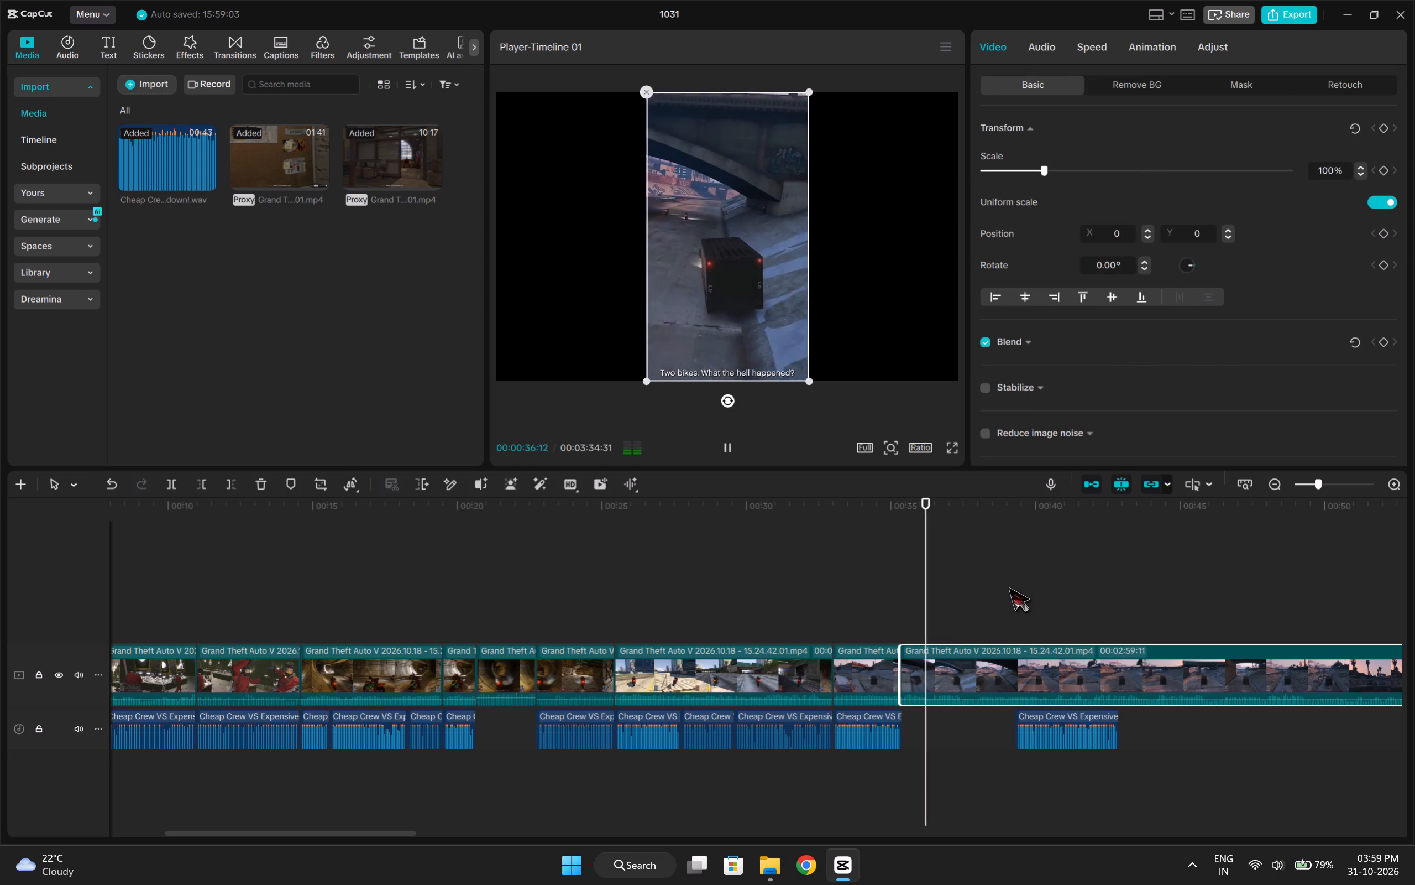
{"action": "key", "text": "space"}
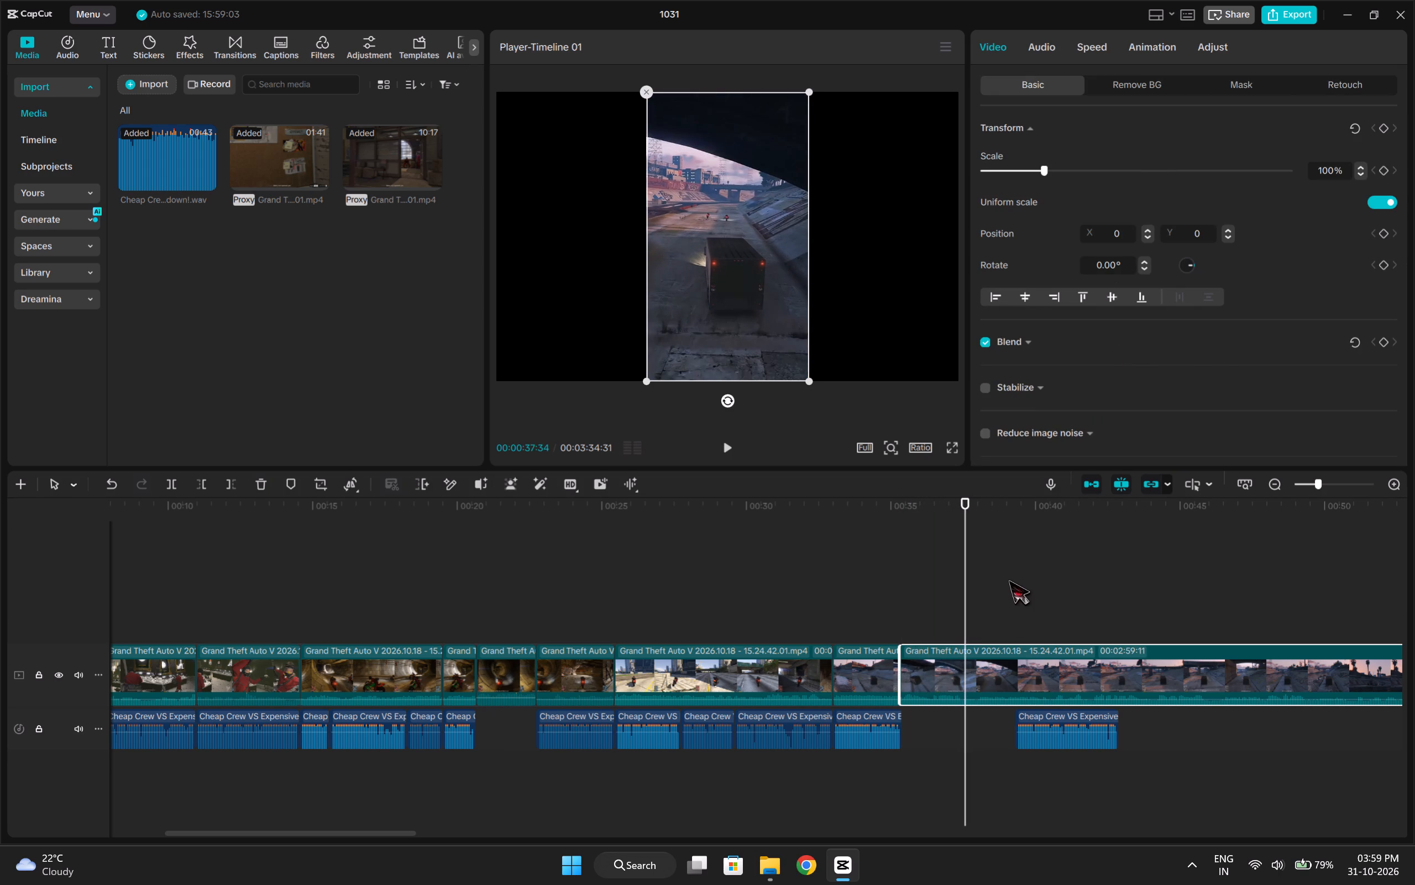
{"action": "key", "text": "Left"}
{"action": "key", "text": "Left"}
{"action": "key", "text": "Left"}
{"action": "key", "text": "Left"}
{"action": "key", "text": "Left"}
{"action": "key", "text": "Left"}
{"action": "key", "text": "Left"}
{"action": "key", "text": "Left"}
{"action": "key", "text": "Left"}
{"action": "key", "text": "Left"}
{"action": "key", "text": "Left"}
{"action": "key", "text": "Left"}
{"action": "key", "text": "Left"}
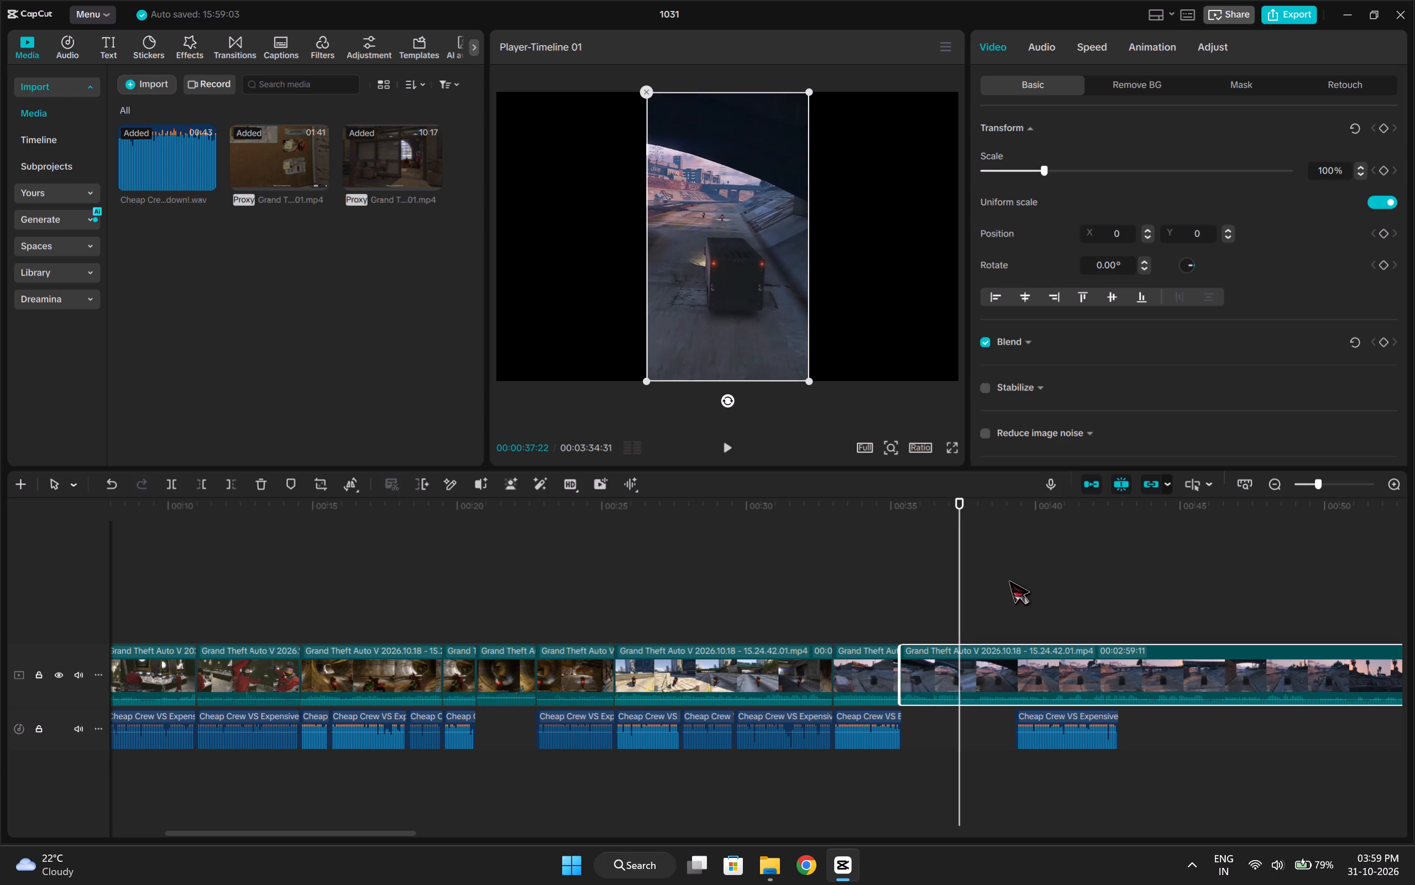
{"action": "key", "text": "Left"}
{"action": "key", "text": "Left"}
{"action": "key", "text": "Left"}
{"action": "key", "text": "Right"}
{"action": "key", "text": "Right"}
{"action": "key", "text": "Right"}
{"action": "key", "text": "ctrl+b"}
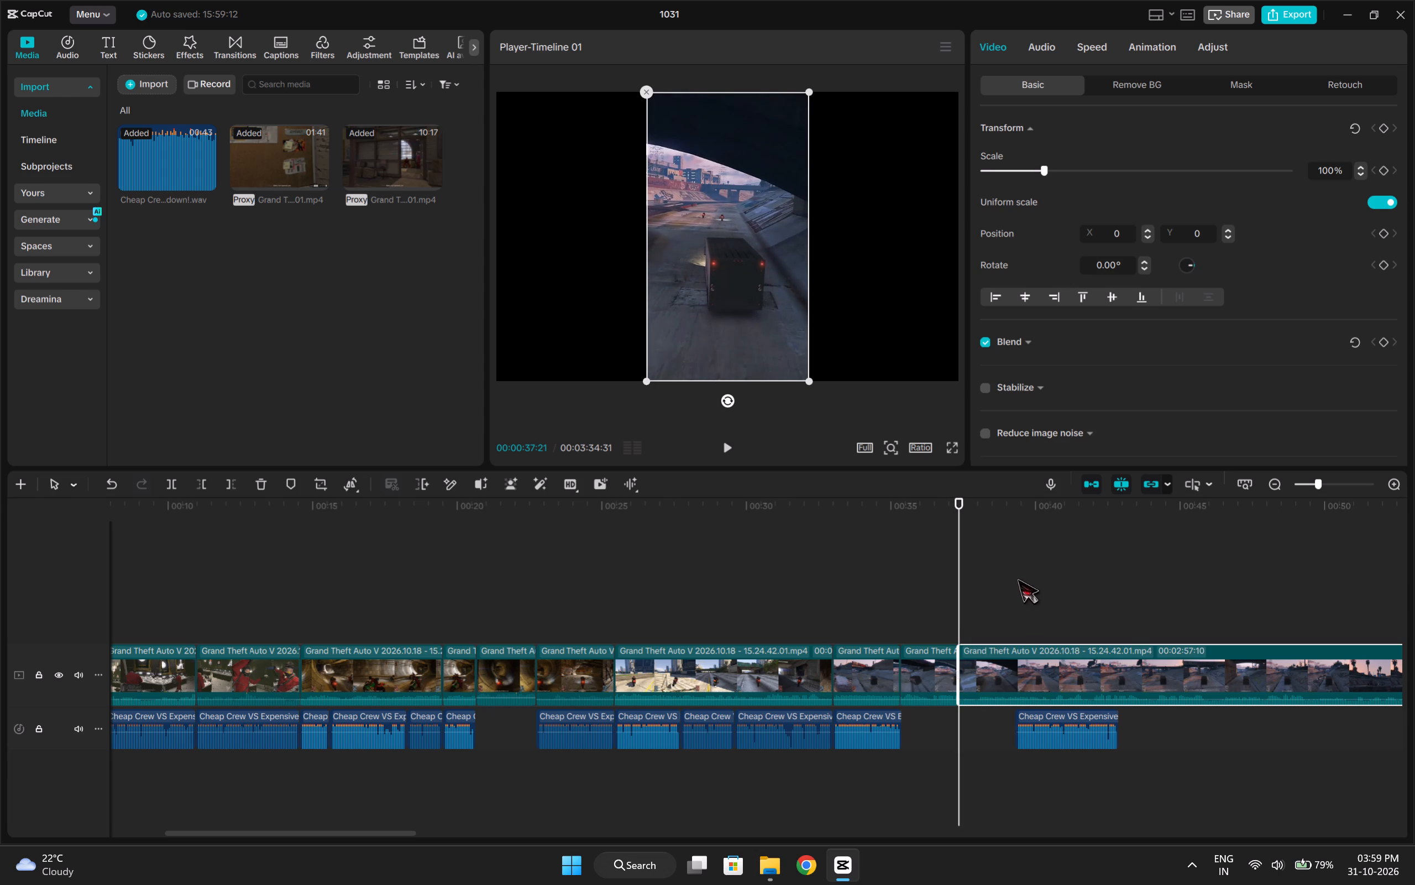
Raise the volume of the short "Two bikes" dialogue clip to 6.8 dB and play the passage.
{"action": "left_click", "coordinate": [929, 667]}
{"action": "left_click", "coordinate": [1056, 45]}
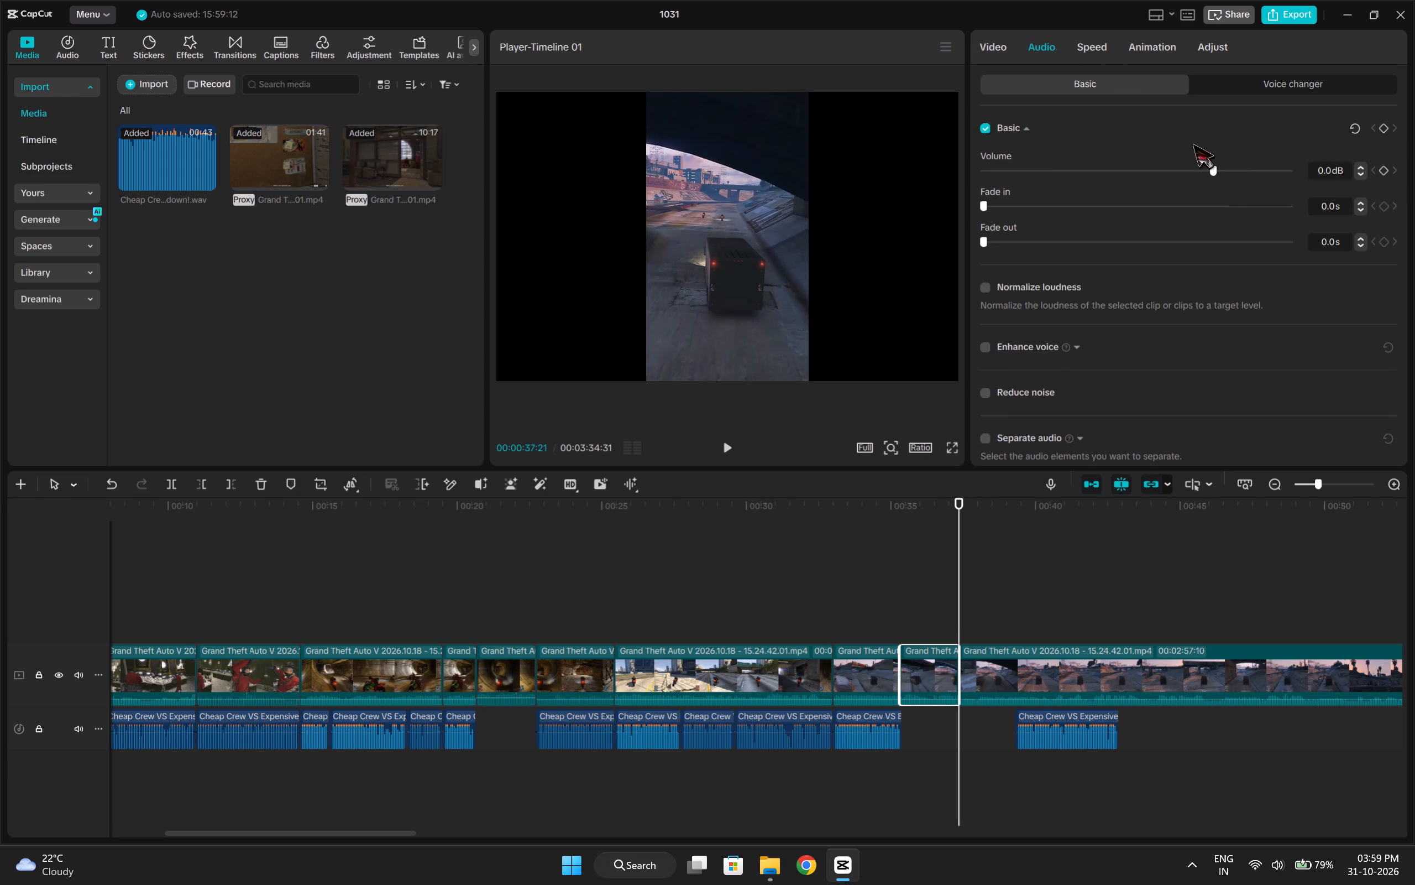
{"action": "left_click_drag", "start_coordinate": [1233, 170], "coordinate": [1236, 184]}
{"action": "left_click", "coordinate": [874, 603]}
{"action": "key", "text": "space"}
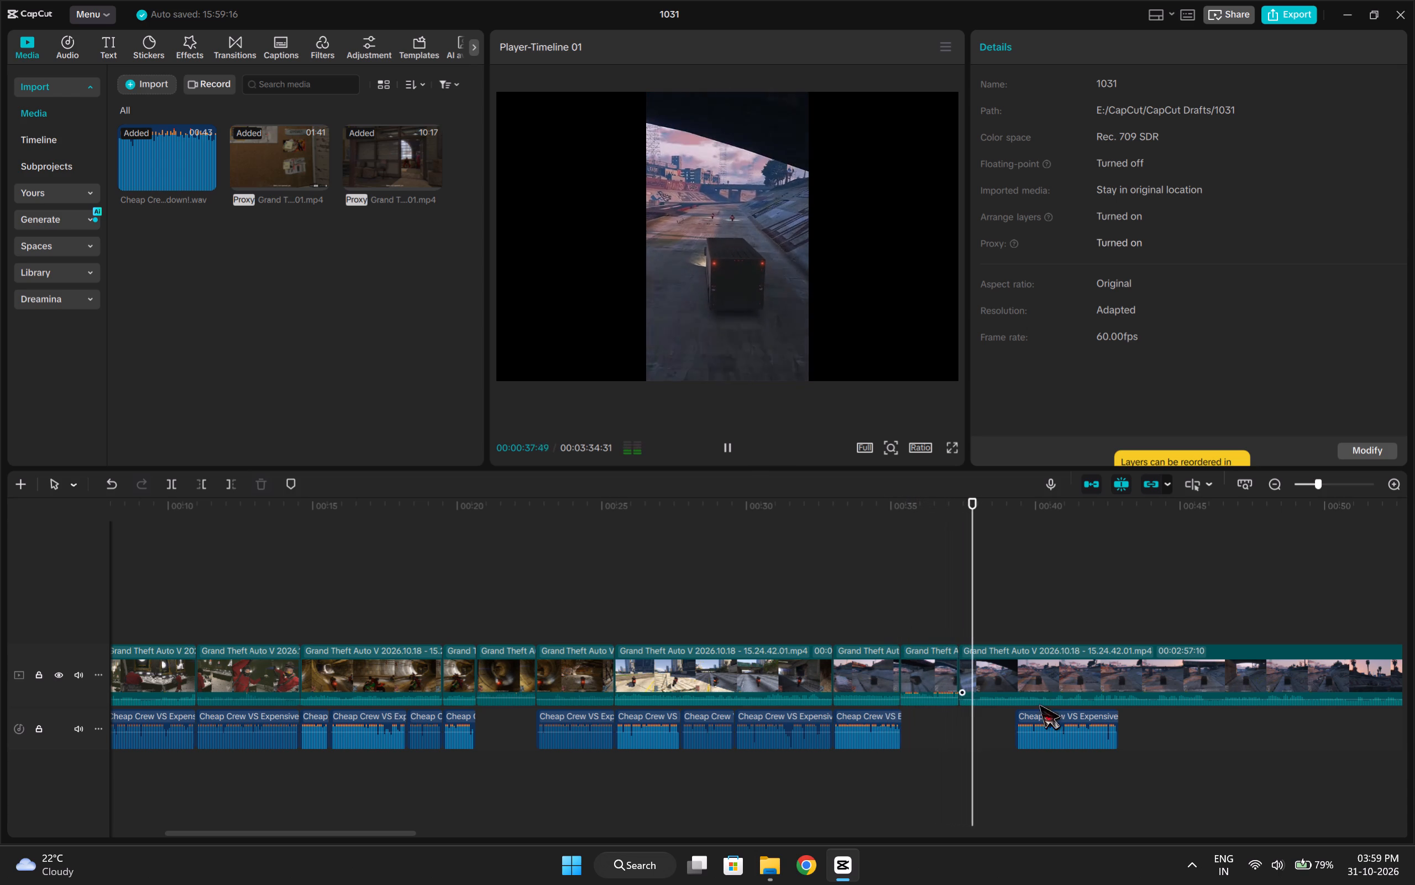
Move the last voiceover clip earlier to line up with the final footage clip's start at 00:00:37:21, and play it.
{"action": "key", "text": "space"}
{"action": "left_click_drag", "start_coordinate": [1061, 711], "coordinate": [1003, 712]}
{"action": "key", "text": "space"}
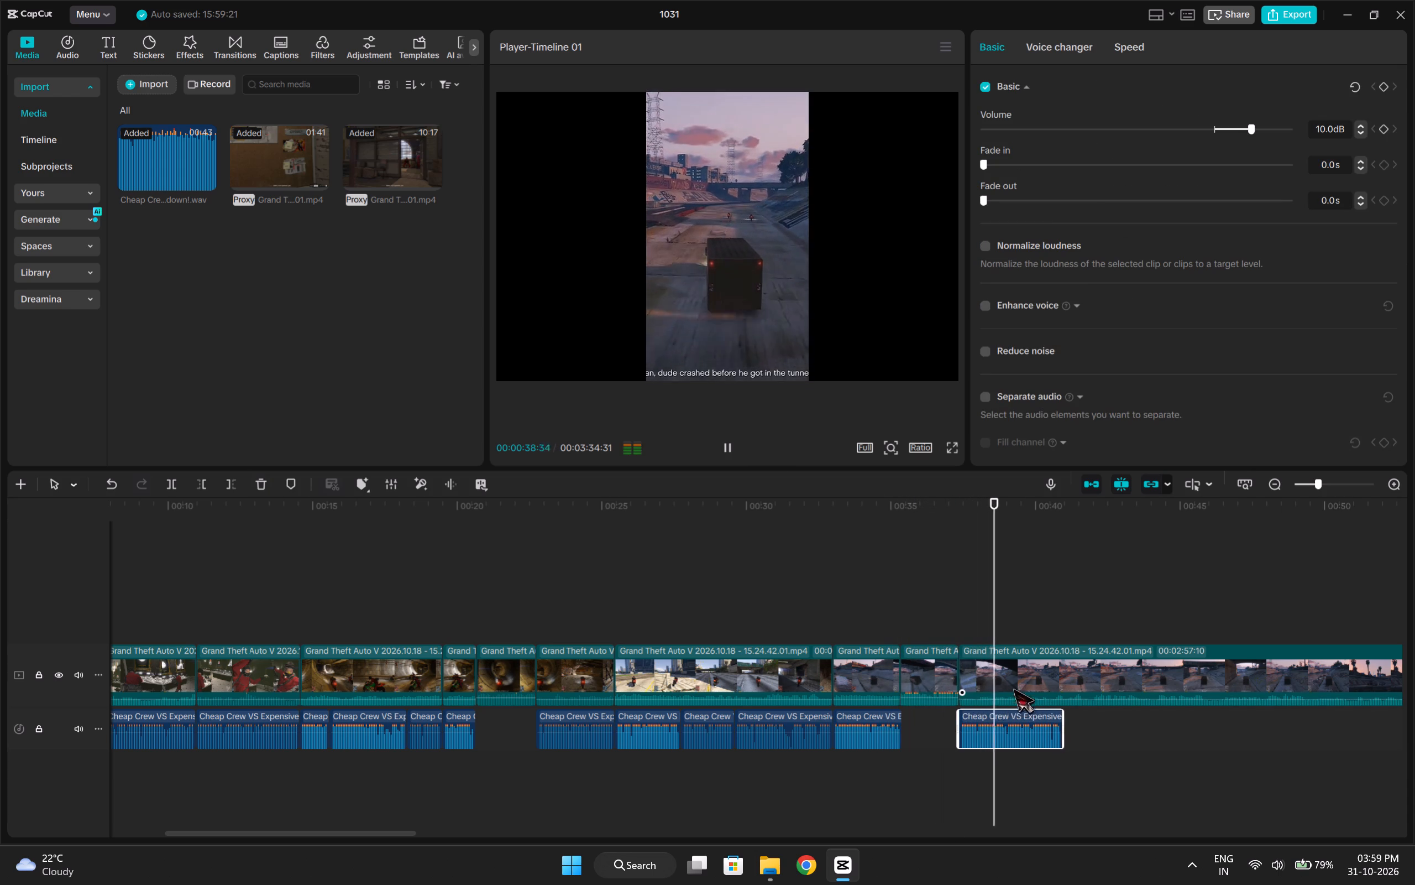
Trim the final footage clip's start to the wide canal truck shot, just before the "F, come on. Get in." subtitle, and play it.
{"action": "left_click", "coordinate": [1138, 586]}
{"action": "left_click_drag", "start_coordinate": [1138, 586], "coordinate": [1316, 587]}
{"action": "key", "text": "q"}
{"action": "left_click", "coordinate": [1087, 591]}
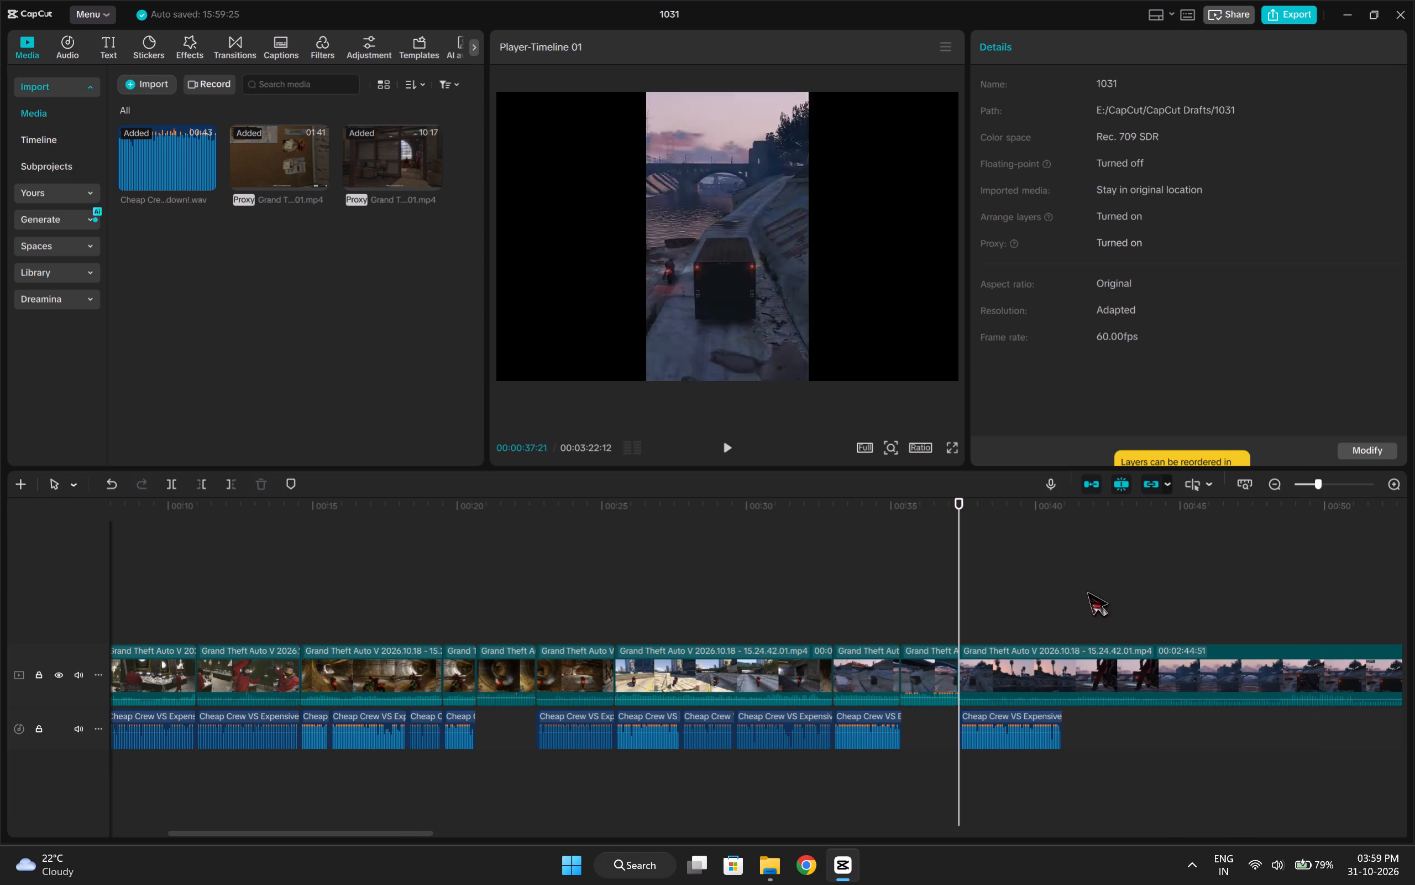
{"action": "left_click_drag", "start_coordinate": [1087, 591], "coordinate": [1014, 616]}
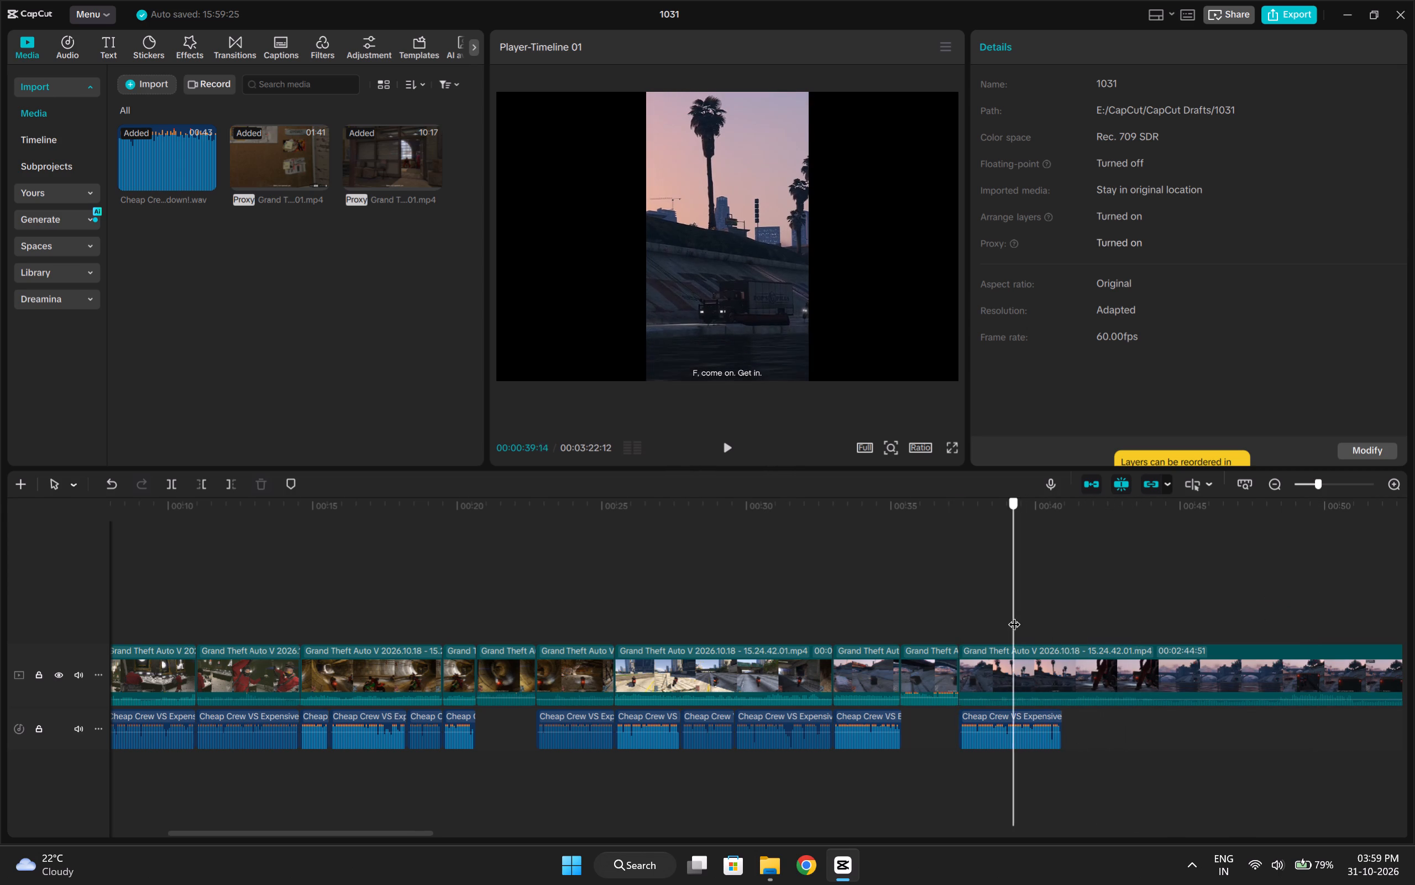
{"action": "left_click_drag", "start_coordinate": [1014, 616], "coordinate": [995, 625]}
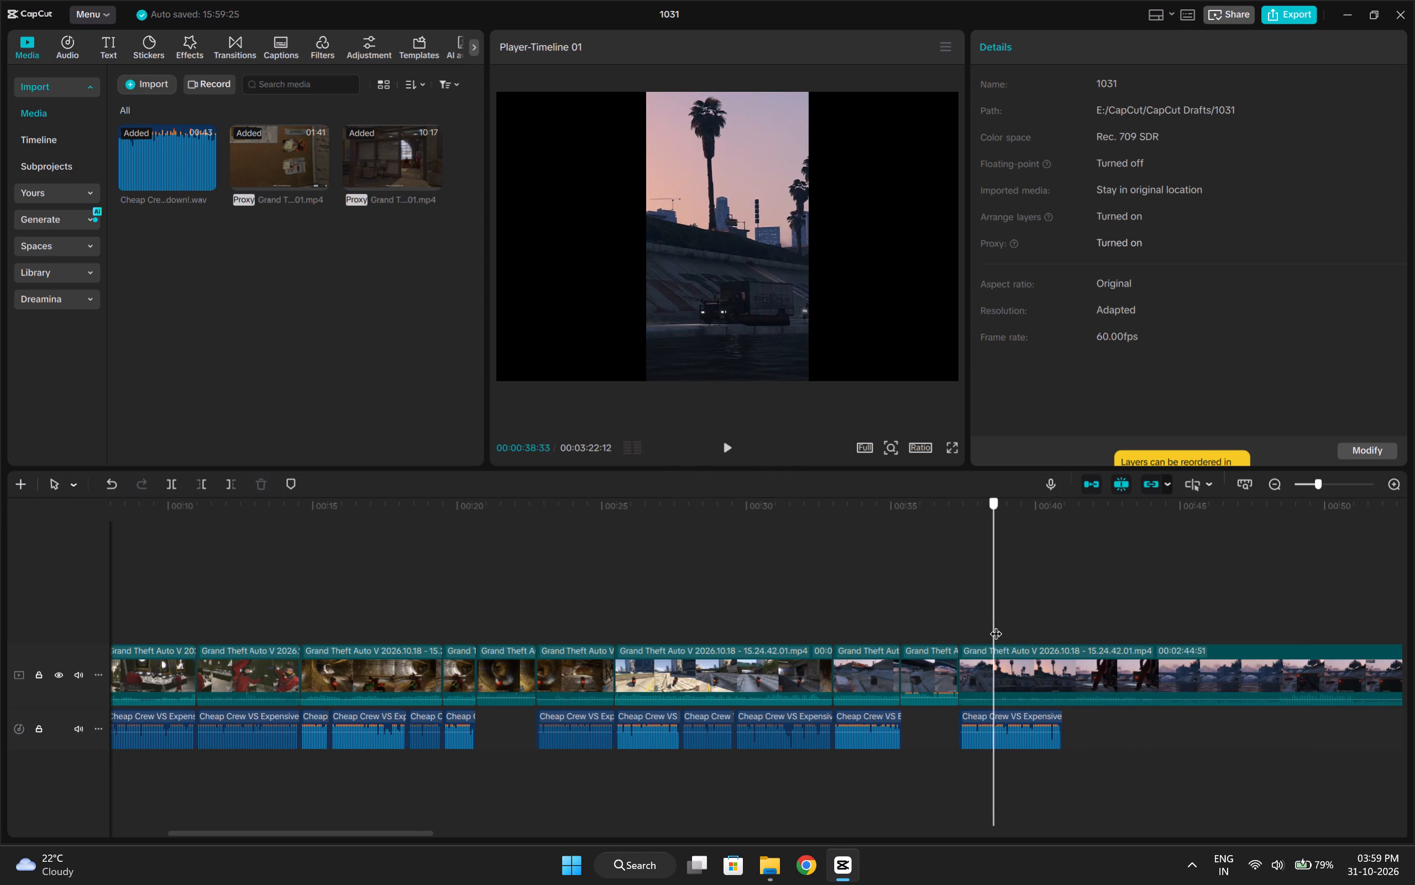
{"action": "left_click_drag", "start_coordinate": [995, 625], "coordinate": [1001, 624]}
{"action": "key", "text": "q"}
{"action": "key", "text": "space"}
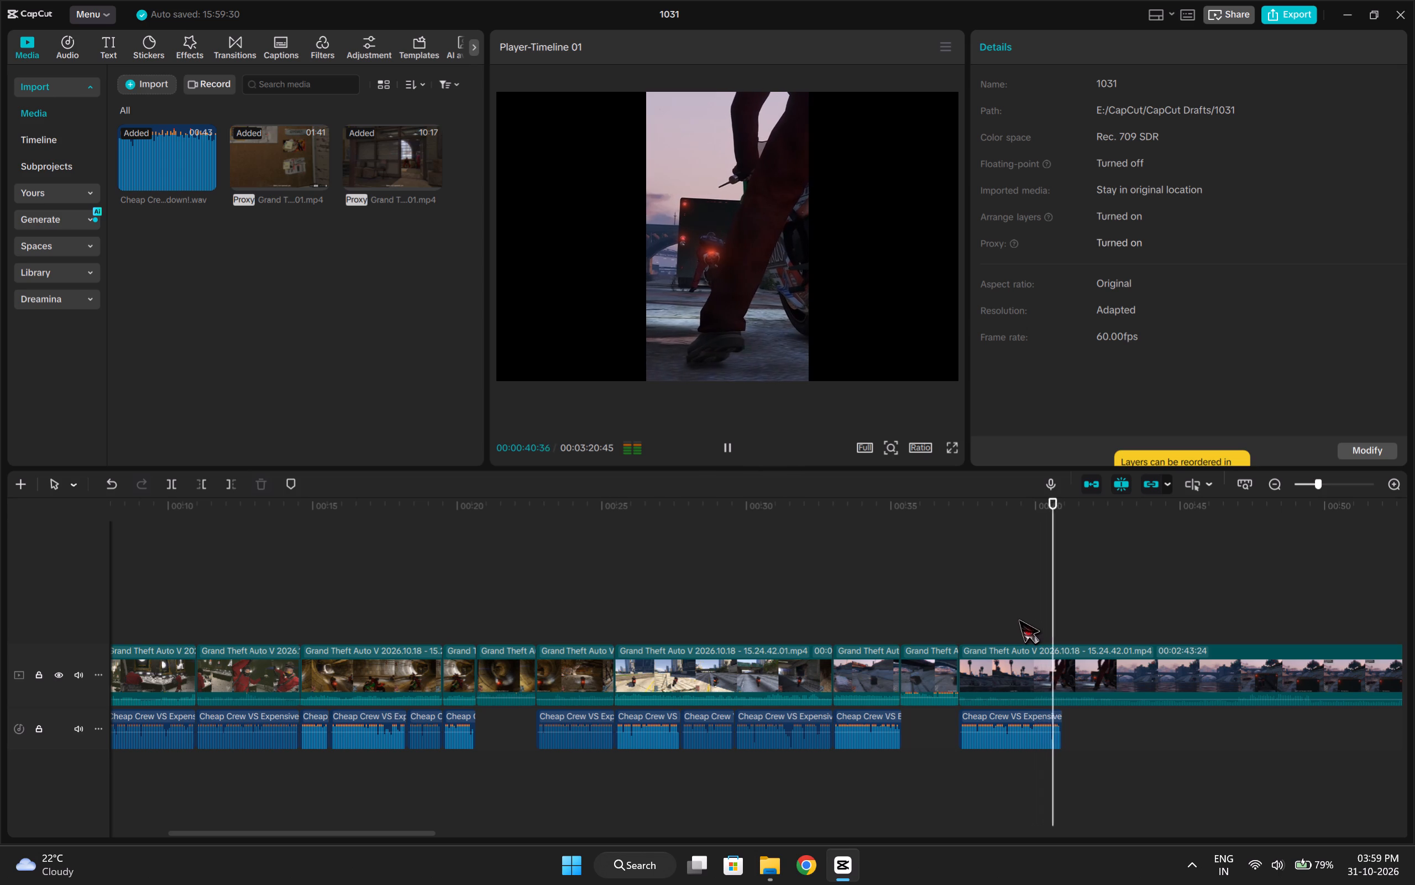
Cut away the remaining canal footage and trim the final clip to end with the last voiceover, at 00:00:40:56.
{"action": "left_click", "coordinate": [1092, 611]}
{"action": "left_click_drag", "start_coordinate": [1092, 611], "coordinate": [1305, 611]}
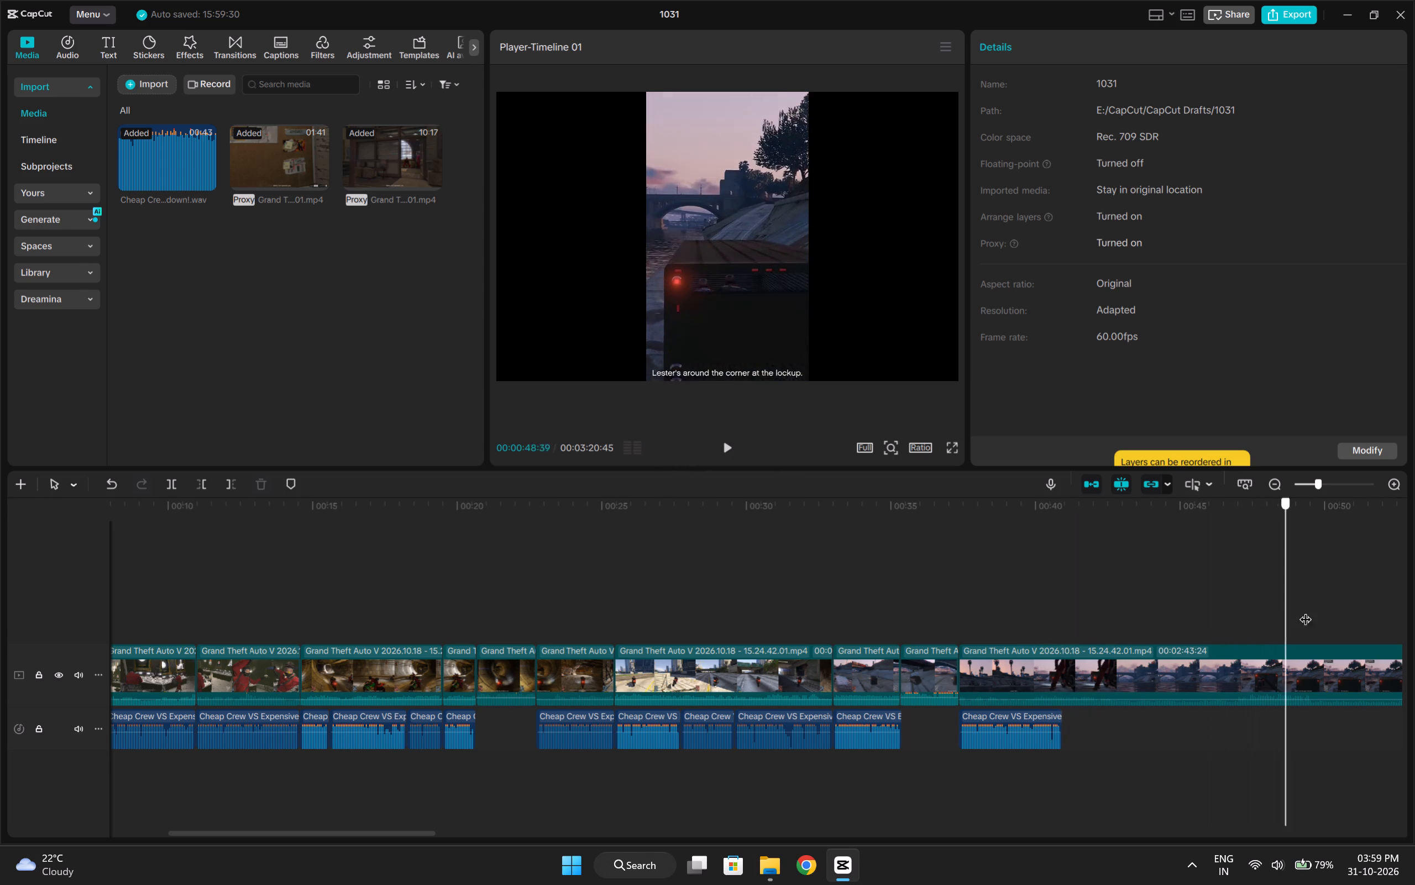
{"action": "left_click_drag", "start_coordinate": [1305, 611], "coordinate": [1180, 620]}
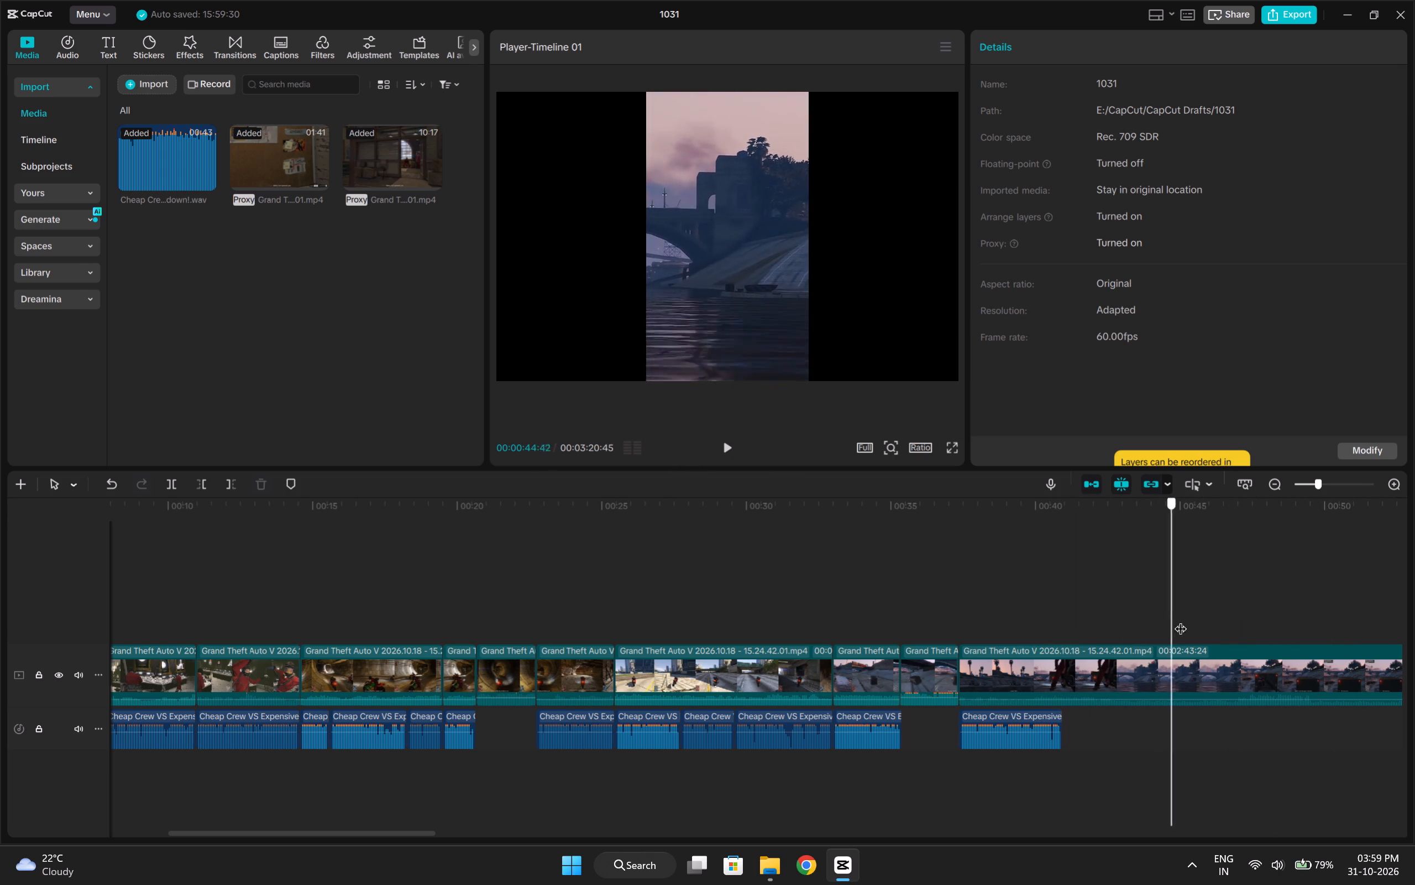
{"action": "left_click_drag", "start_coordinate": [1180, 620], "coordinate": [989, 627]}
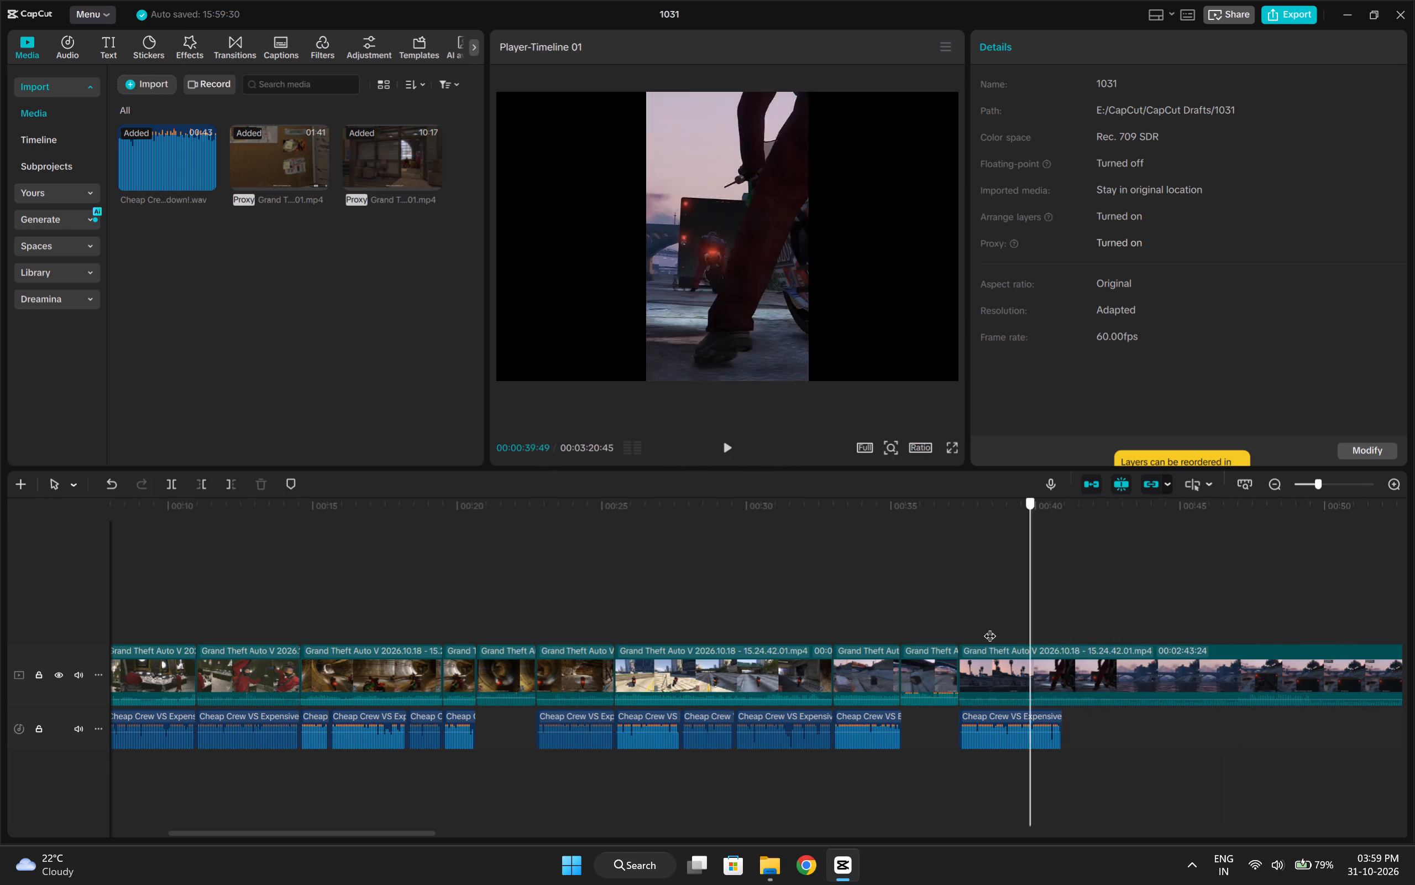
{"action": "left_click_drag", "start_coordinate": [989, 627], "coordinate": [951, 633]}
{"action": "key", "text": "space"}
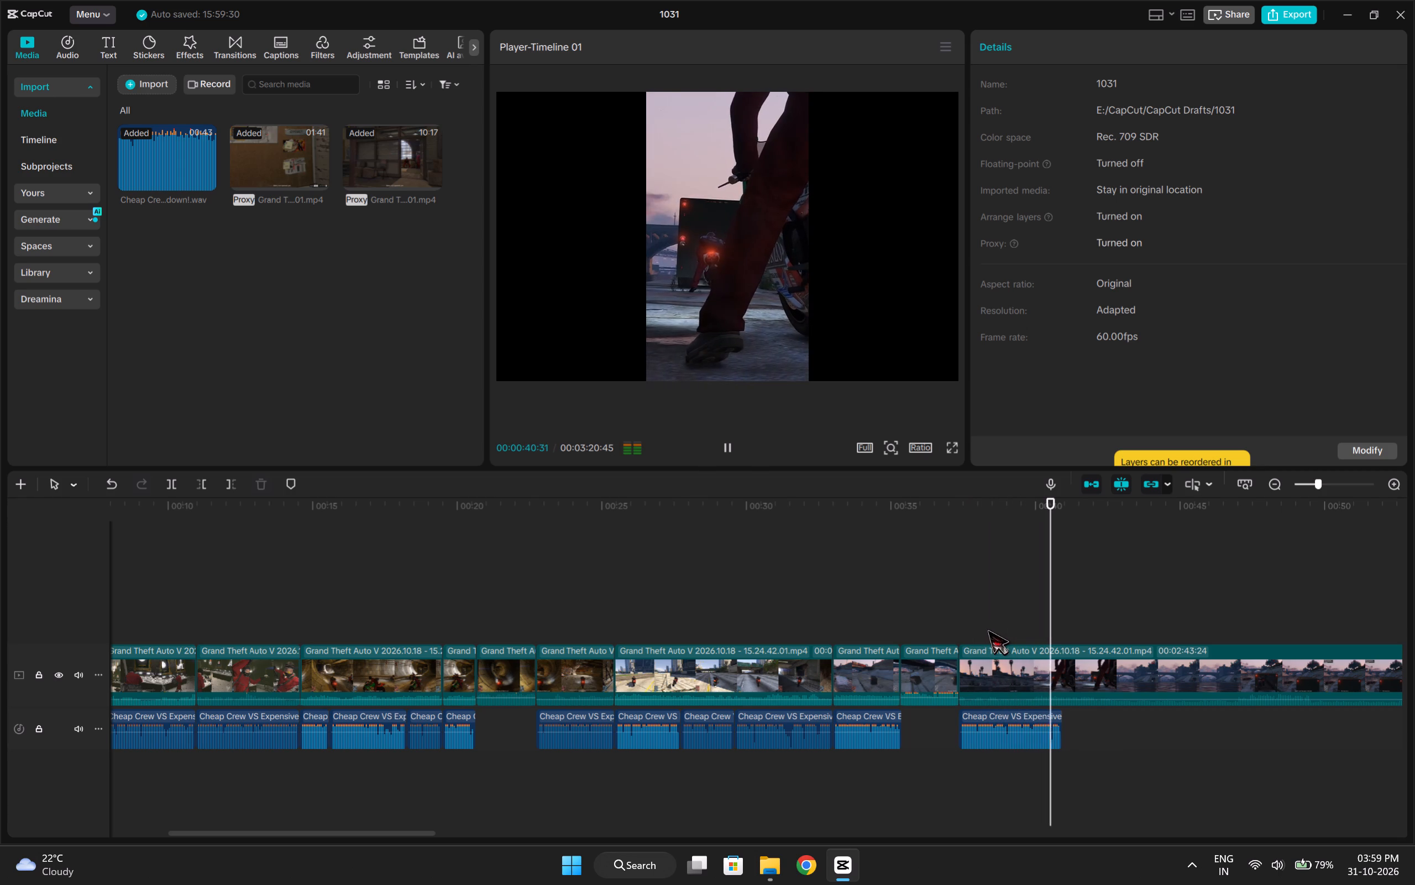
{"action": "key", "text": "space"}
{"action": "type", "text": "w"}
{"action": "left_click", "coordinate": [1020, 605]}
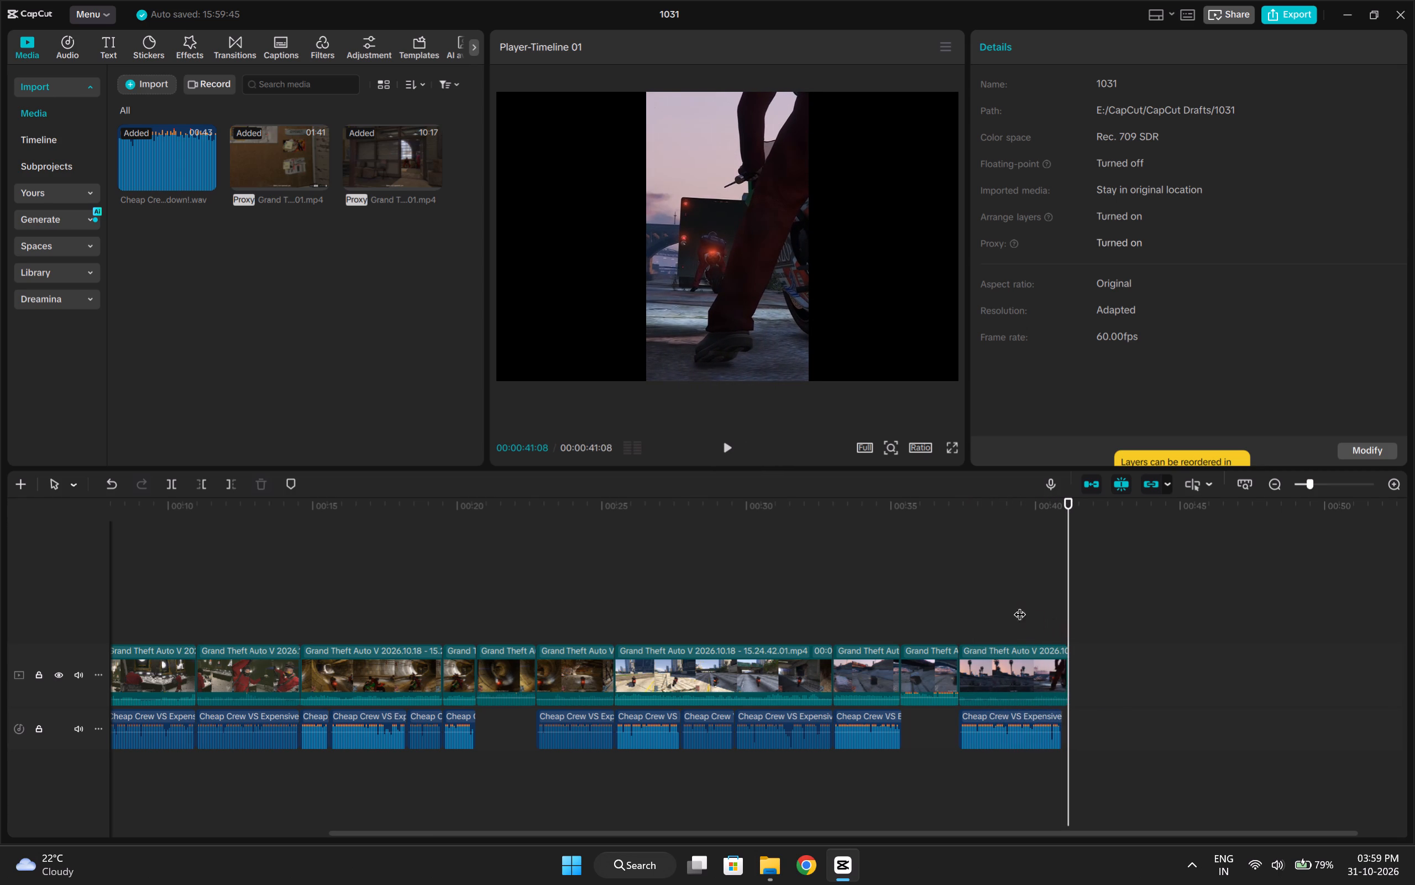
{"action": "left_click", "coordinate": [1036, 647]}
{"action": "left_click_drag", "start_coordinate": [1066, 662], "coordinate": [1061, 665]}
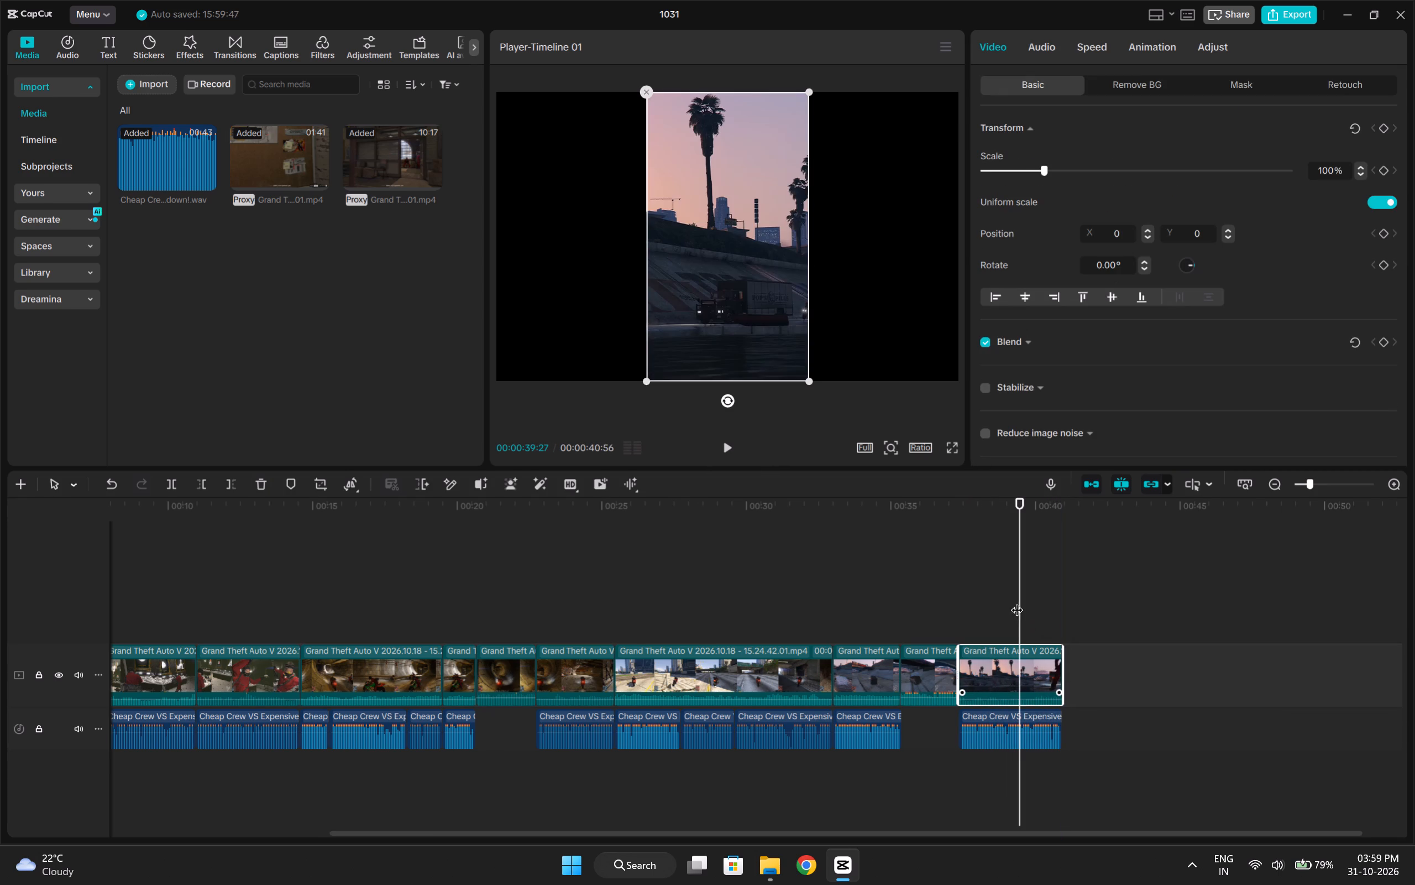
Play the assembled edit from the beginning to review the cuts against the voiceover and dialogue, then return to the start.
{"action": "left_click_drag", "start_coordinate": [1020, 597], "coordinate": [0, 619]}
{"action": "key", "text": "space"}
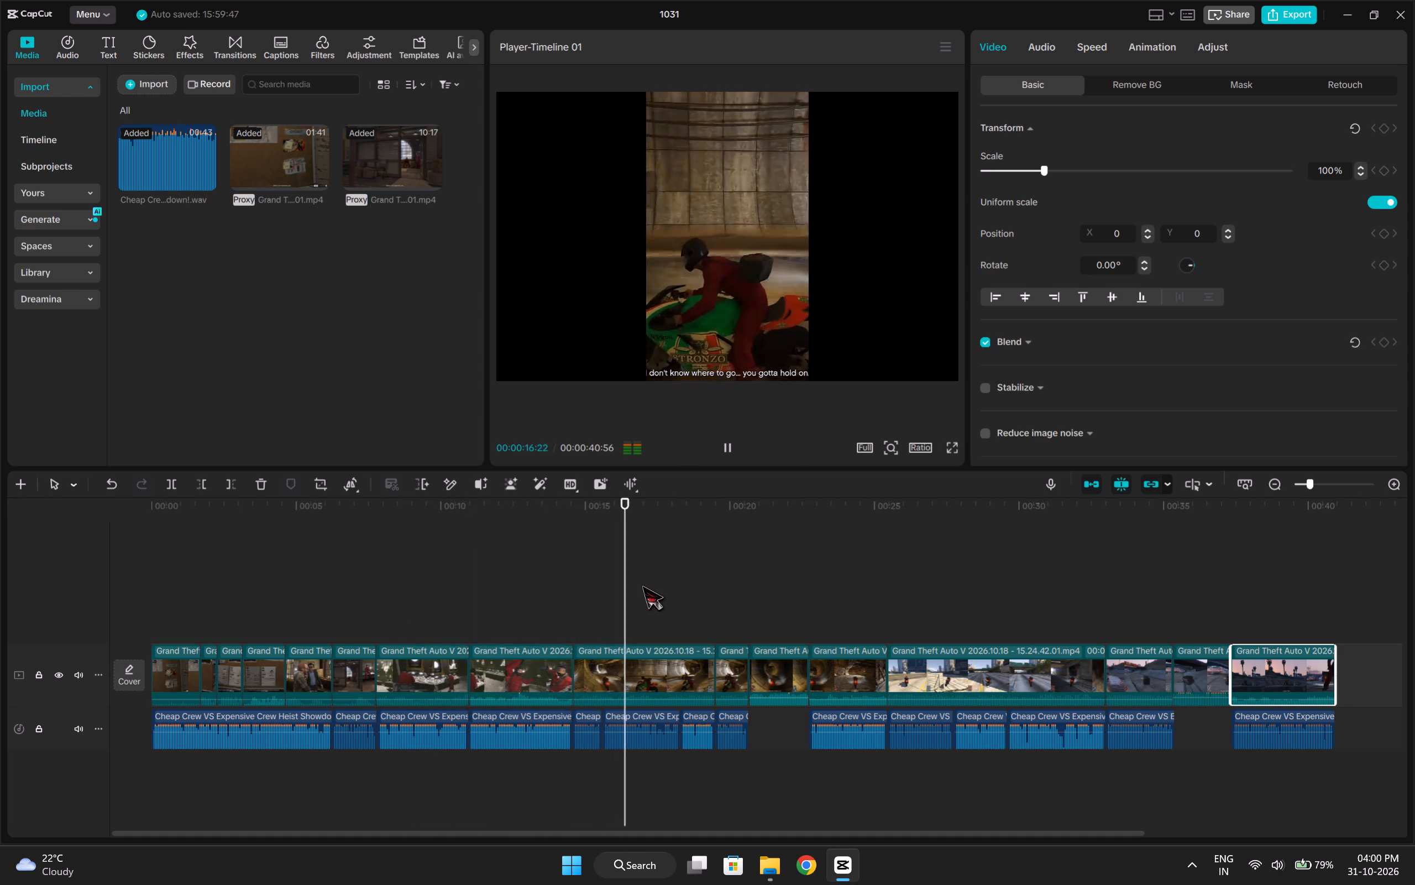
{"action": "key", "text": "space"}
{"action": "left_click", "coordinate": [458, 590]}
{"action": "key", "text": "space"}
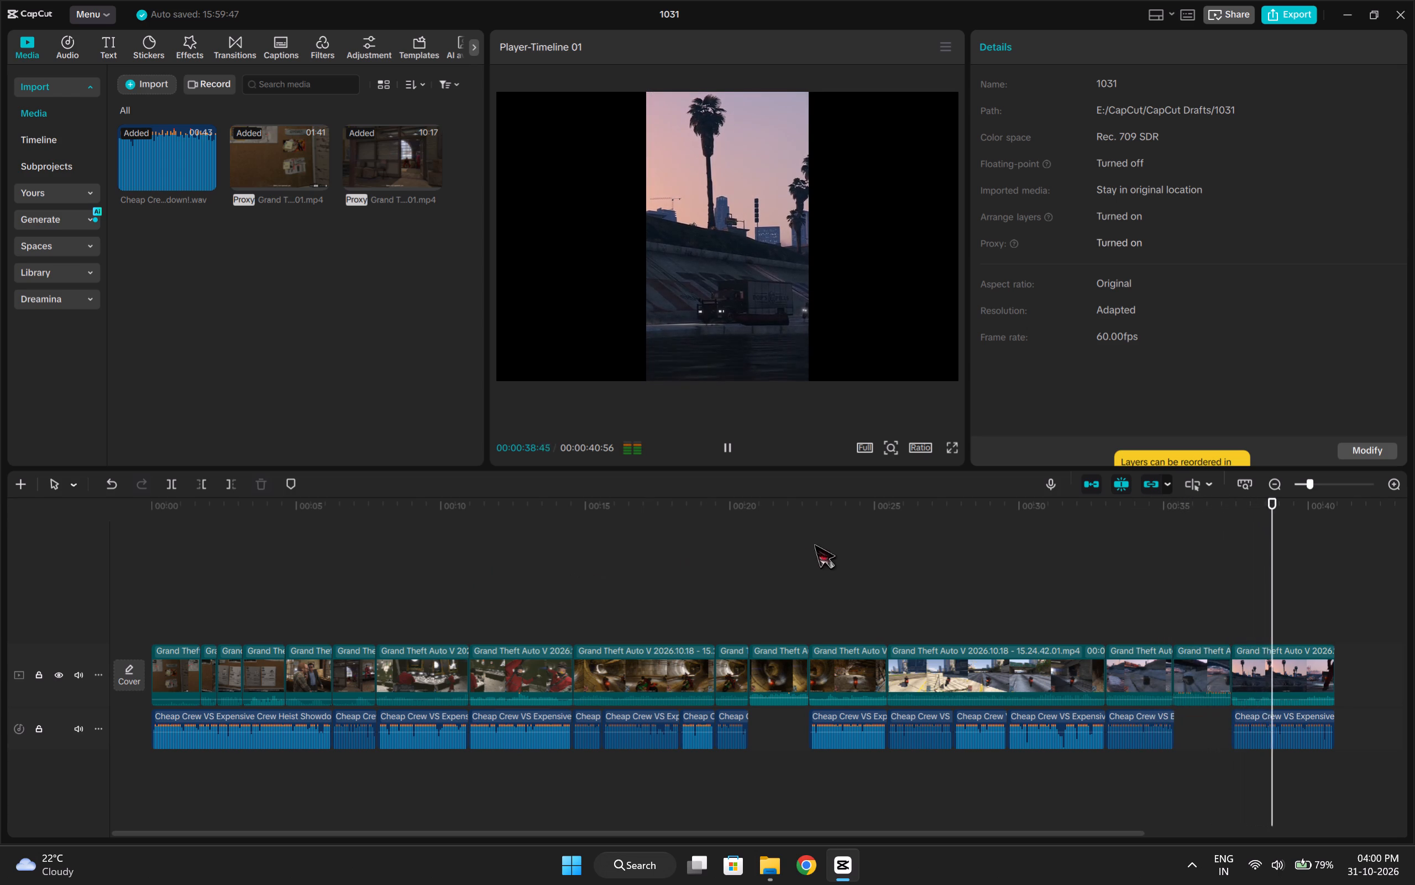
{"action": "left_click", "coordinate": [737, 579]}
{"action": "left_click_drag", "start_coordinate": [737, 579], "coordinate": [43, 557]}
Import ding-sound-effect_2, mouse-click-sound, pop-sound and whoosh sound from the Sound Effect folder on the E: drive.
{"action": "left_click", "coordinate": [142, 86]}
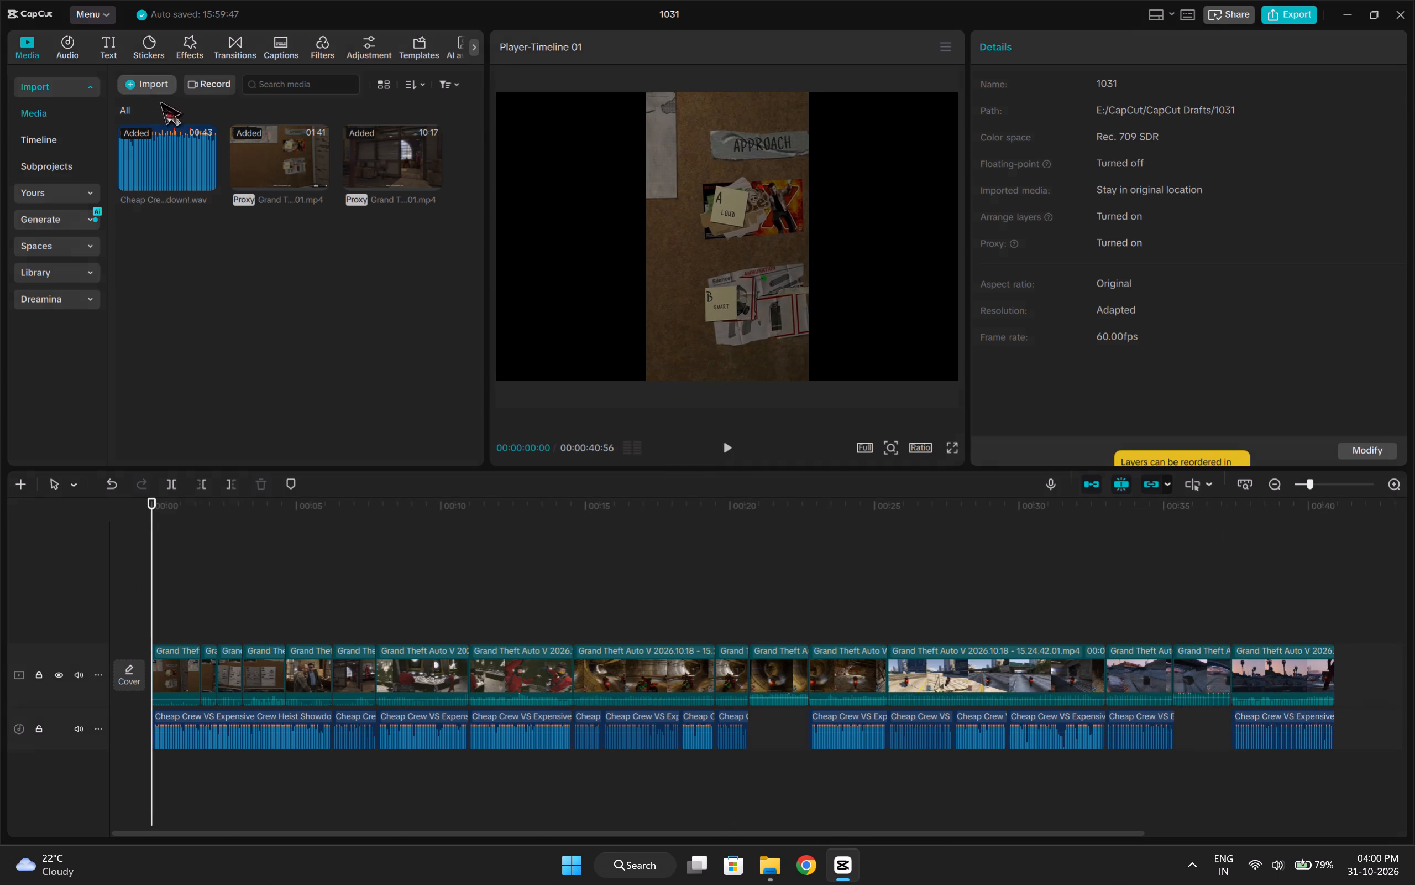
{"action": "left_click", "coordinate": [168, 108]}
{"action": "scroll", "coordinate": [87, 183], "scroll_direction": "down", "scroll_amount": 1}
{"action": "left_click", "coordinate": [83, 297]}
{"action": "scroll", "coordinate": [199, 281], "scroll_direction": "down", "scroll_amount": 2}
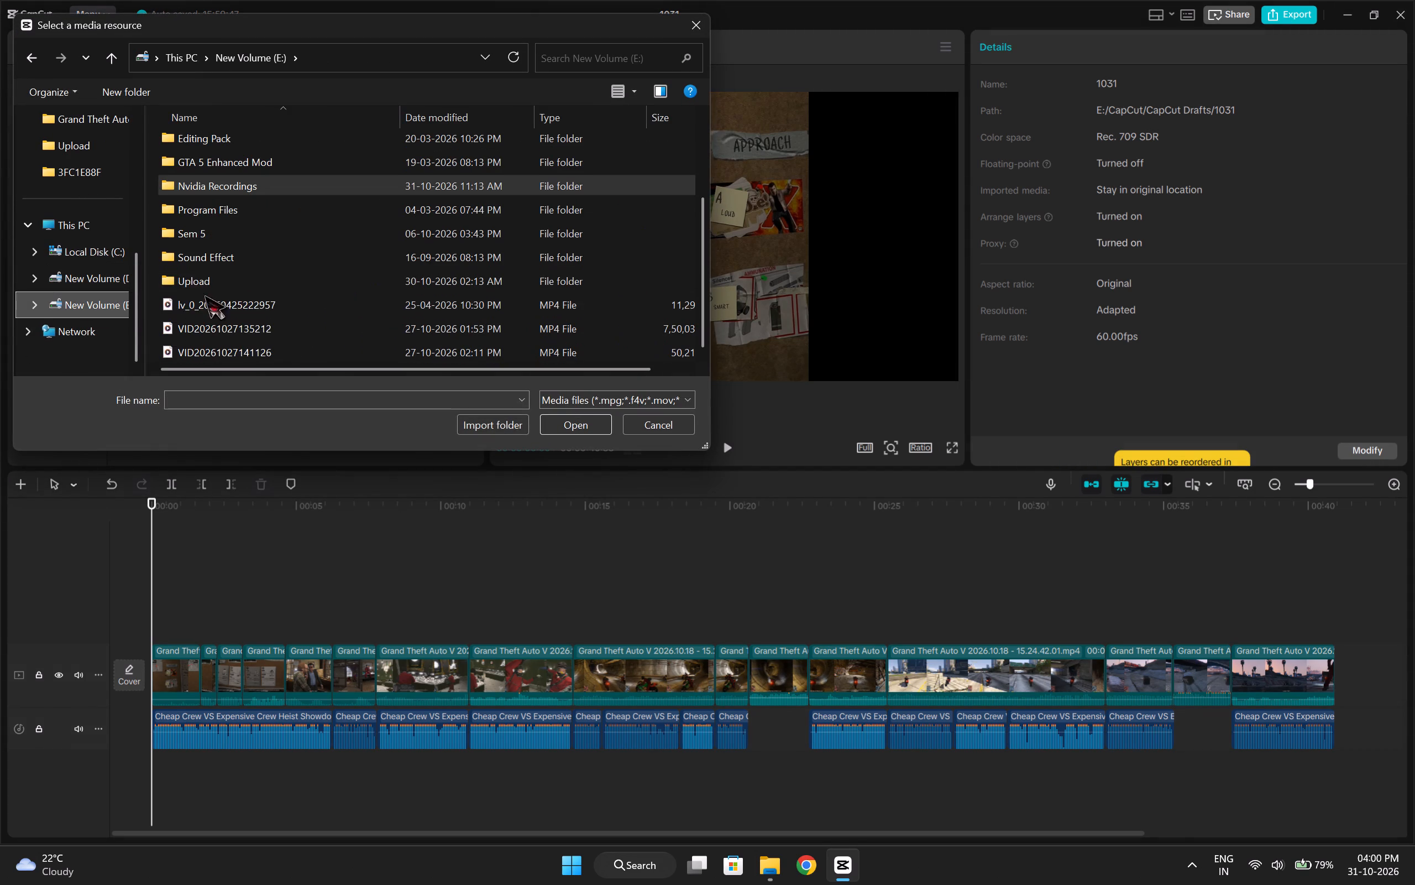
{"action": "double_click", "coordinate": [235, 262]}
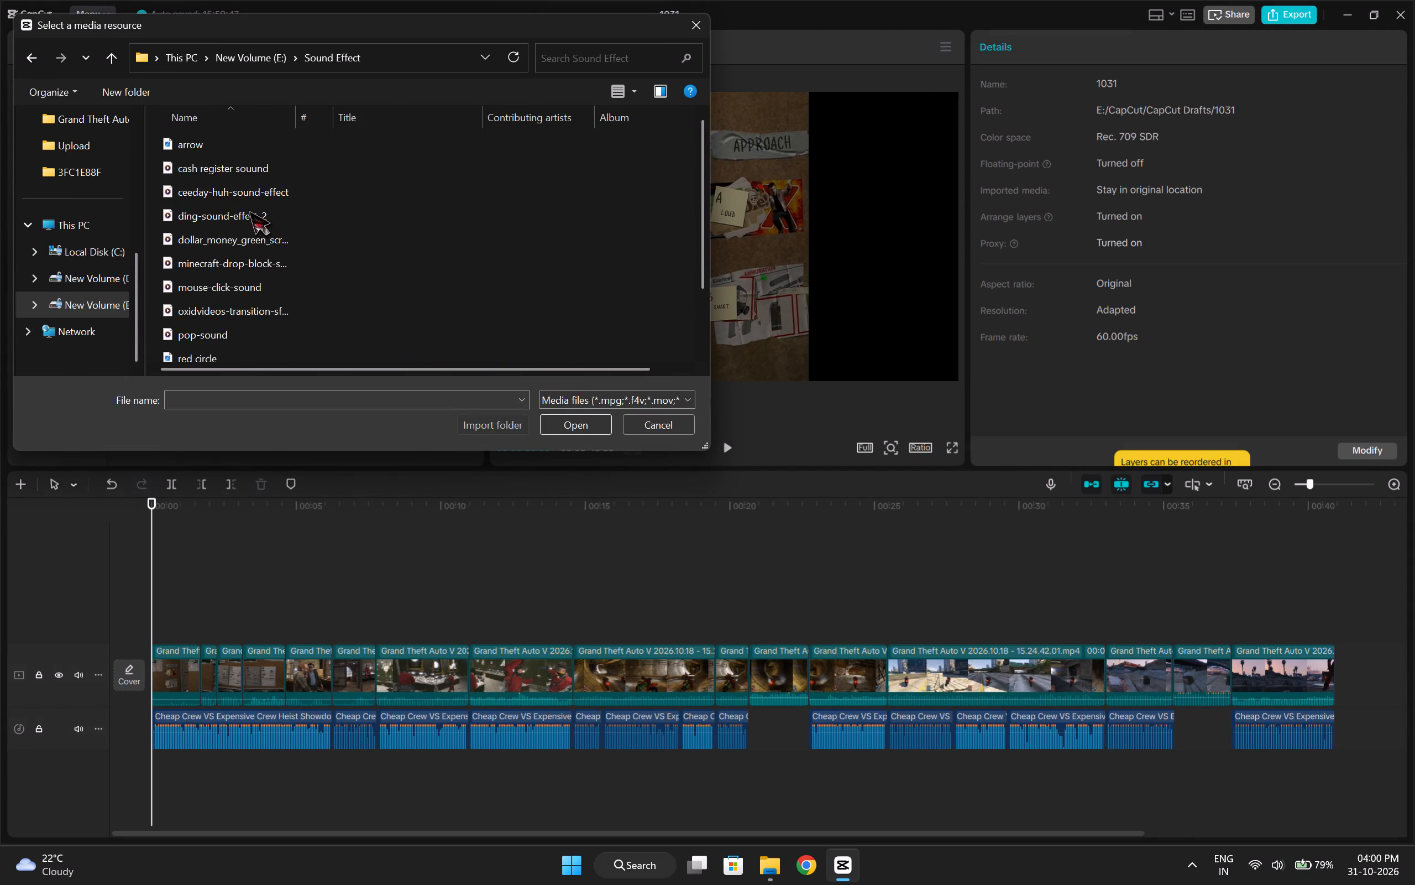
{"action": "left_click", "coordinate": [249, 211], "text": "ctrl"}
{"action": "left_click", "coordinate": [245, 293], "text": "ctrl"}
{"action": "left_click", "coordinate": [245, 328], "text": "ctrl"}
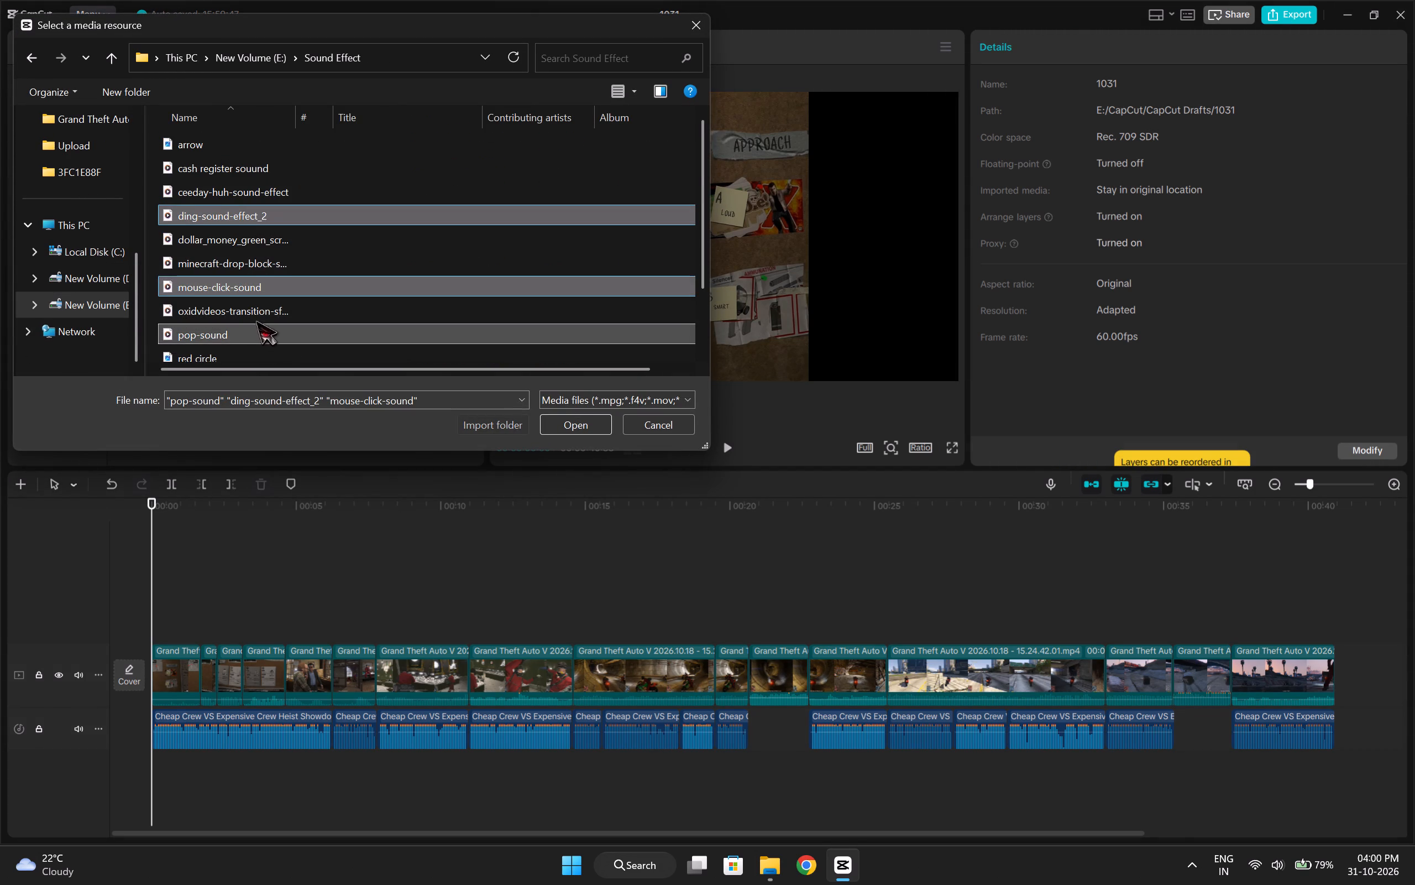
{"action": "scroll", "coordinate": [255, 320], "scroll_direction": "down", "scroll_amount": 2}
{"action": "left_click", "coordinate": [255, 320], "text": "ctrl"}
{"action": "left_click", "coordinate": [561, 429]}
{"action": "left_click", "coordinate": [399, 397]}
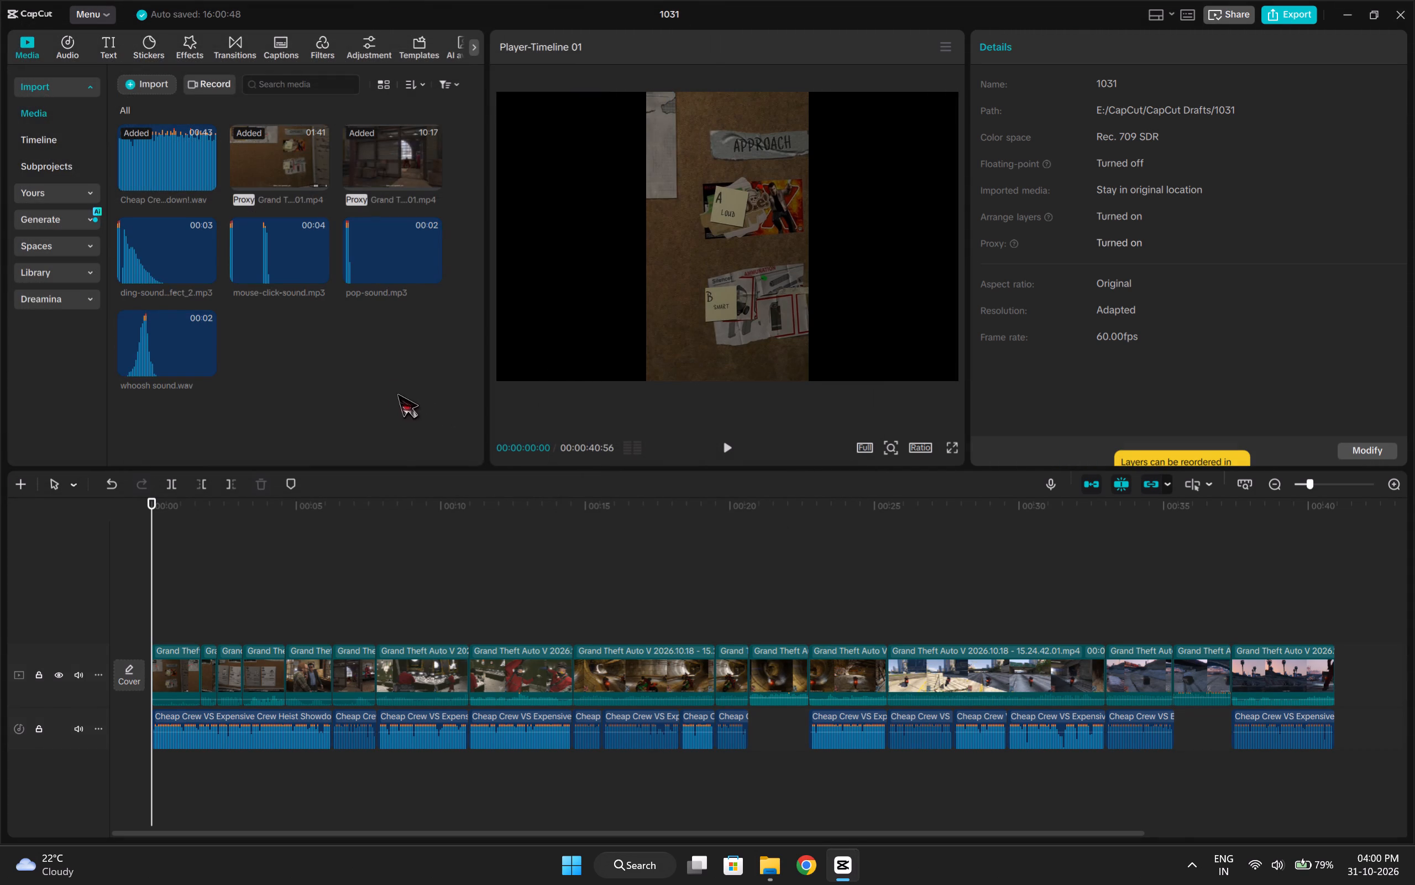
Add ding-sound-effect_2 at the timeline's start, trim its first 7 frames and slide it back to the very beginning.
{"action": "left_click", "coordinate": [207, 272]}
{"action": "key", "text": "Right"}
{"action": "key", "text": "Right"}
{"action": "key", "text": "Right"}
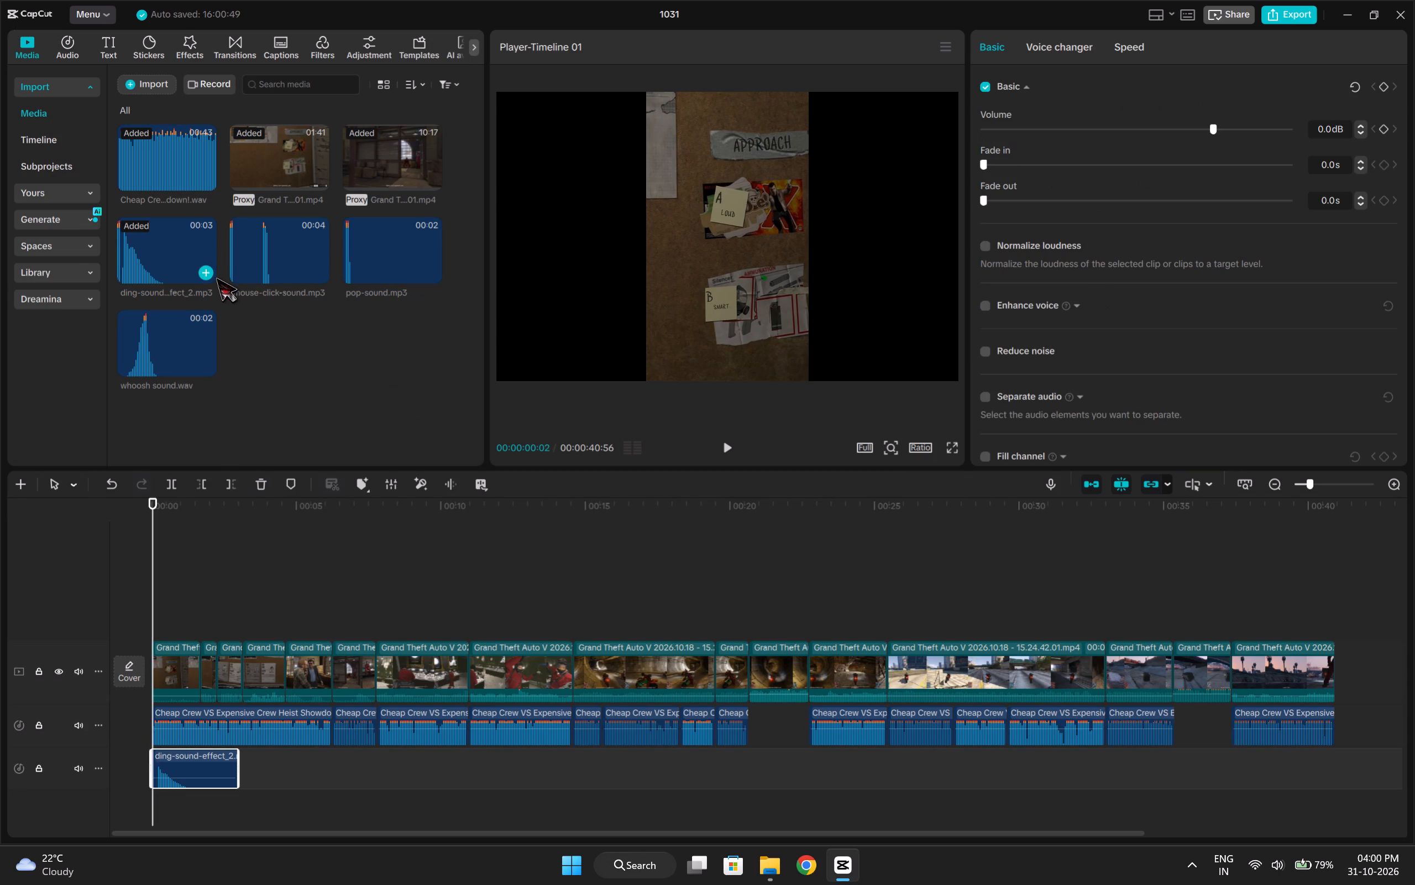
{"action": "key", "text": "Right"}
{"action": "key", "text": "Right"}
{"action": "key", "text": "Right"}
{"action": "key", "text": "Right"}
{"action": "key", "text": "Right"}
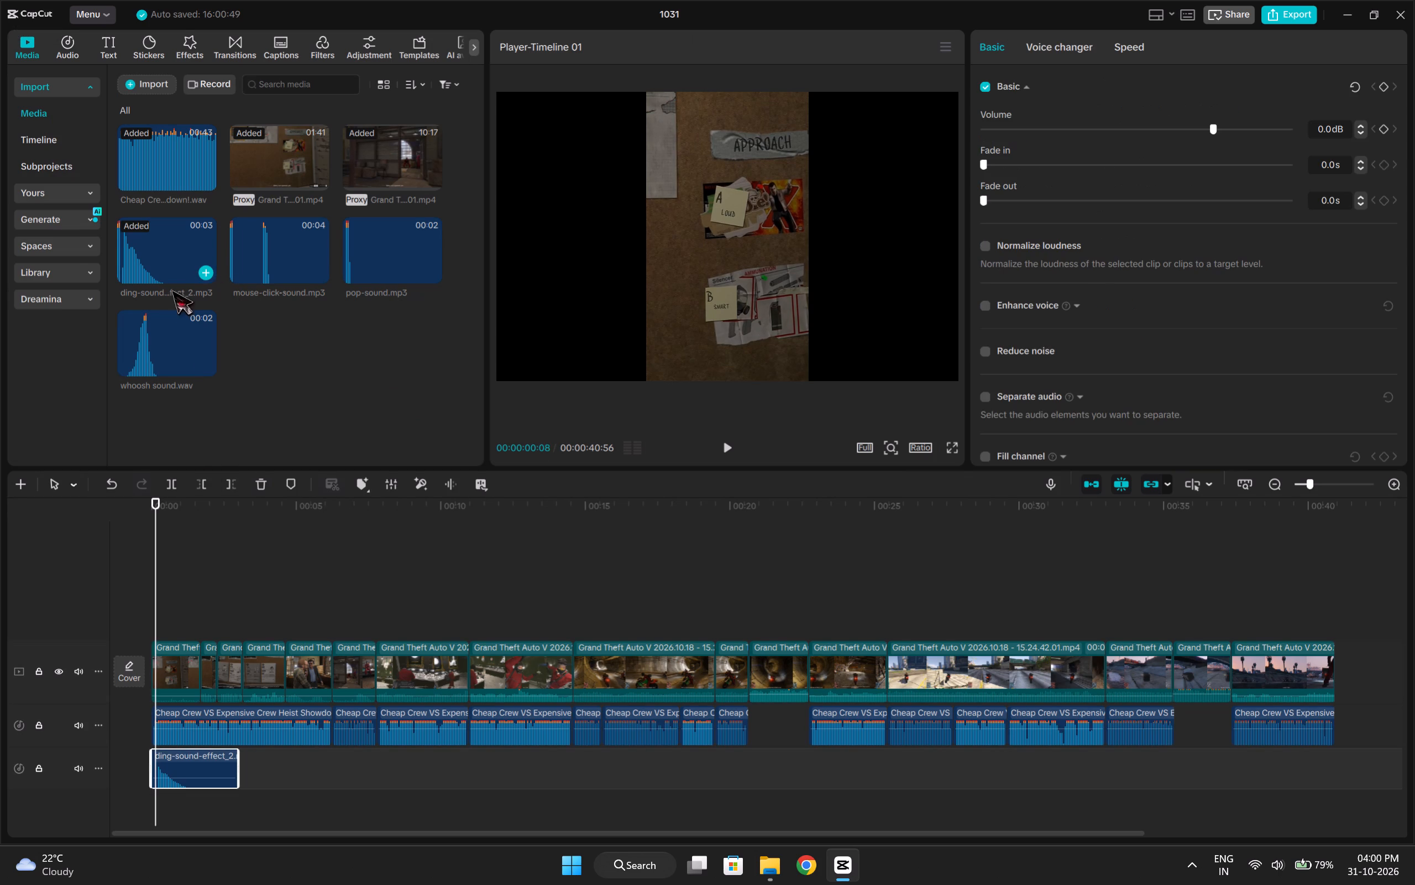
{"action": "key", "text": "Left"}
{"action": "key", "text": "q"}
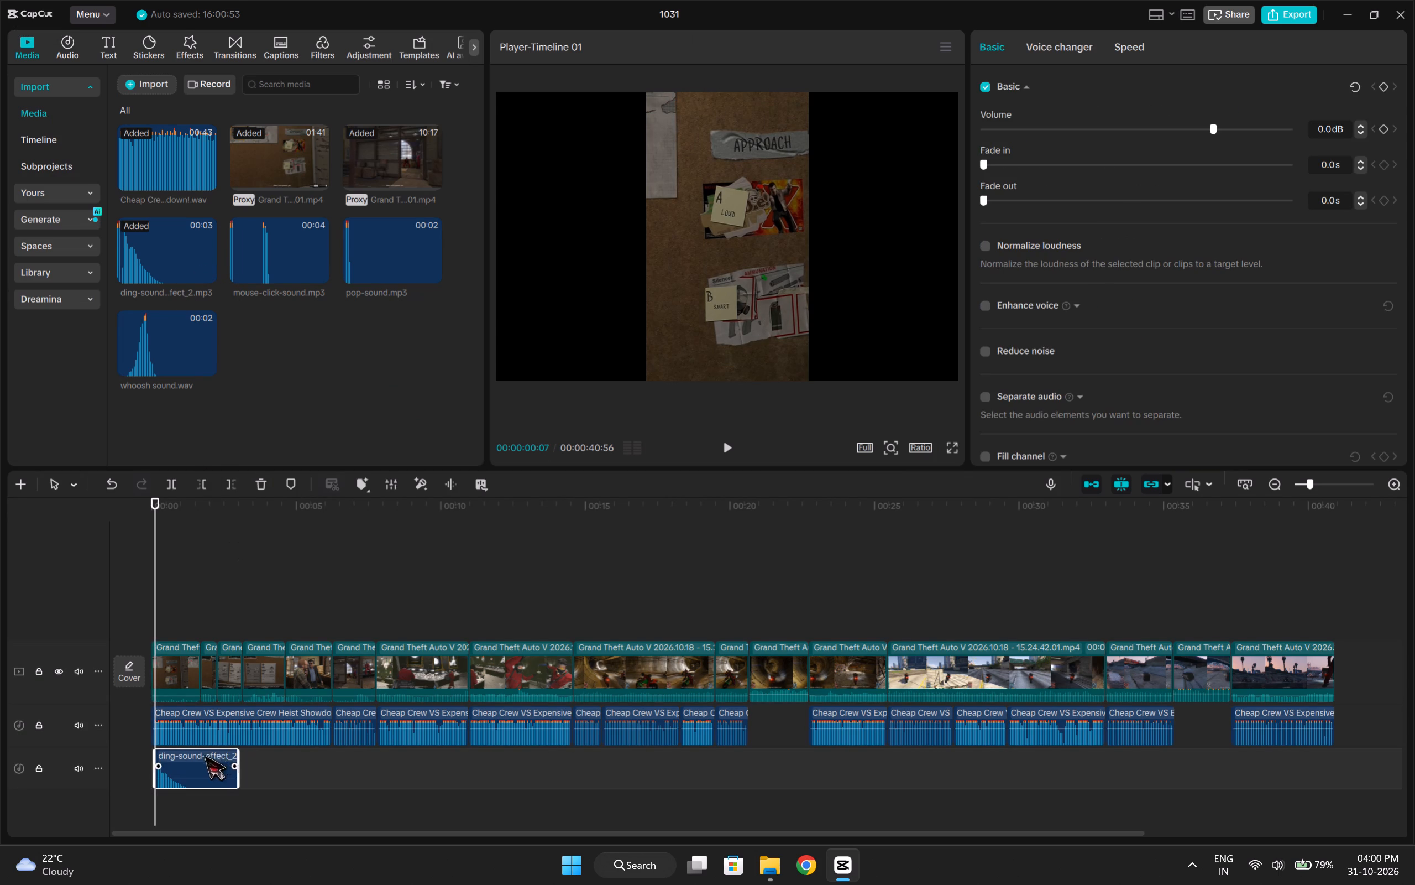
{"action": "left_click_drag", "start_coordinate": [204, 756], "coordinate": [186, 761]}
Play the opening from the start and cut the ding sound's tail, leaving it about 1.4 seconds long.
{"action": "left_click_drag", "start_coordinate": [154, 597], "coordinate": [124, 597]}
{"action": "key", "text": "space"}
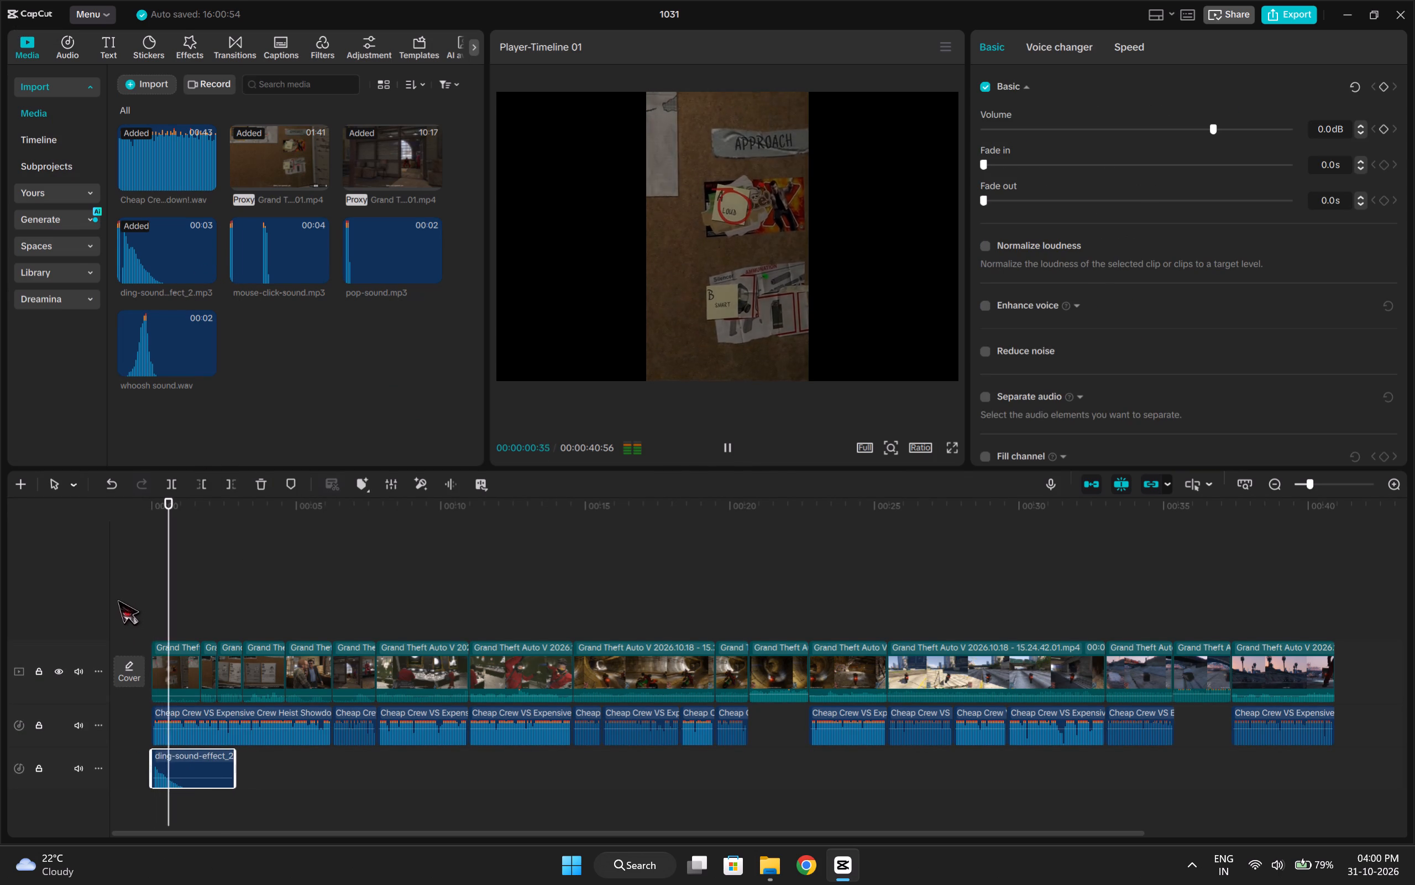
{"action": "type", "text": "w"}
{"action": "key", "text": "space"}
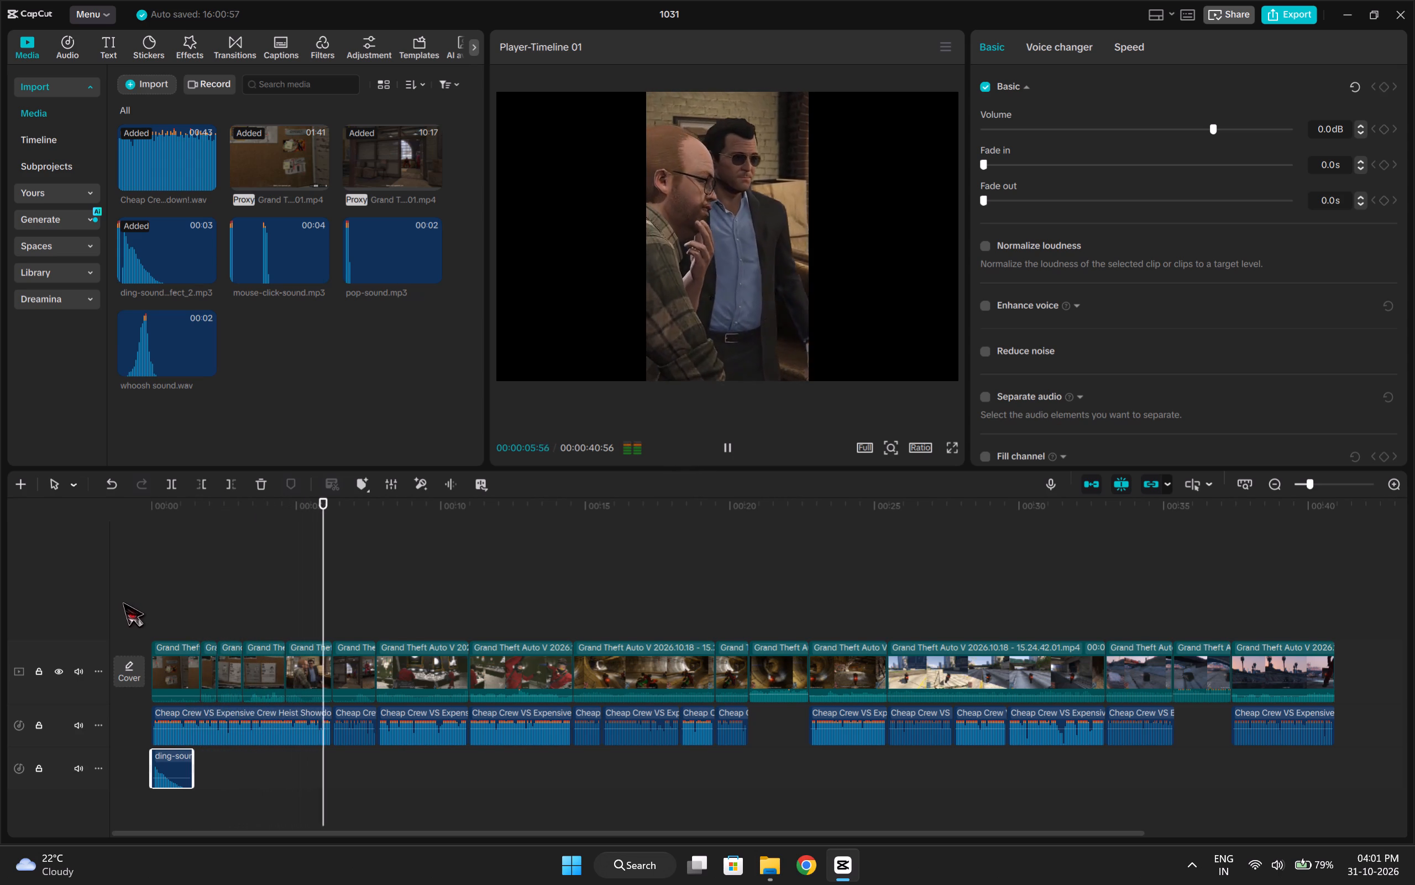
Find the moment just before the cut to the sofa shot and add mouse-click-sound there, at 00:00:06:05.
{"action": "left_click", "coordinate": [321, 577]}
{"action": "key", "text": "space"}
{"action": "key", "text": "space"}
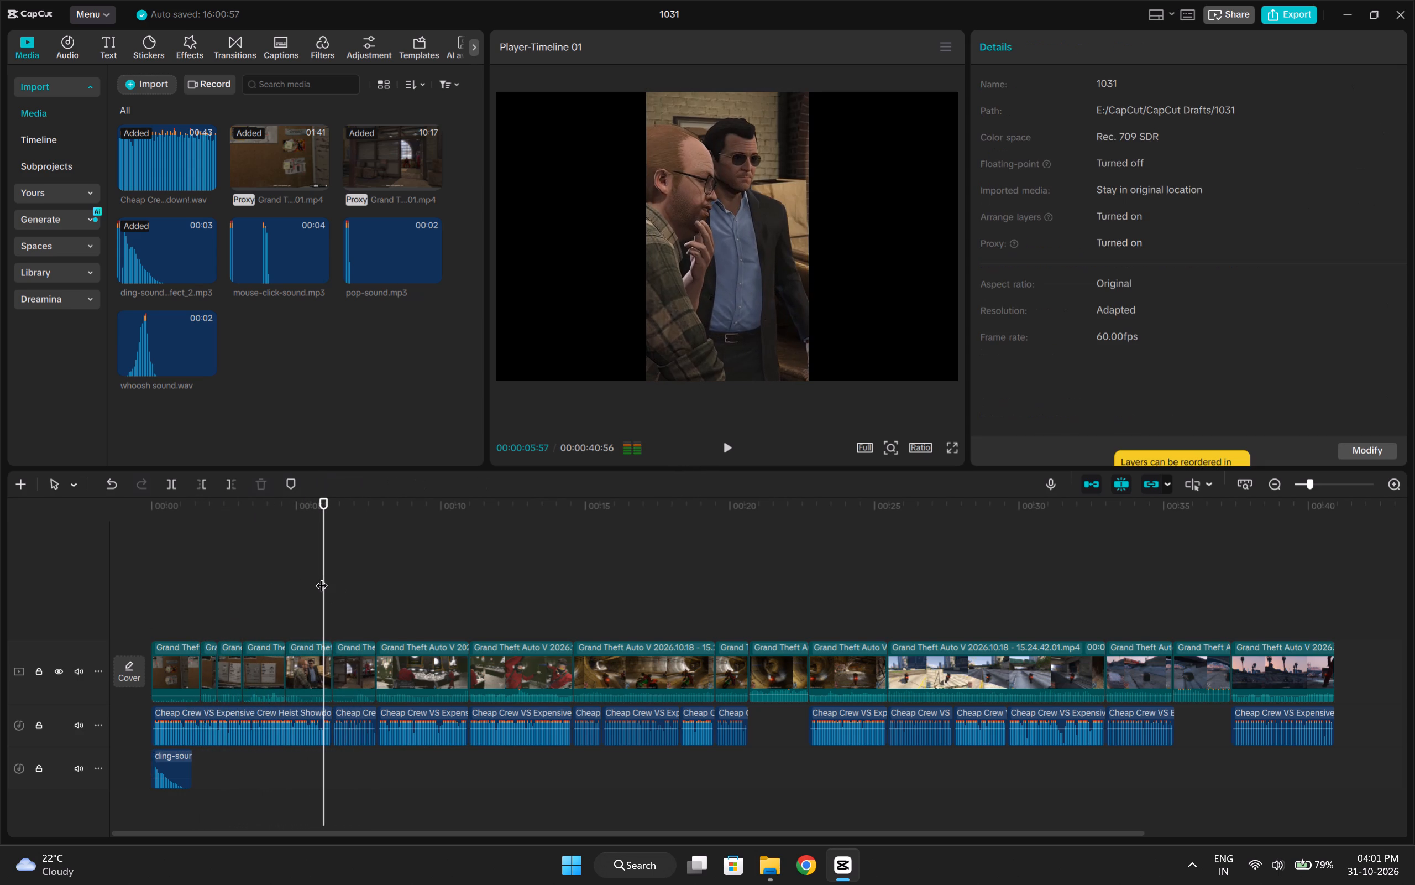
{"action": "key", "text": "Right"}
{"action": "key", "text": "Right"}
{"action": "key", "text": "Right"}
{"action": "key", "text": "Right"}
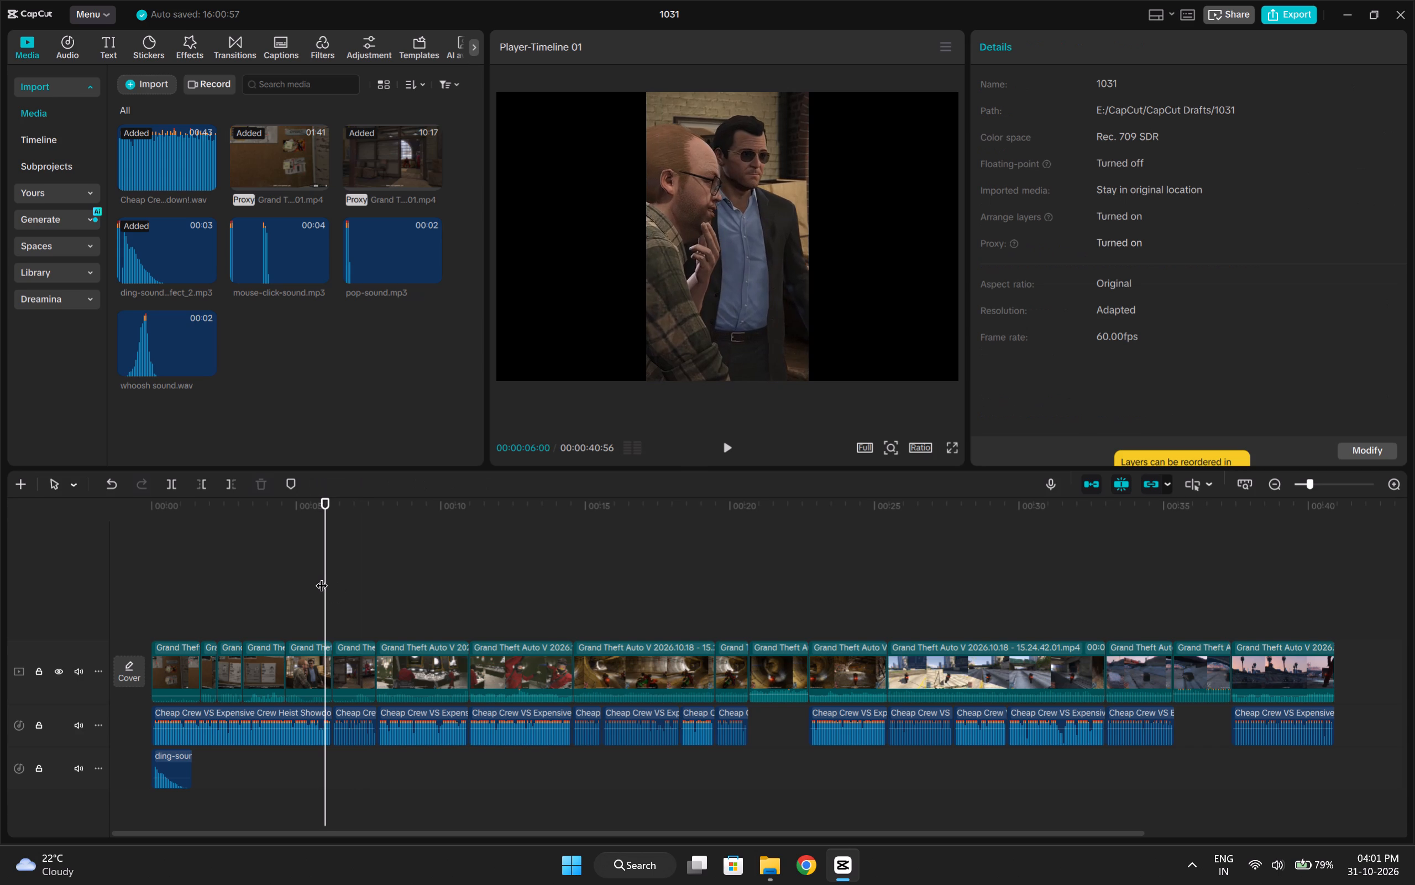
{"action": "key", "text": "Right"}
{"action": "key", "text": "Right"}
{"action": "key", "text": "Right"}
{"action": "key", "text": "Right"}
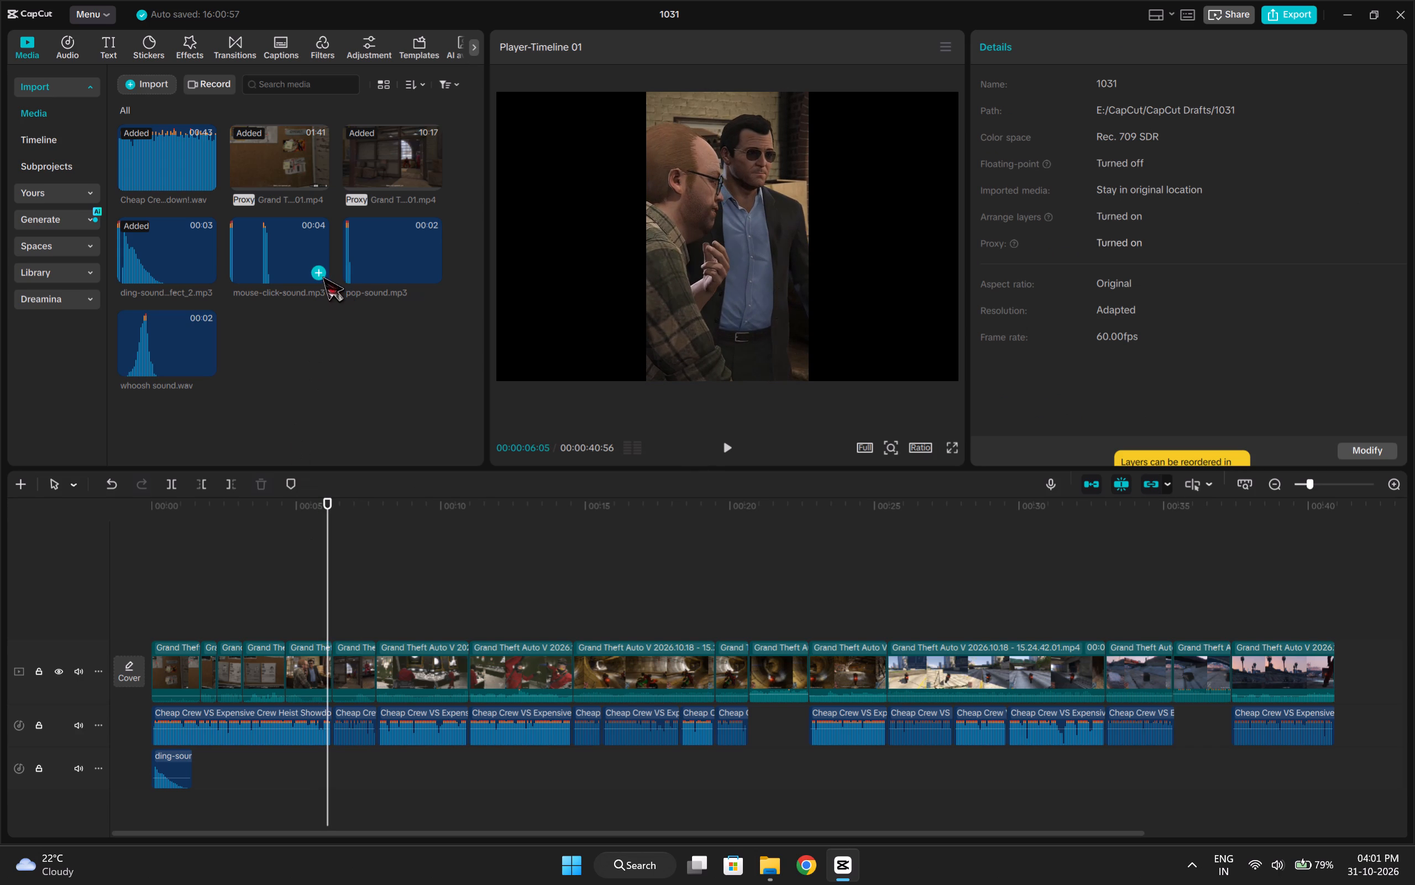
{"action": "left_click", "coordinate": [320, 277]}
Raise the mouse-click sound's volume to 20.0 dB.
{"action": "left_click_drag", "start_coordinate": [393, 779], "coordinate": [401, 743]}
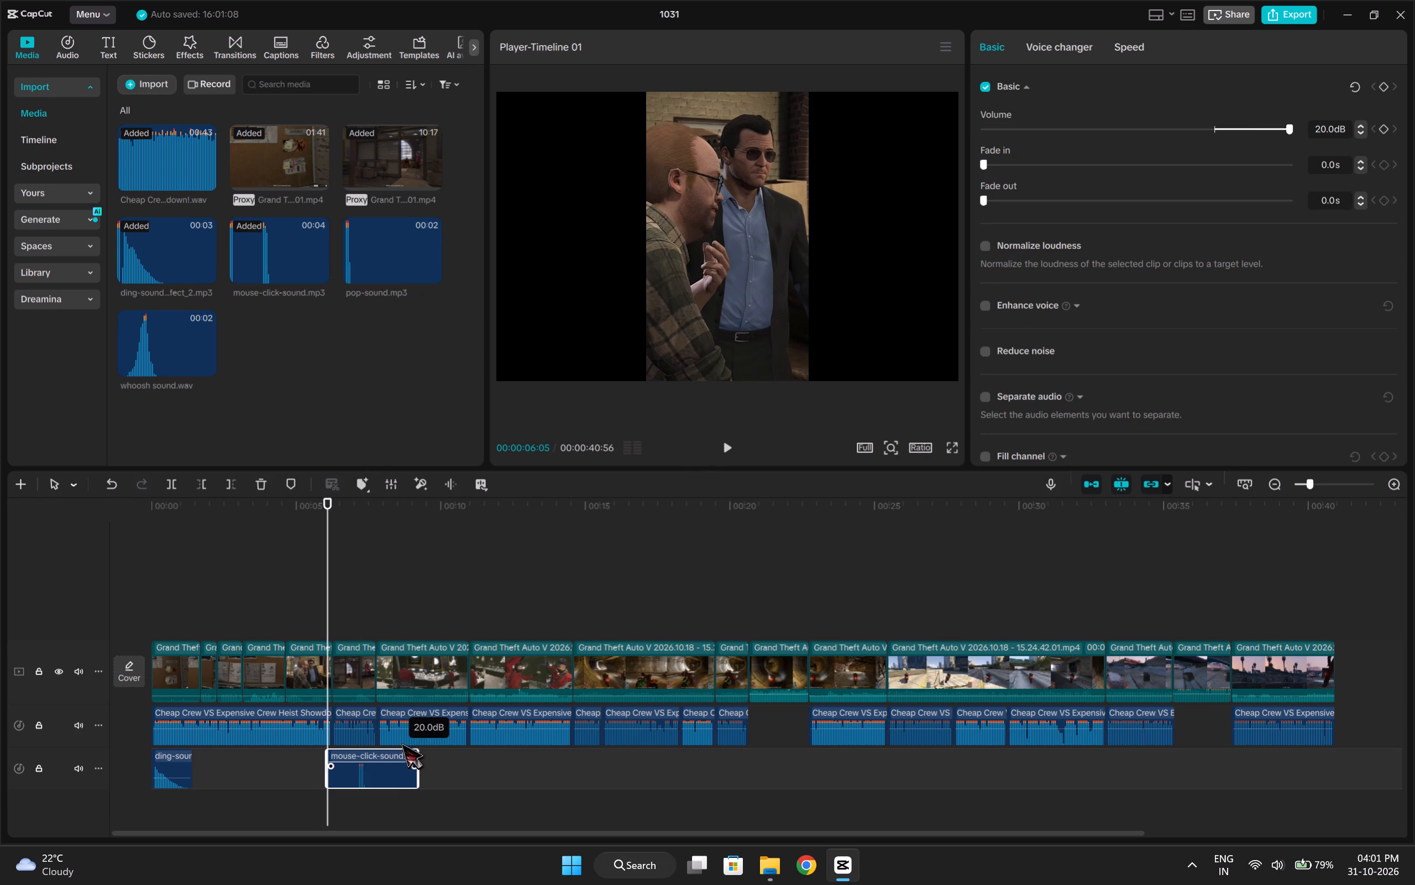
{"action": "left_click_drag", "start_coordinate": [401, 743], "coordinate": [401, 743]}
Trim the mouse-click sound's start at 00:00:07:03 and move the remaining part back to about 00:00:06:05.
{"action": "key", "text": "space"}
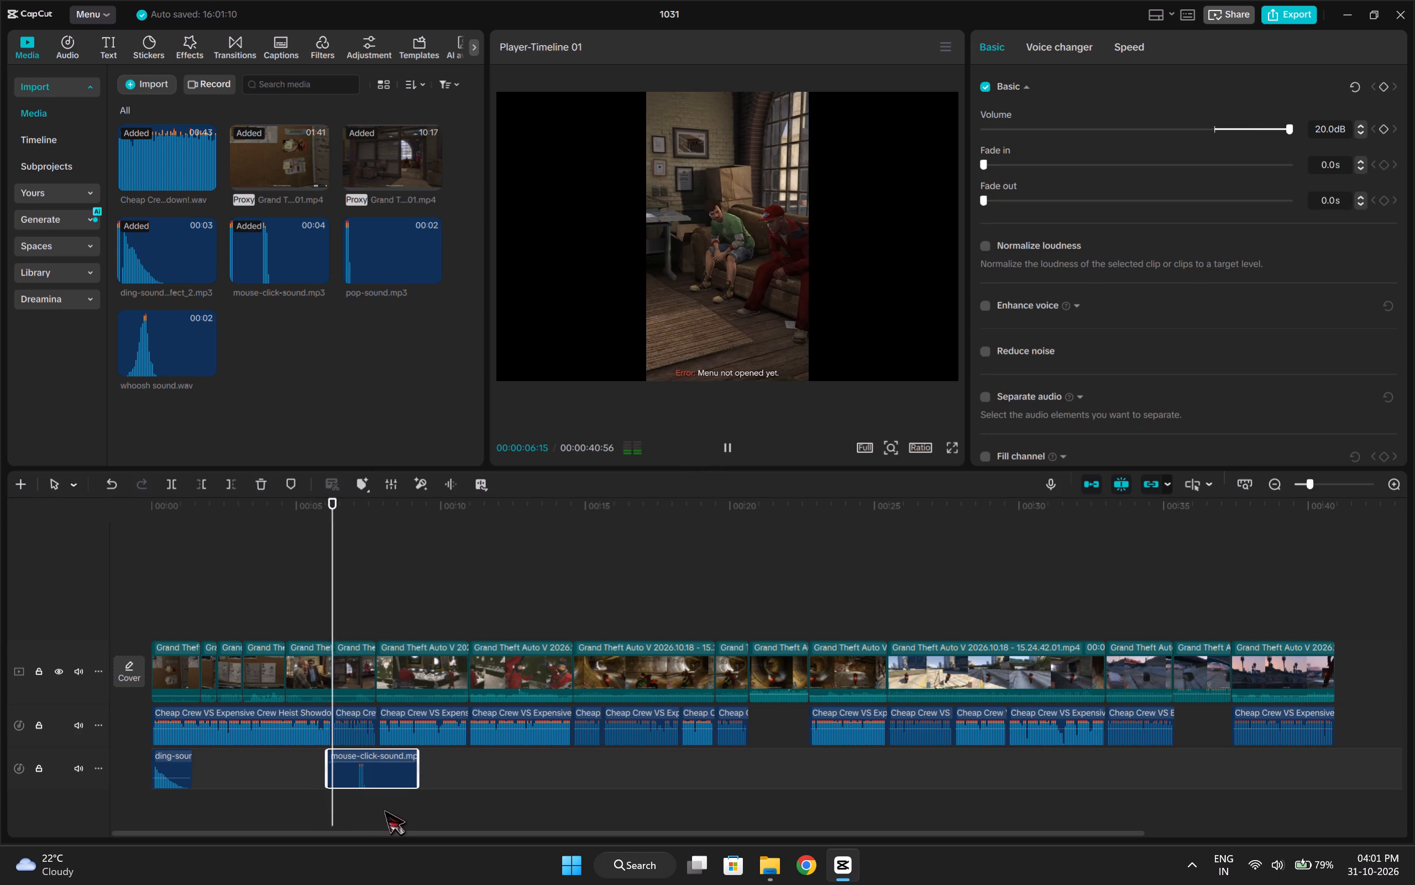
{"action": "key", "text": "space"}
{"action": "key", "text": "Right"}
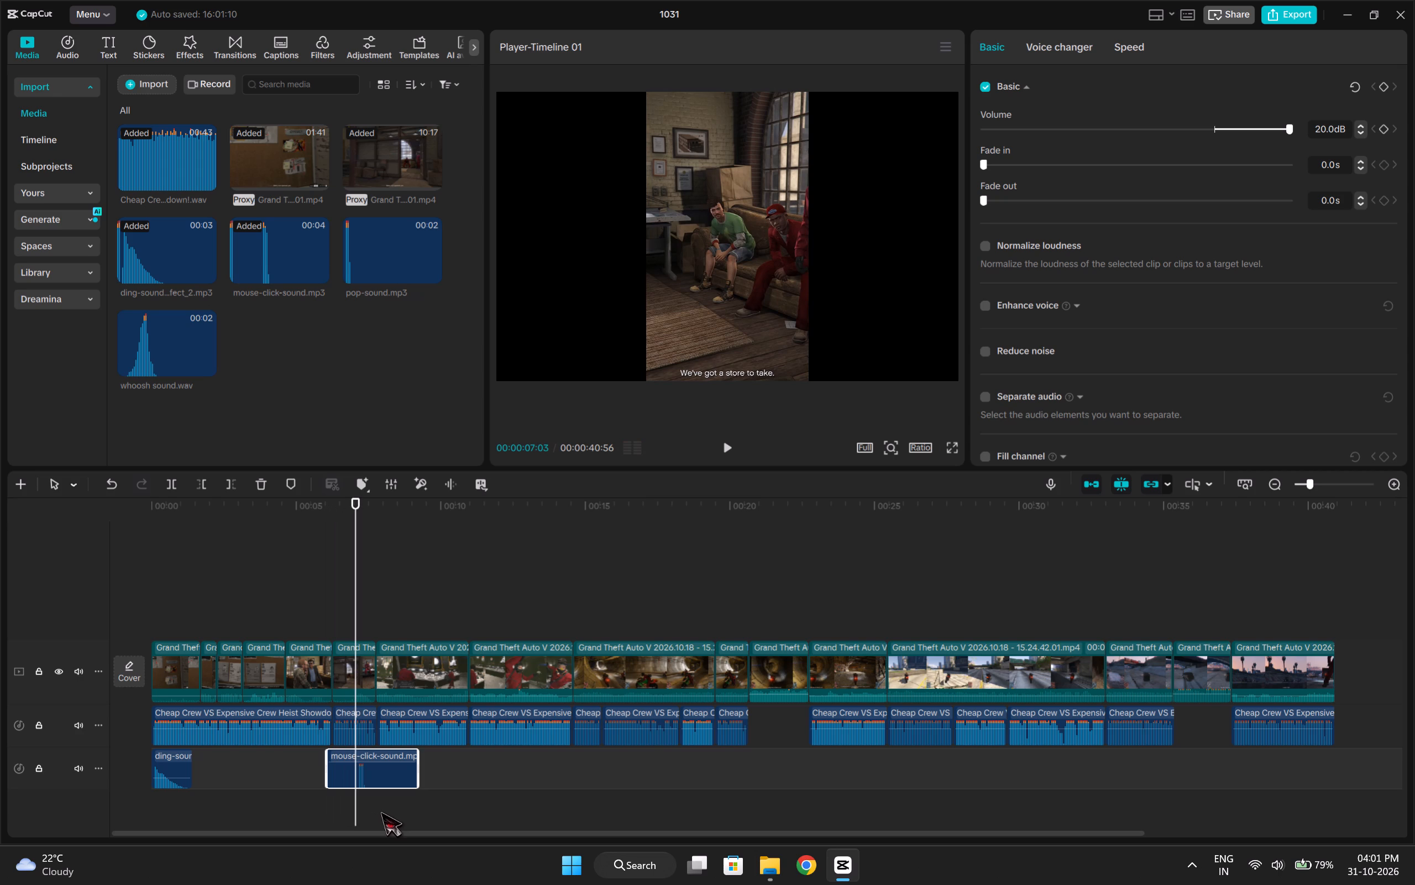
{"action": "key", "text": "a"}
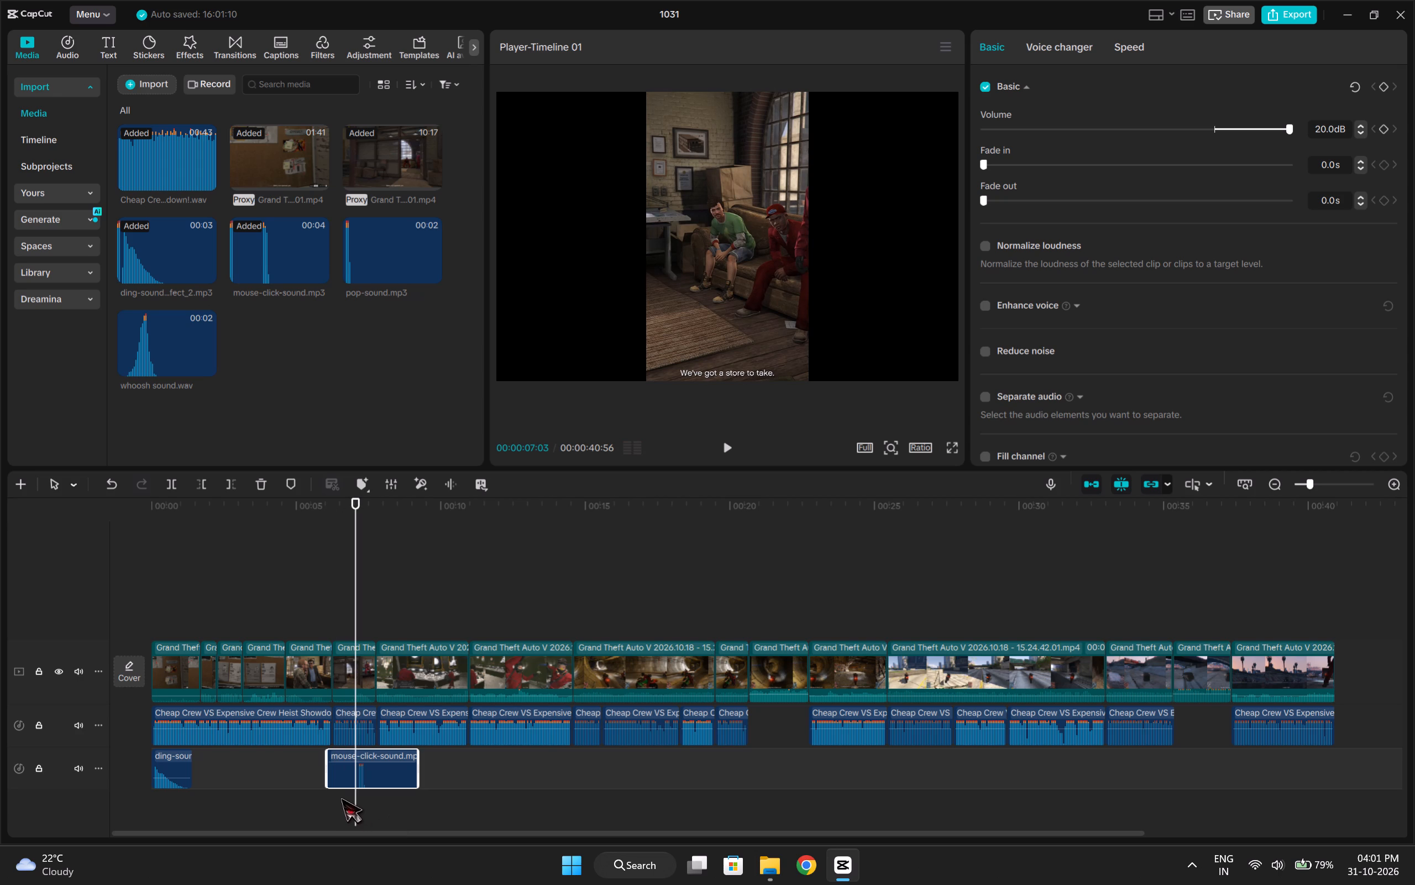
{"action": "key", "text": "q"}
{"action": "left_click", "coordinate": [331, 789]}
{"action": "left_click", "coordinate": [324, 789]}
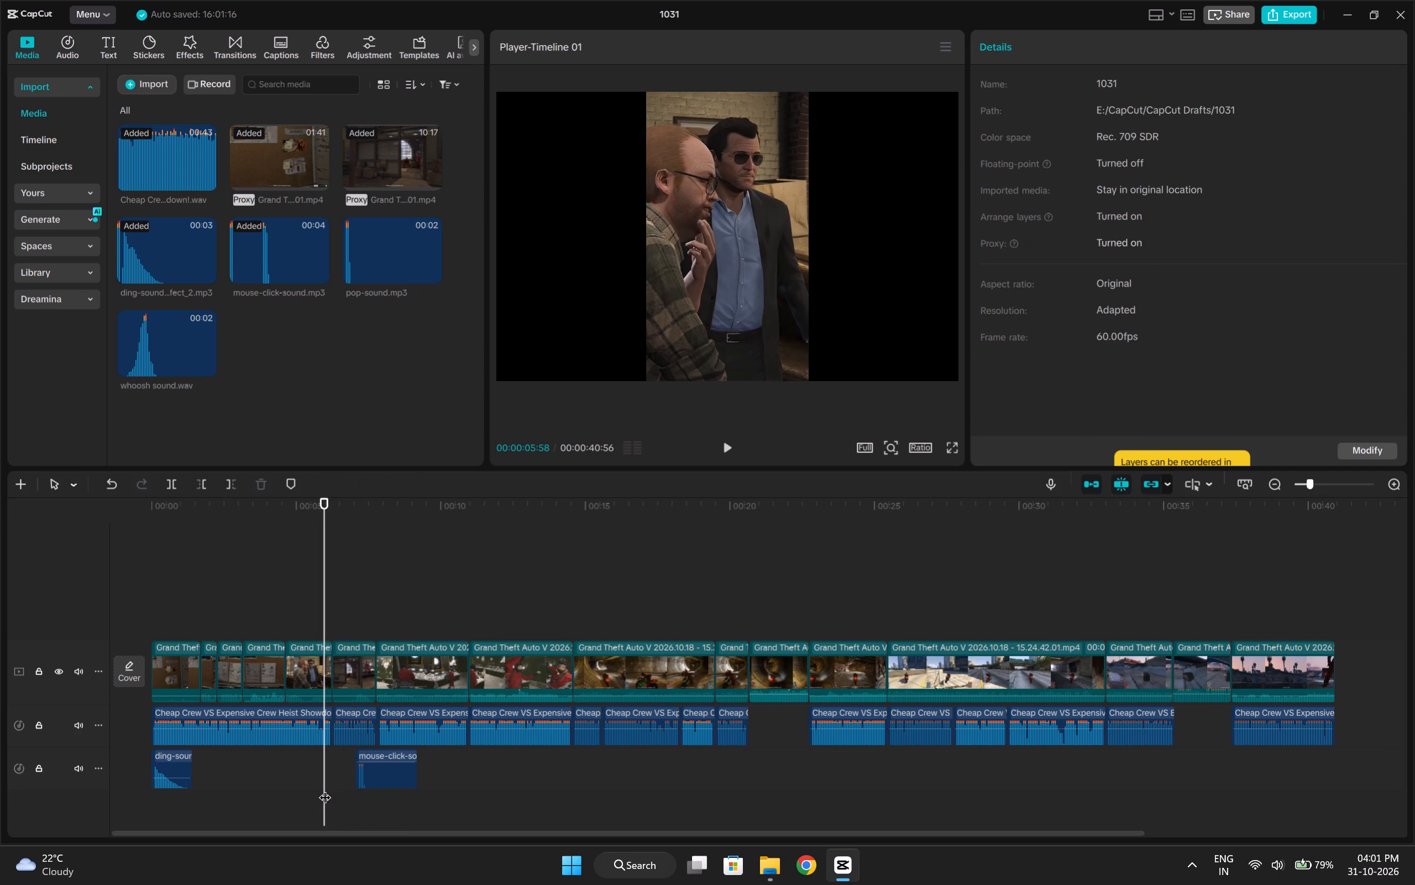
{"action": "key", "text": "space"}
{"action": "key", "text": "space"}
{"action": "left_click_drag", "start_coordinate": [377, 757], "coordinate": [351, 760]}
Play the mouse-click sound, trim its end at 00:00:06:43 and play through the passage up to the store shot.
{"action": "key", "text": "space"}
{"action": "key", "text": "space"}
{"action": "key", "text": "space"}
{"action": "key", "text": "space"}
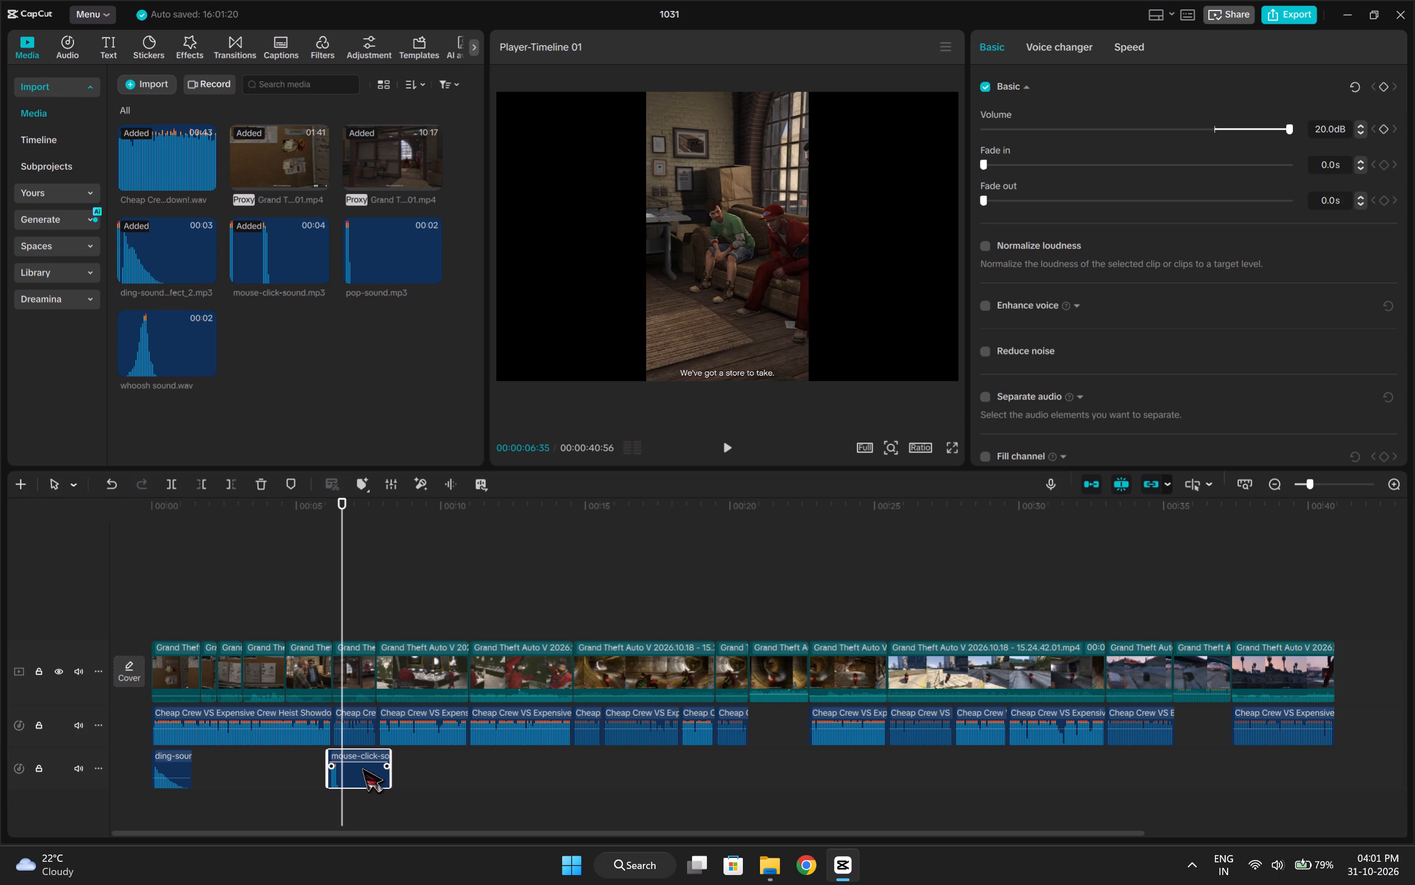
{"action": "key", "text": "space"}
{"action": "key", "text": "space"}
{"action": "left_click", "coordinate": [349, 805]}
{"action": "key", "text": "w"}
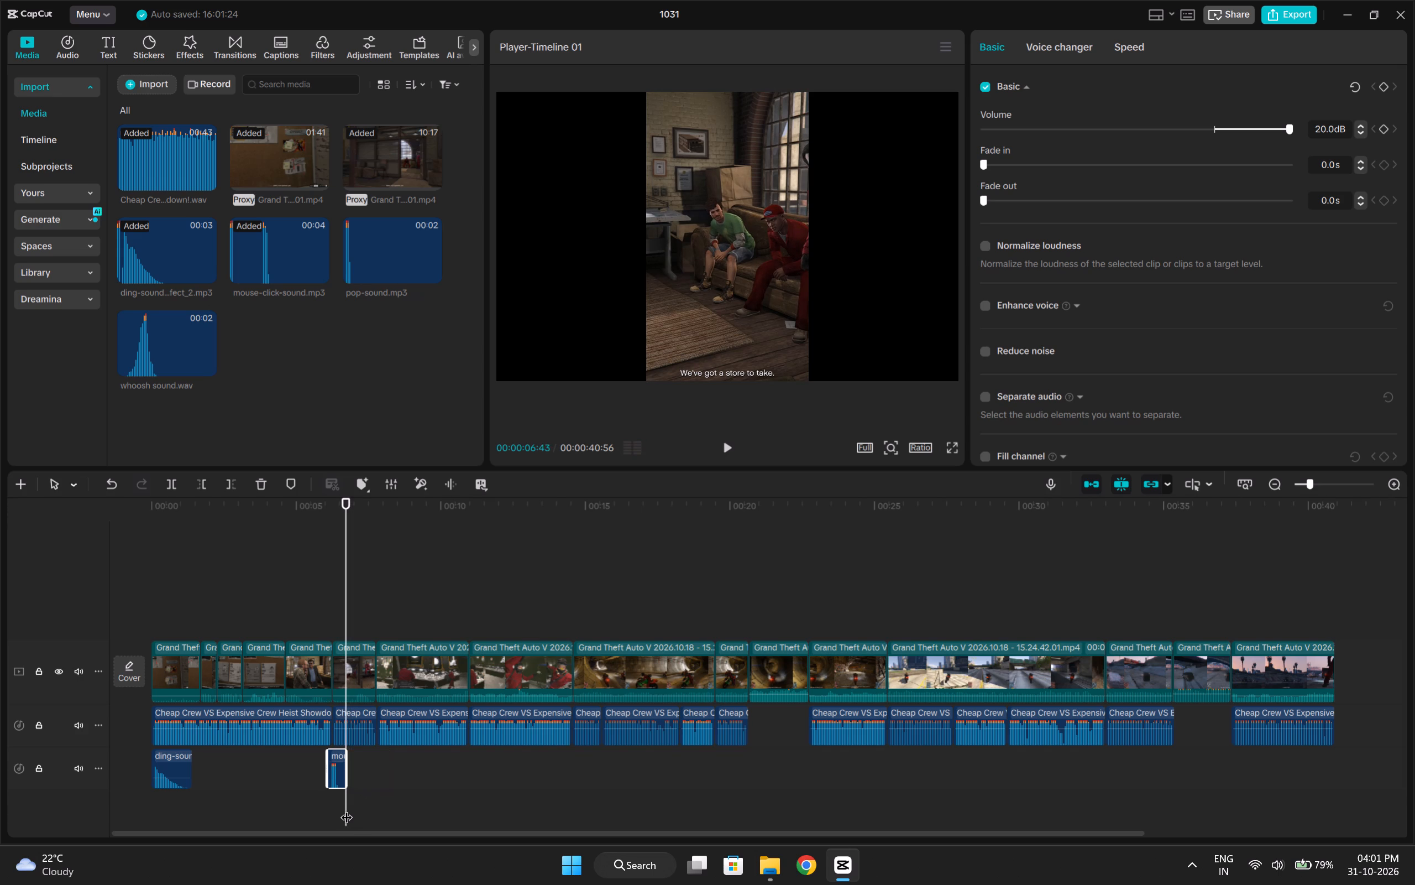
{"action": "key", "text": "space"}
{"action": "key", "text": "space"}
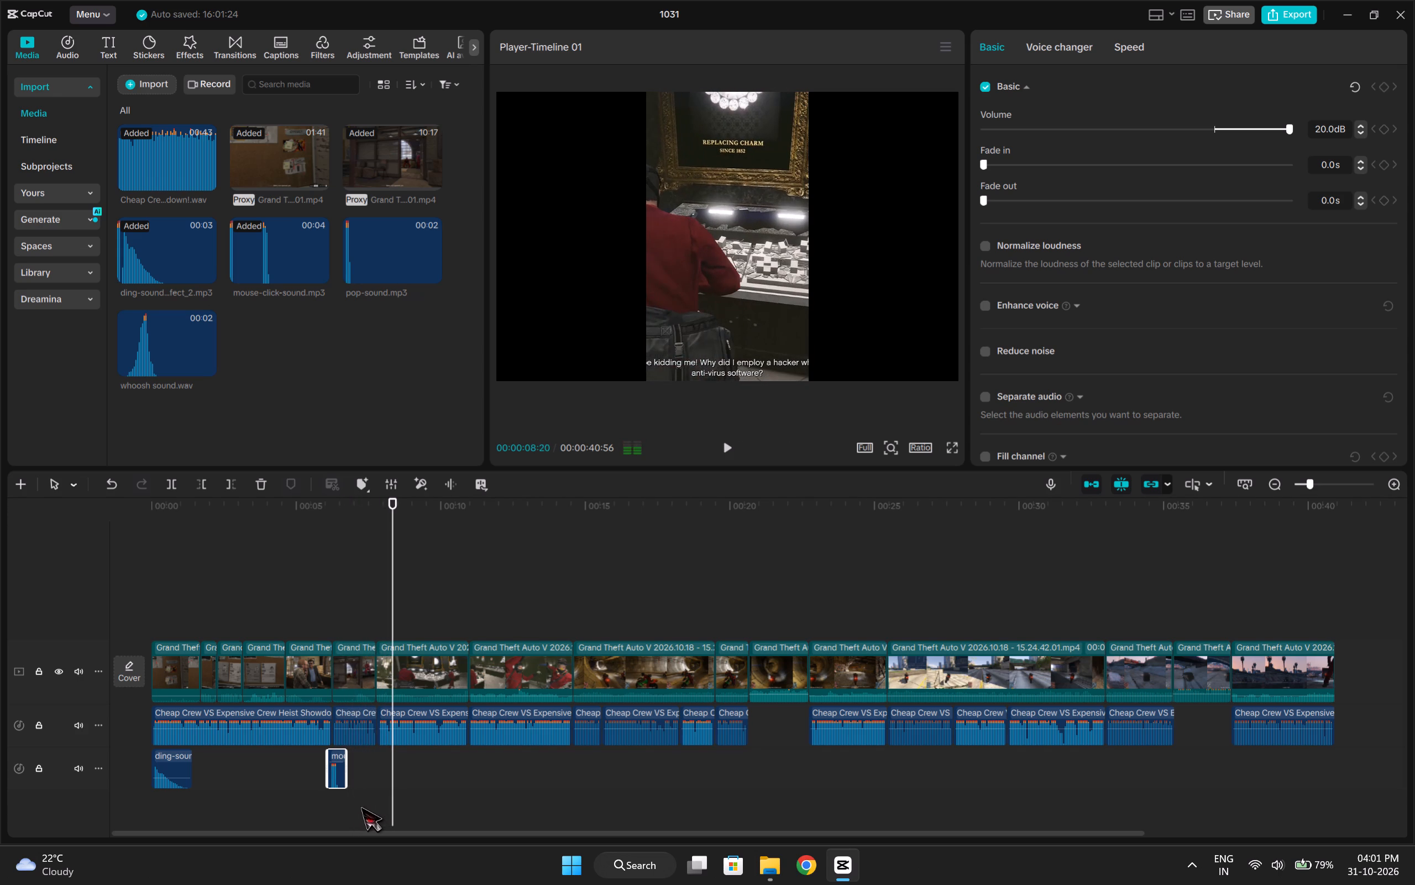
{"action": "left_click", "coordinate": [373, 794]}
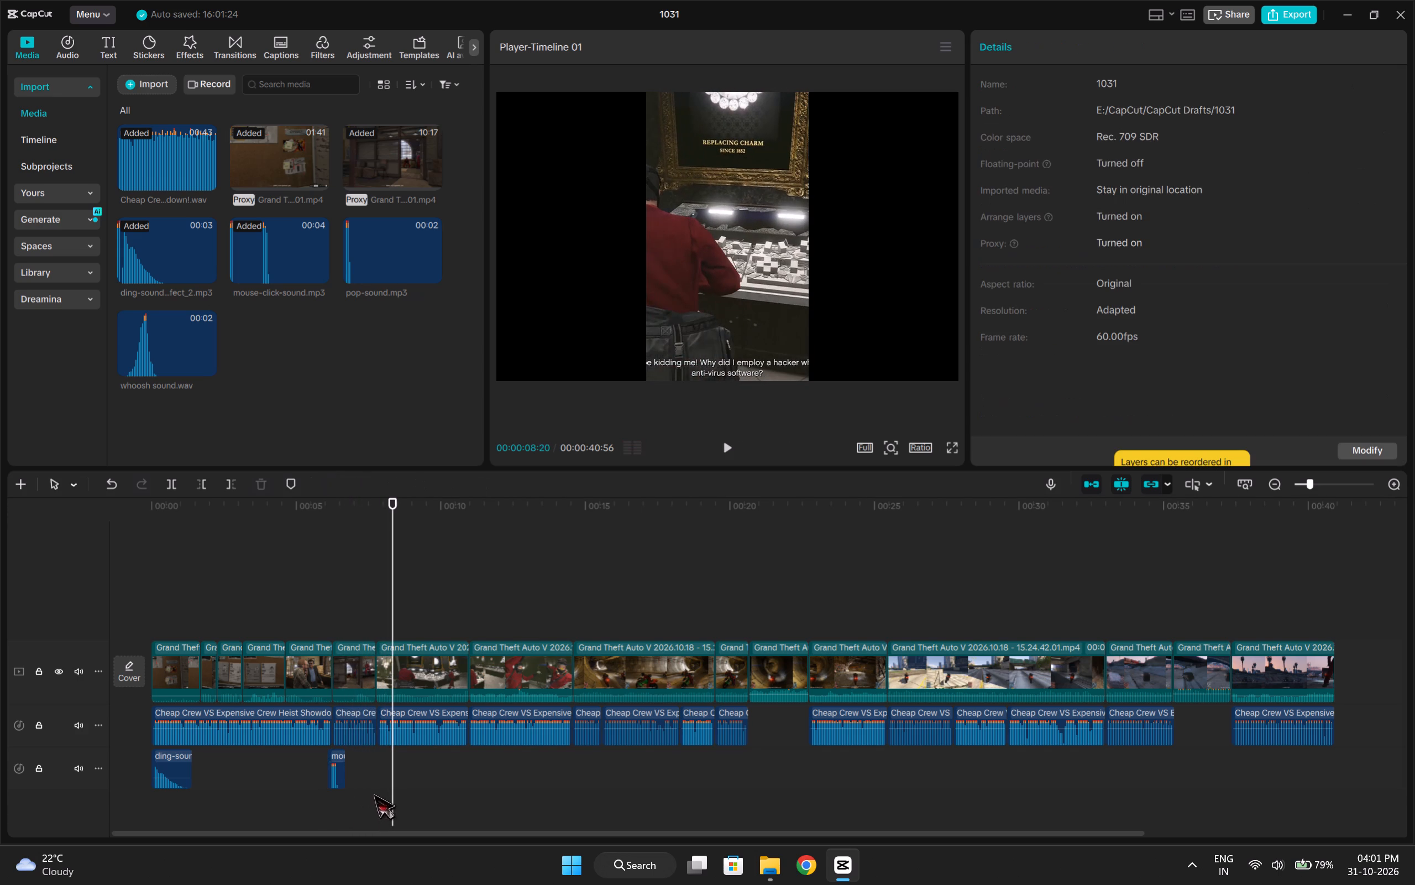
Add the whoosh sound at 00:00:07:23, just before the cut to the store shot, and raise its volume to 20.0 dB.
{"action": "left_click", "coordinate": [367, 795]}
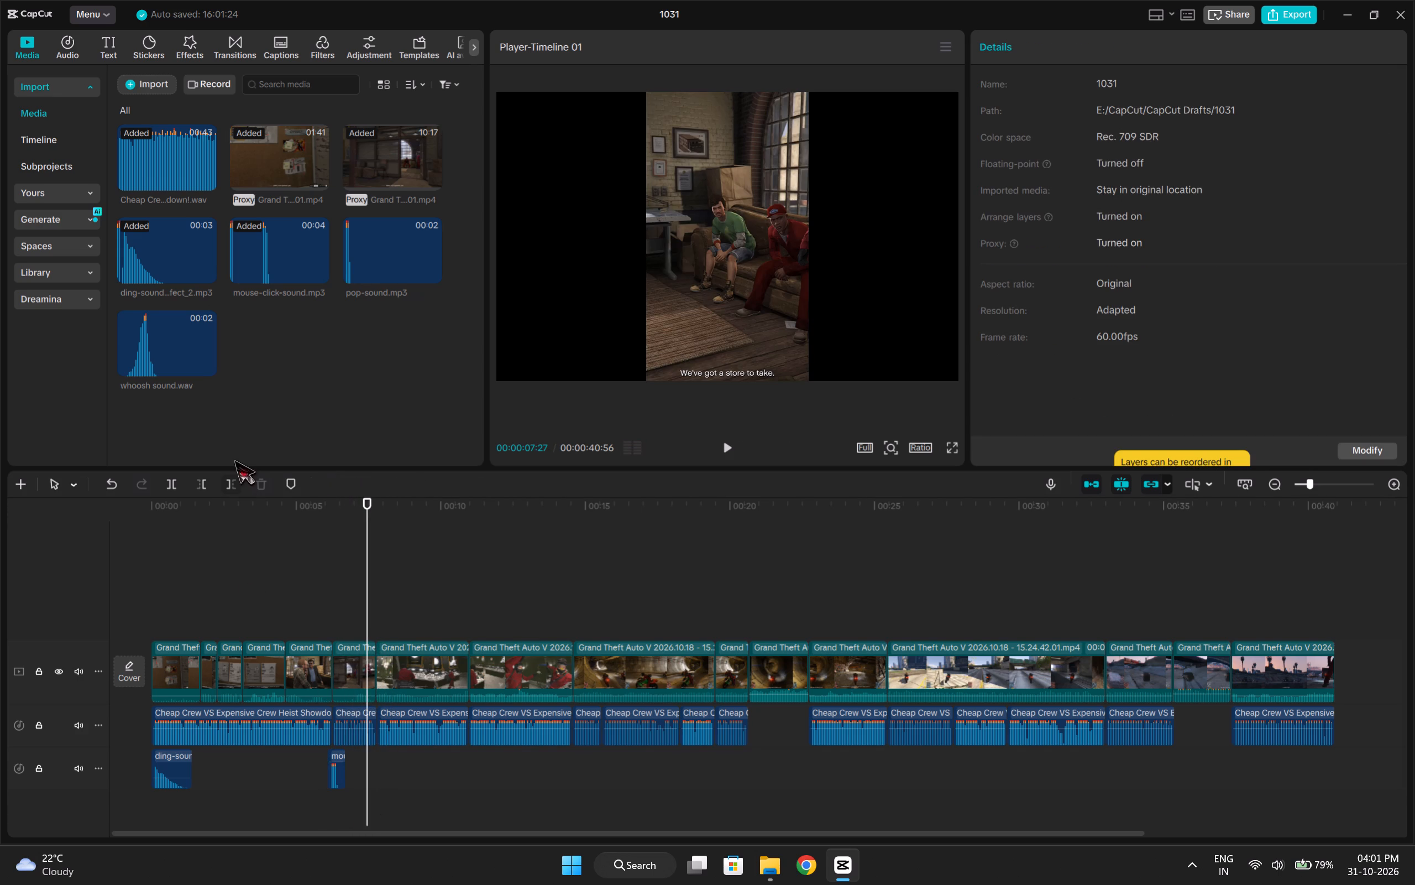
{"action": "key", "text": "Left"}
{"action": "key", "text": "Left"}
{"action": "key", "text": "Left"}
{"action": "key", "text": "Left"}
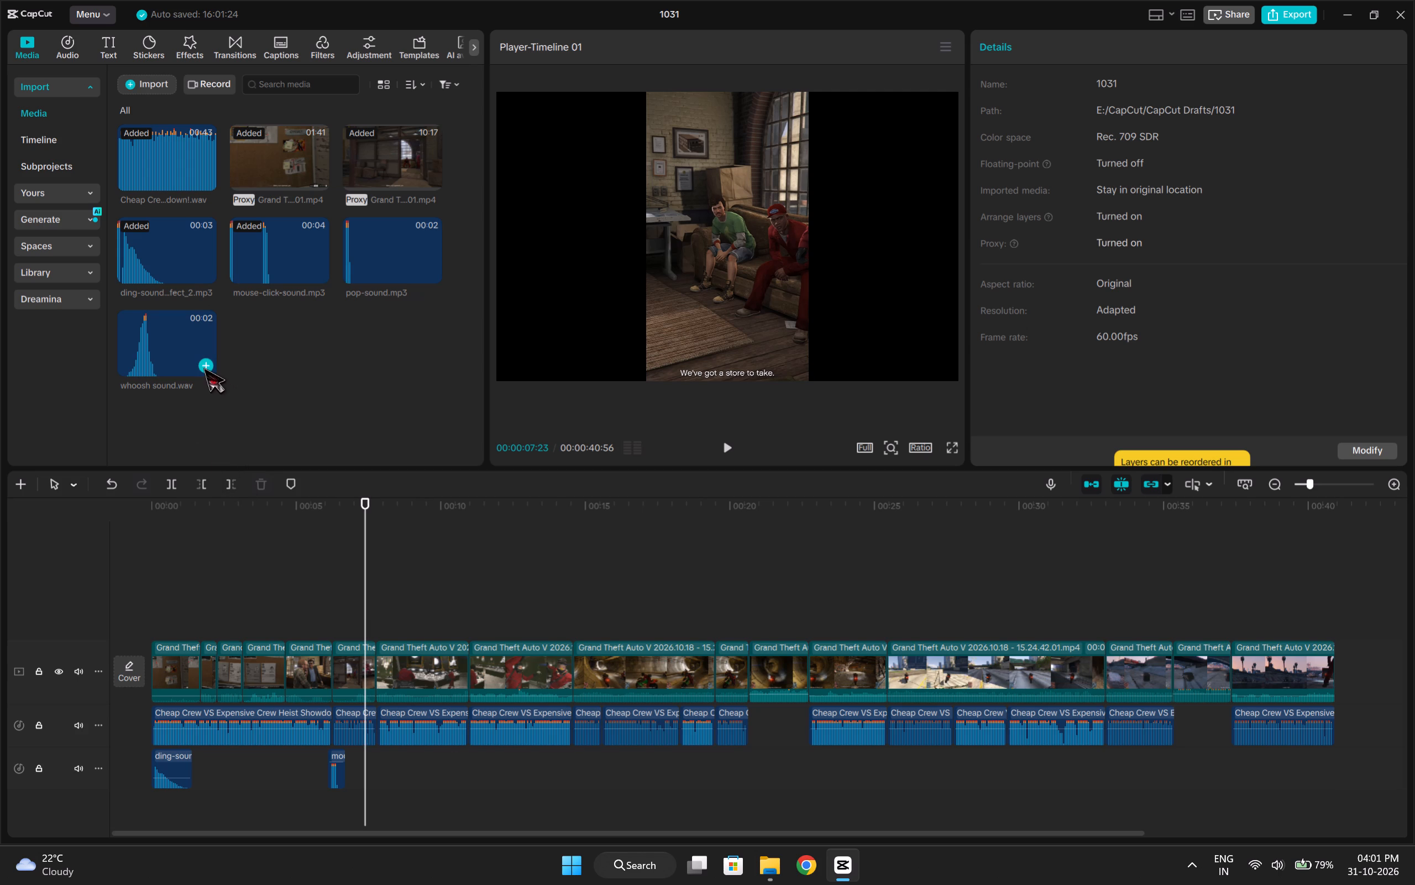
{"action": "left_click", "coordinate": [203, 368]}
{"action": "left_click_drag", "start_coordinate": [384, 778], "coordinate": [376, 722]}
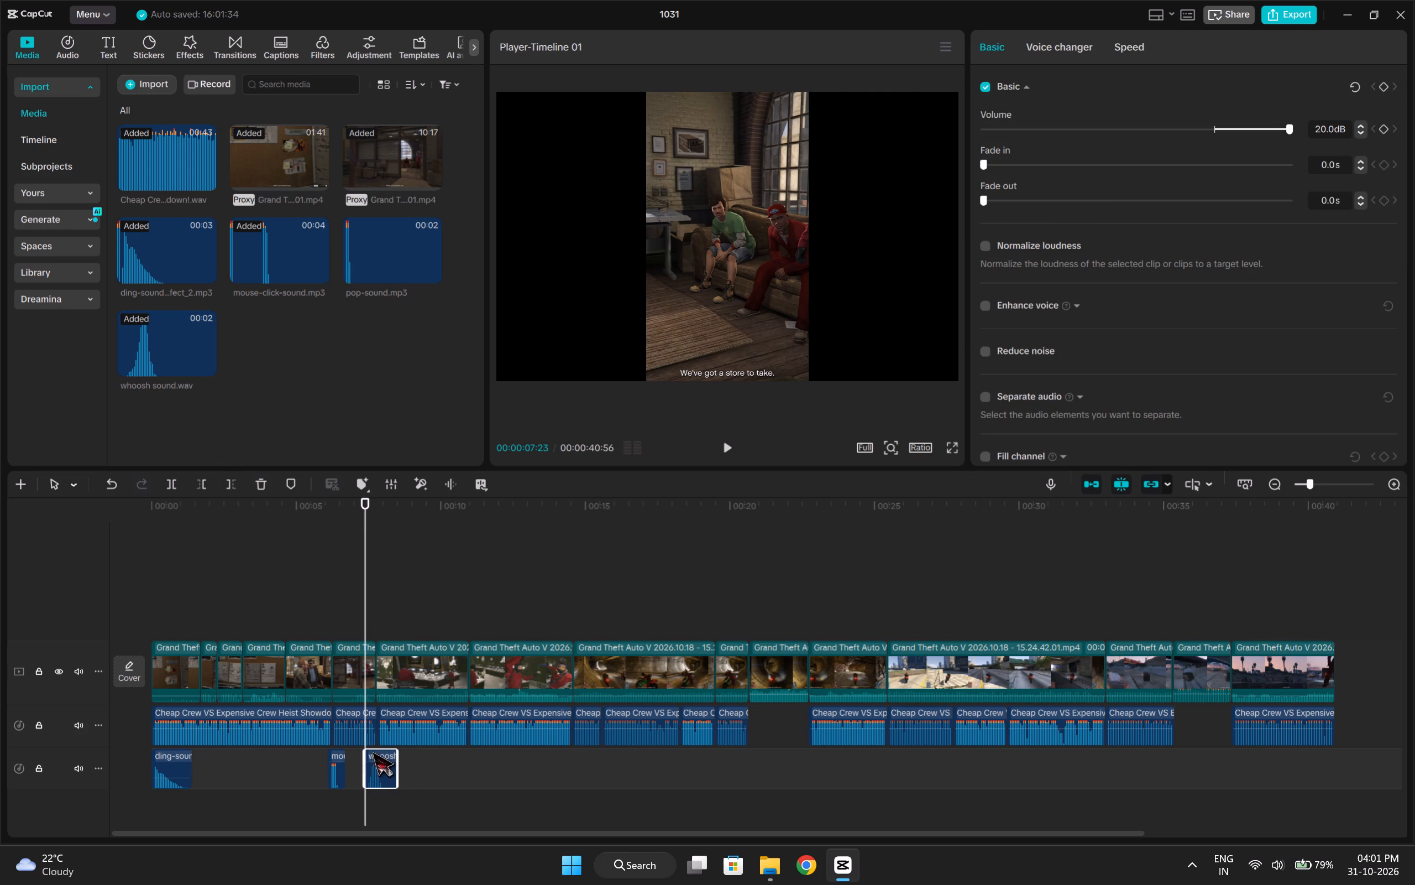
Move the whoosh sound so it starts at 00:00:07:28 and play through the cut into the store.
{"action": "key", "text": "Right"}
{"action": "key", "text": "Right"}
{"action": "key", "text": "Right"}
{"action": "key", "text": "Right"}
{"action": "key", "text": "Right"}
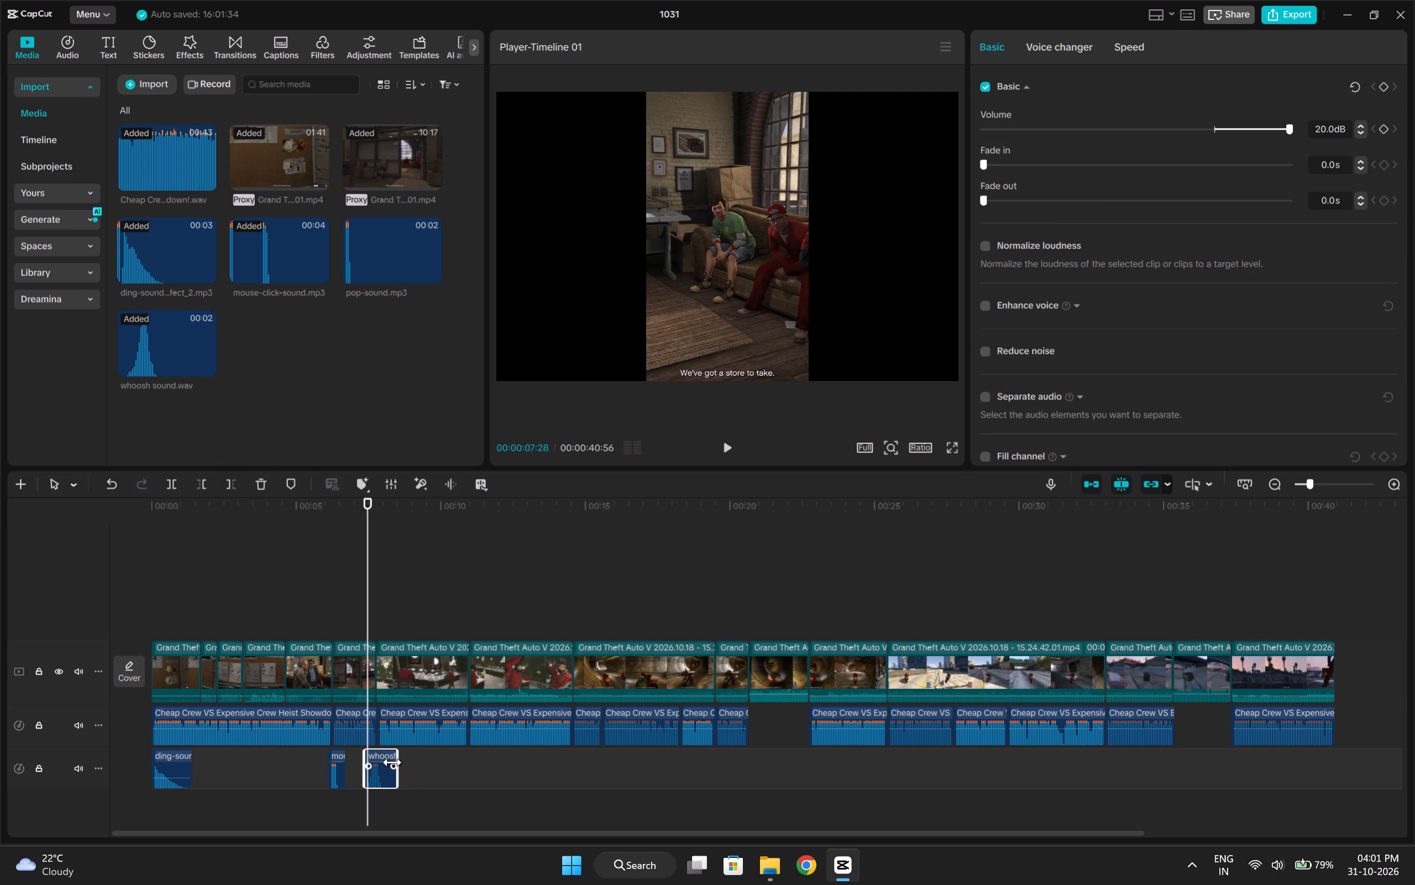
{"action": "left_click_drag", "start_coordinate": [374, 746], "coordinate": [382, 752]}
{"action": "left_click", "coordinate": [382, 756]}
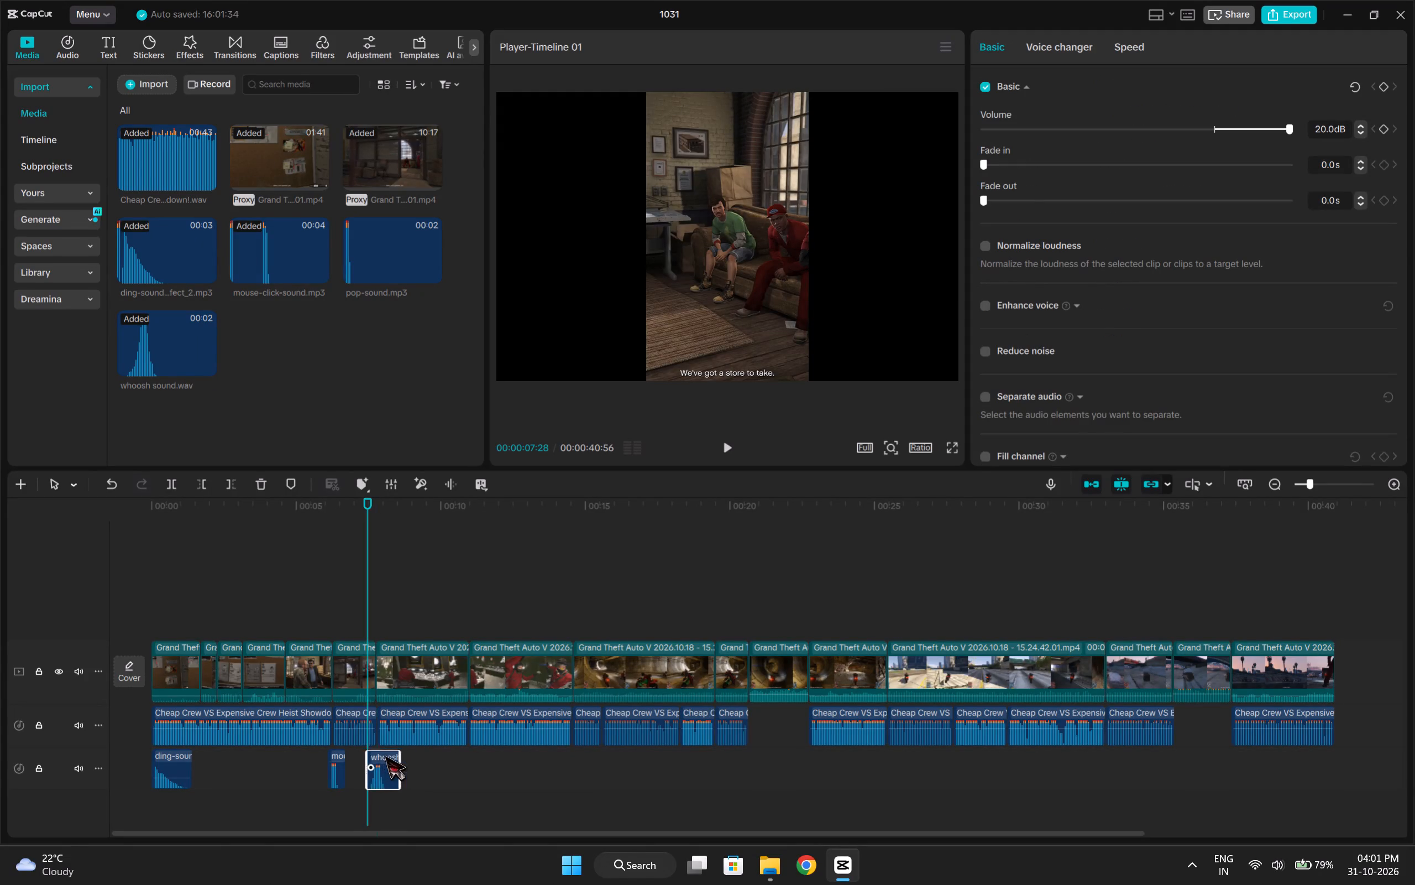
{"action": "key", "text": "space"}
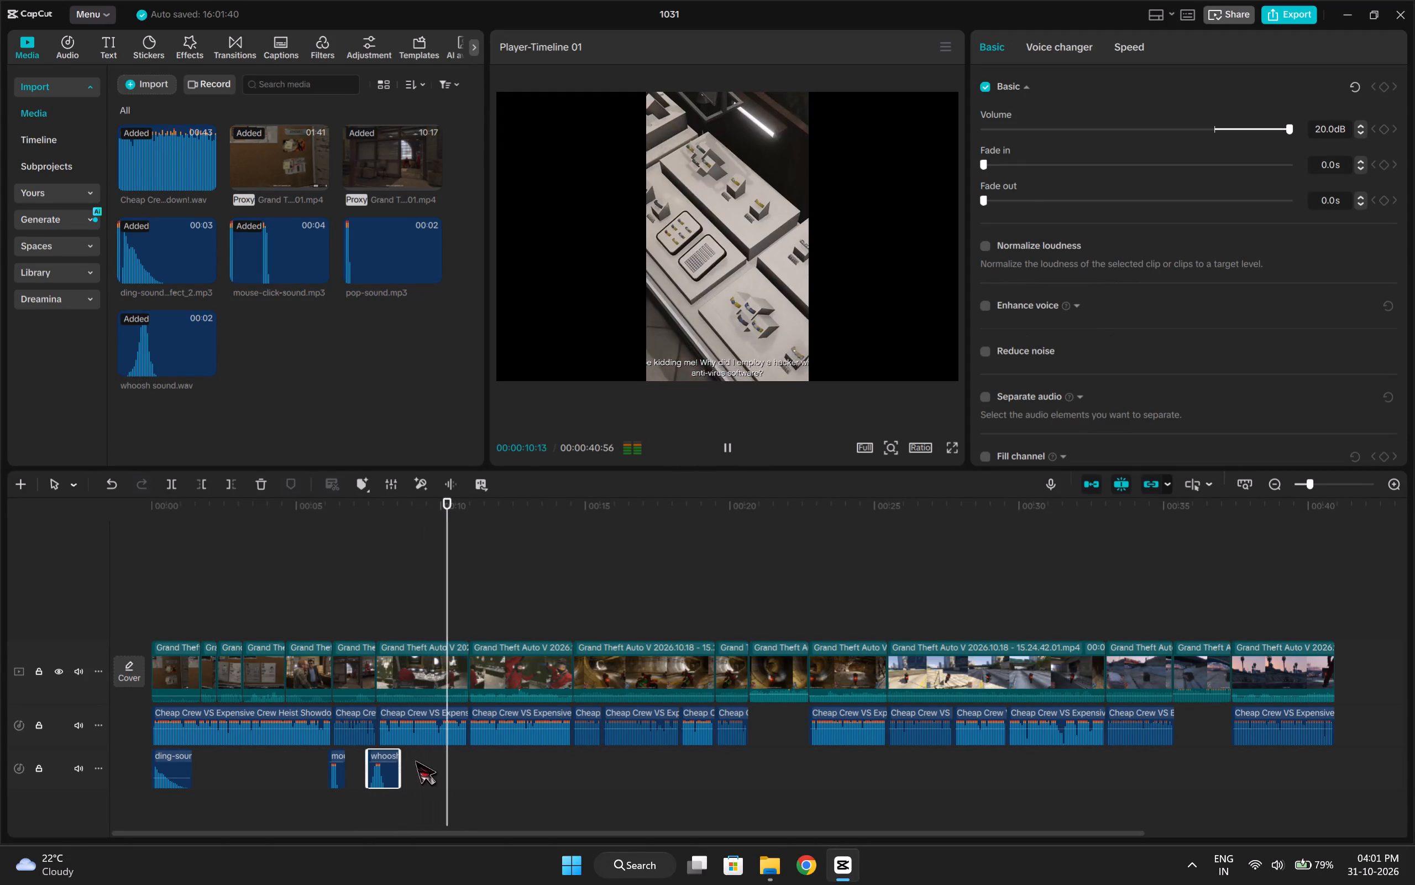
{"action": "key", "text": "space"}
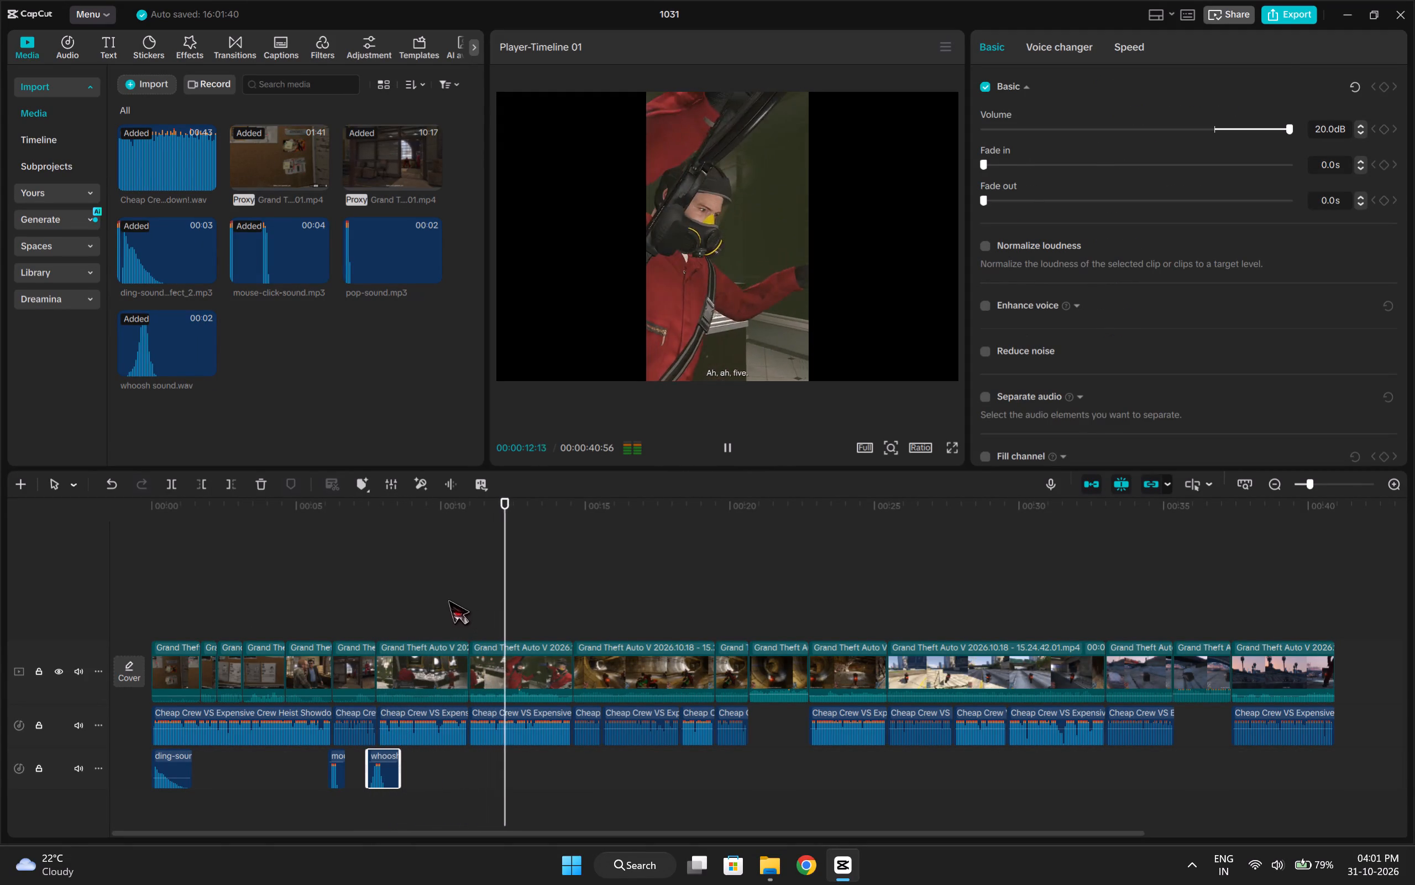
Find the moment just before the cut to the masked crew shot and paste a copy of the whoosh sound there, at about 00:00:10:36.
{"action": "left_click", "coordinate": [448, 600]}
{"action": "key", "text": "space"}
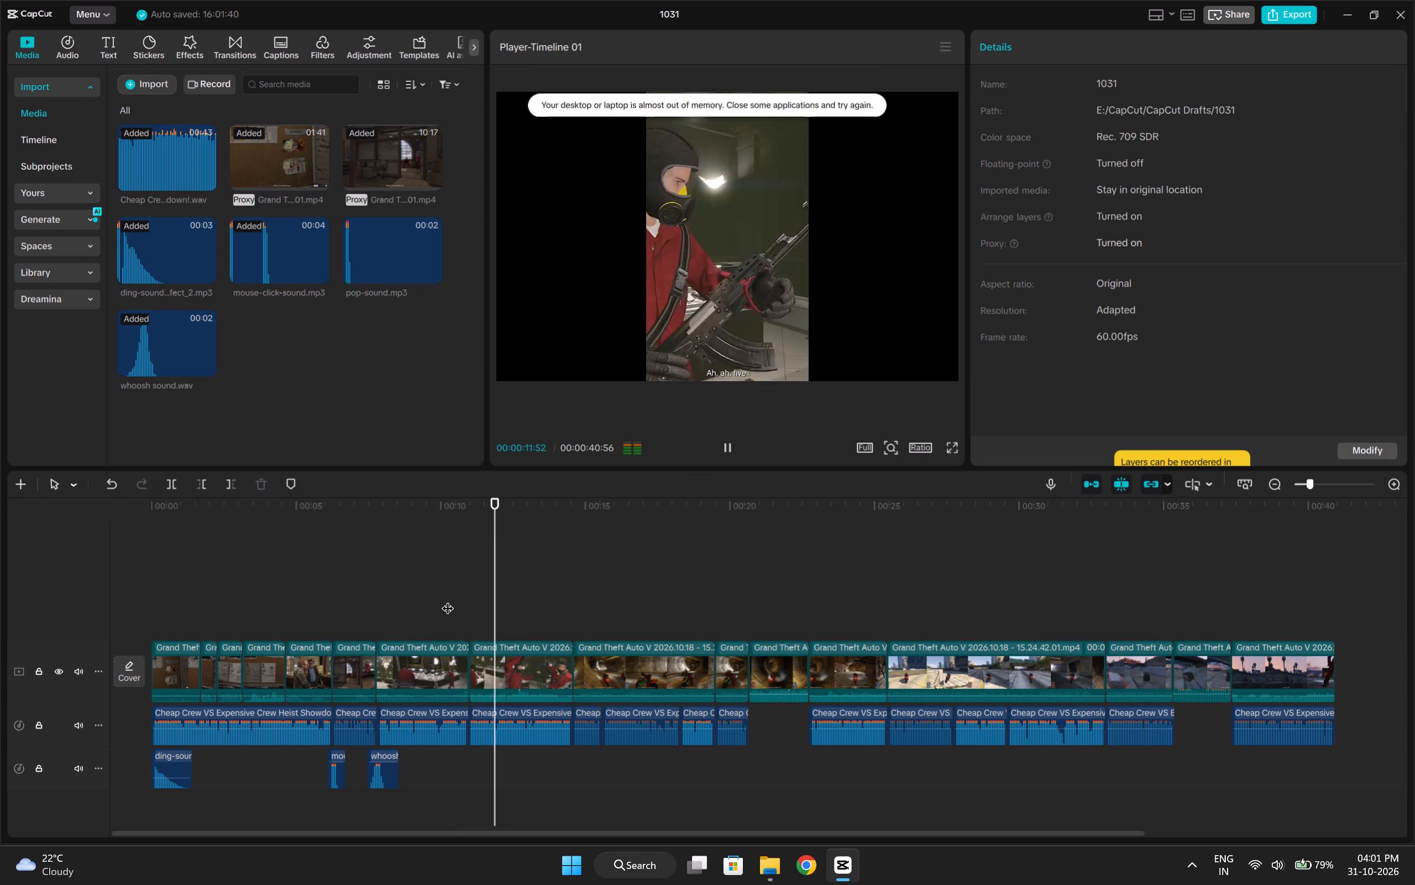
{"action": "key", "text": "space"}
{"action": "left_click", "coordinate": [447, 600]}
{"action": "key", "text": "space"}
{"action": "key", "text": "space"}
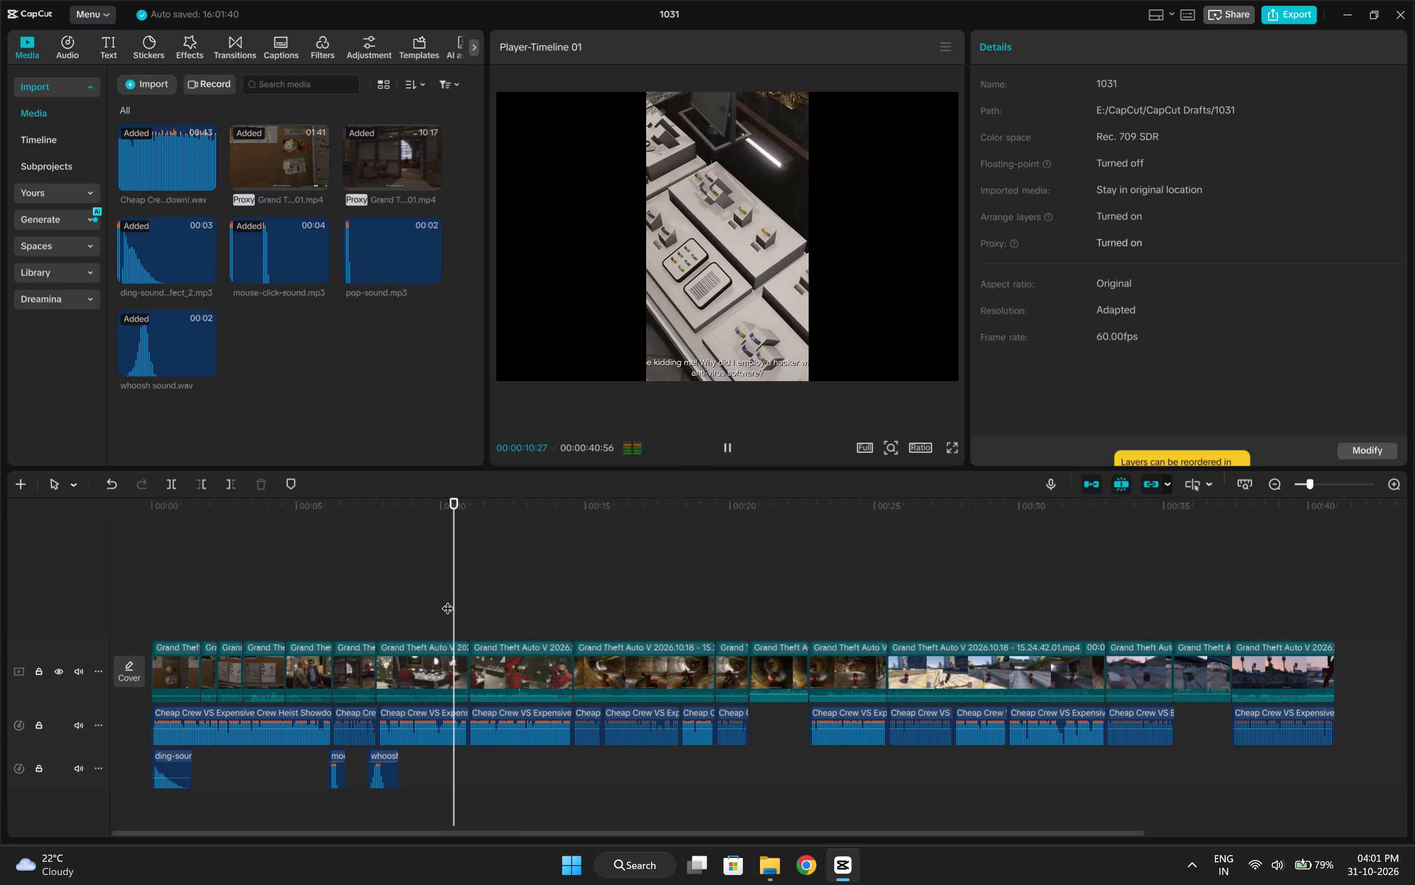
{"action": "left_click", "coordinate": [386, 776]}
{"action": "key", "text": "space"}
{"action": "key", "text": "space"}
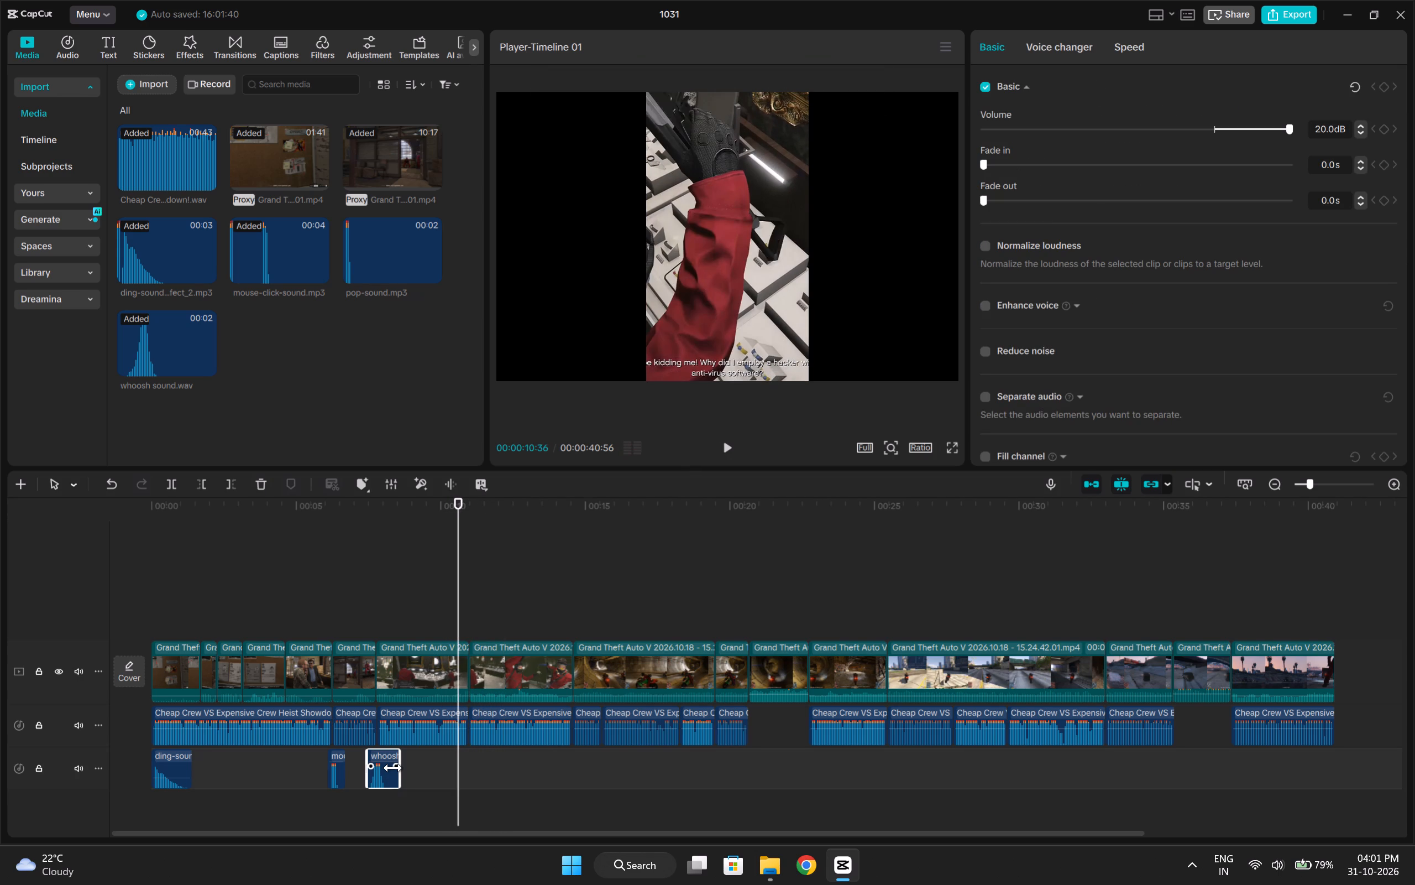
{"action": "key", "text": "Right"}
{"action": "key", "text": "Right"}
{"action": "key", "text": "Right"}
{"action": "key", "text": "ctrl+c"}
{"action": "key", "text": "ctrl+v"}
Find the end of the masked crew shot and paste a copy of the mouse-click sound there, at 00:00:14:23.
{"action": "key", "text": "space"}
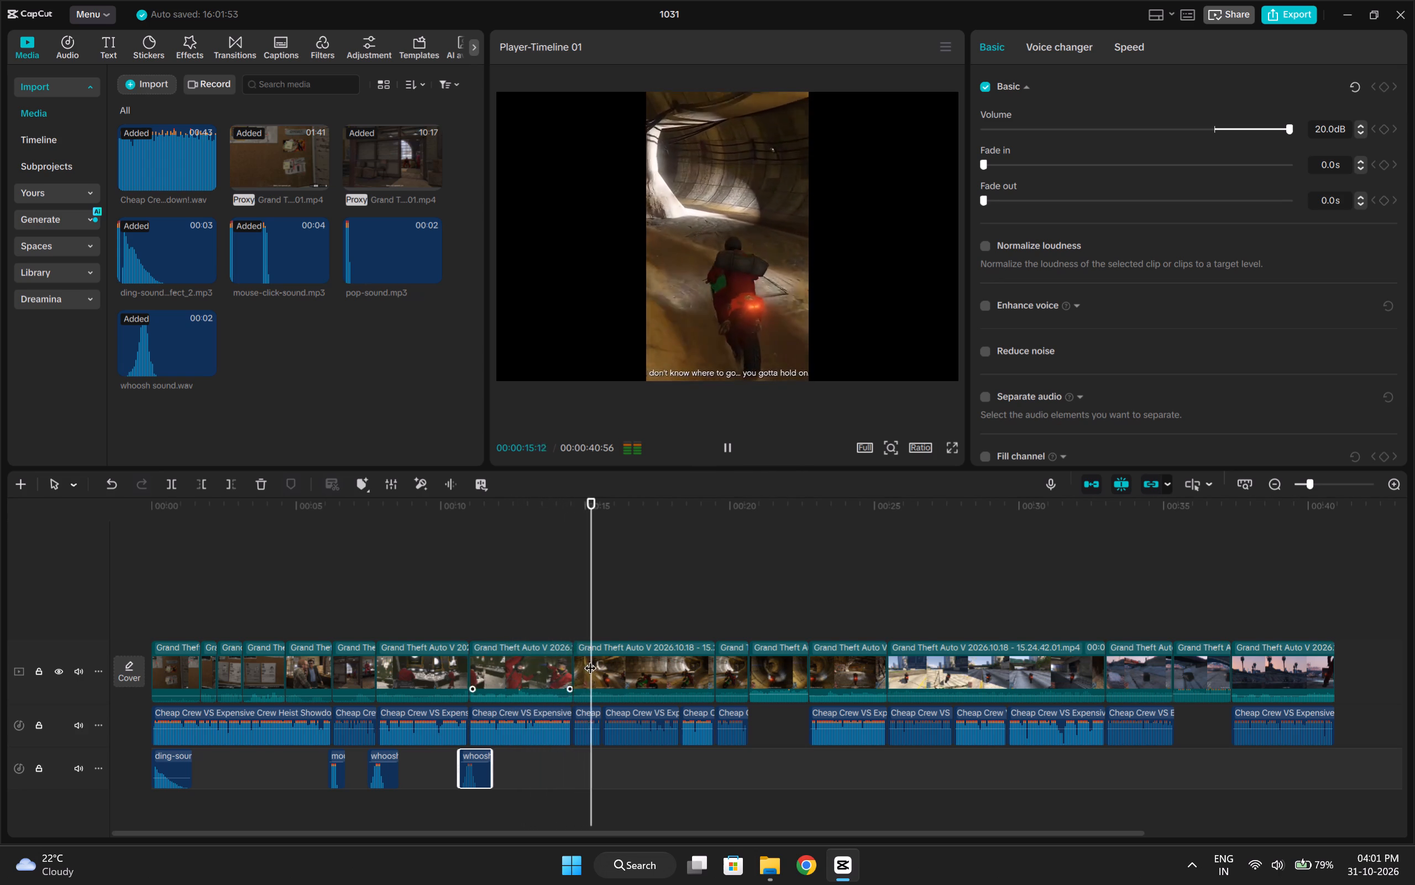
{"action": "key", "text": "space"}
{"action": "left_click", "coordinate": [564, 608]}
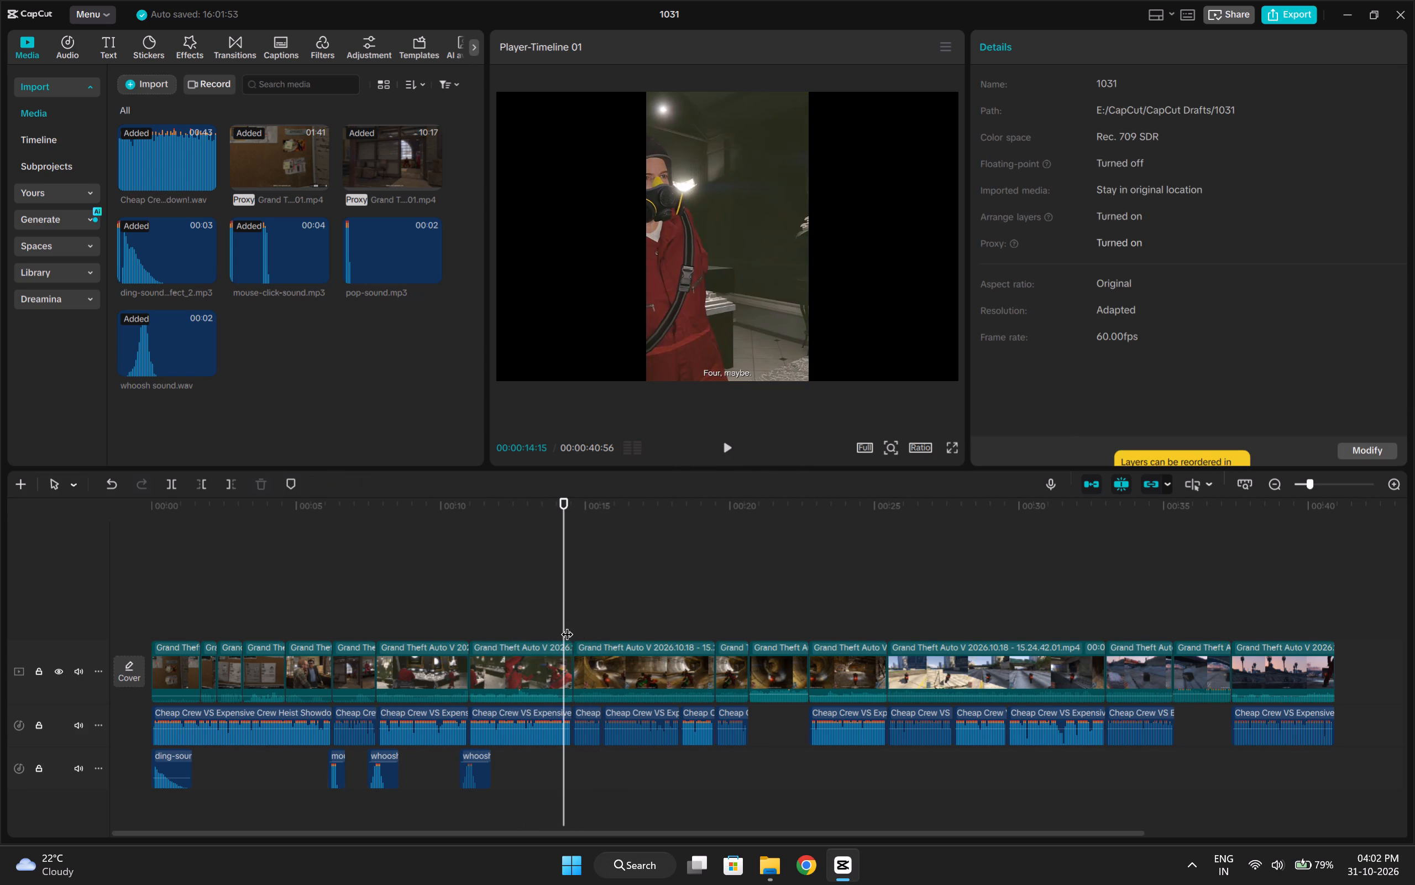
{"action": "key", "text": "space"}
{"action": "key", "text": "space"}
{"action": "left_click", "coordinate": [332, 780]}
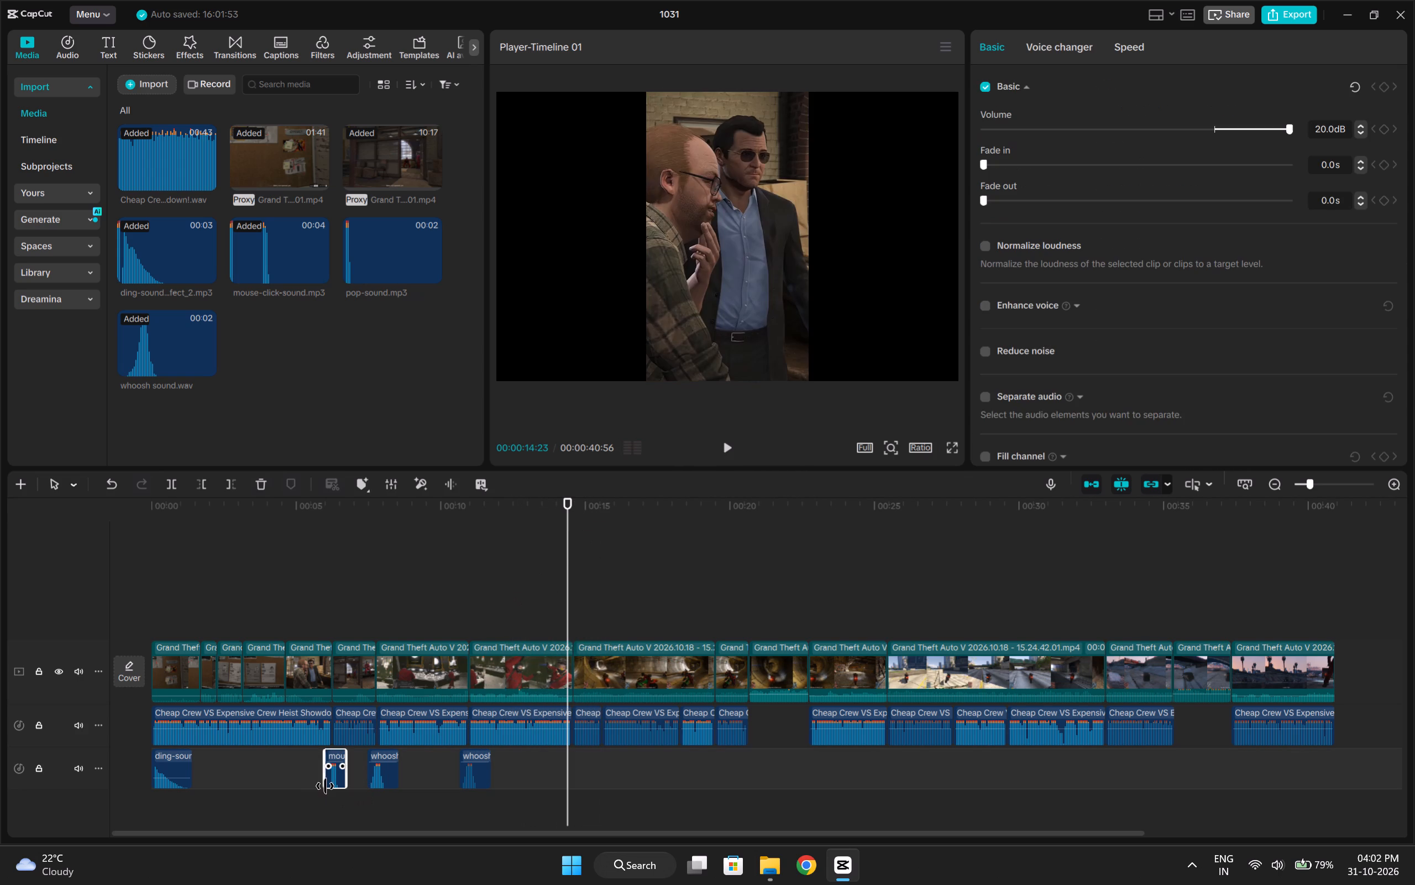
{"action": "key", "text": "ctrl+c"}
{"action": "key", "text": "ctrl+v"}
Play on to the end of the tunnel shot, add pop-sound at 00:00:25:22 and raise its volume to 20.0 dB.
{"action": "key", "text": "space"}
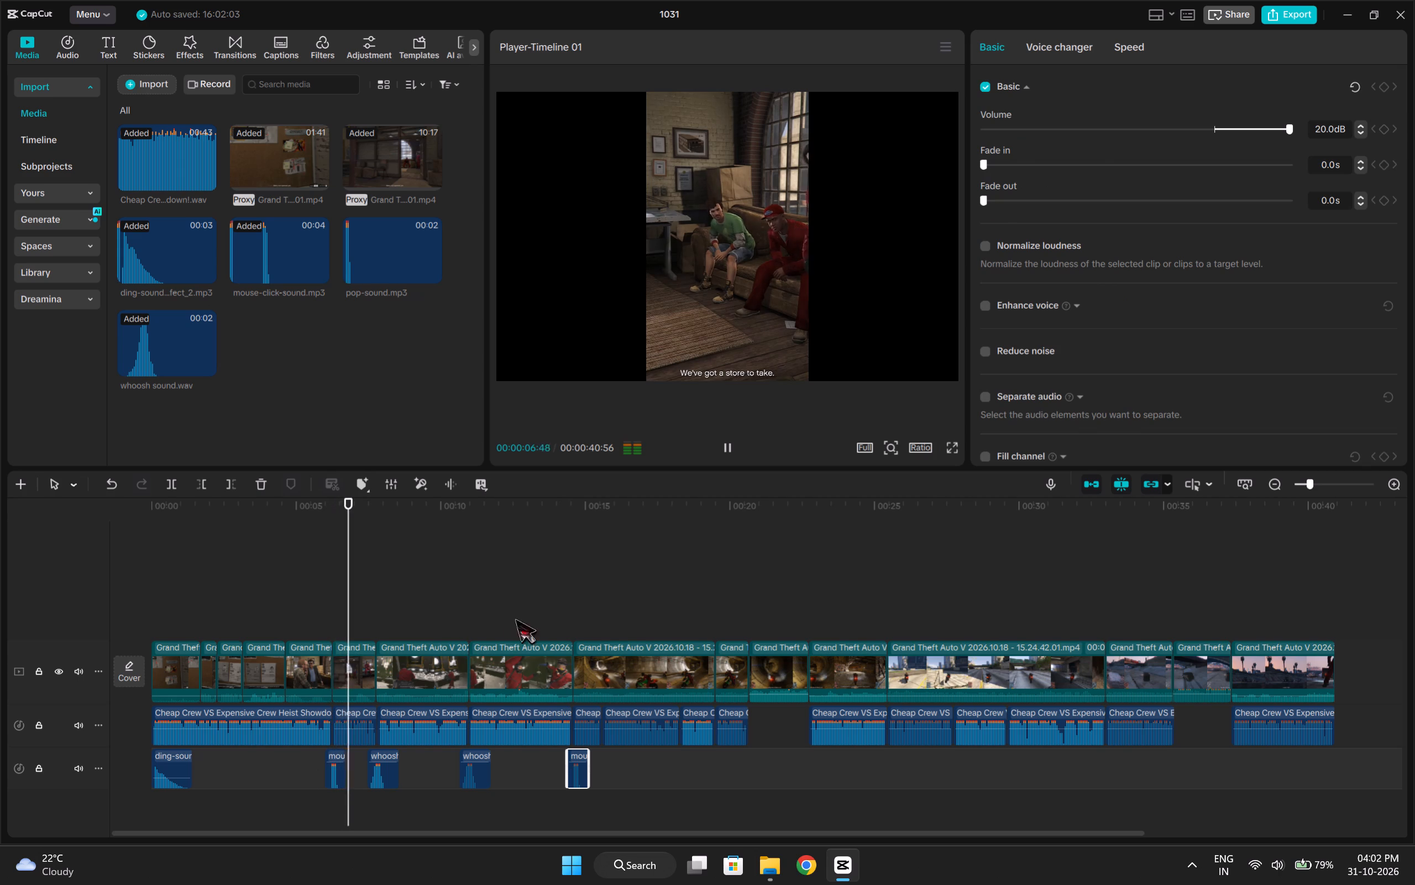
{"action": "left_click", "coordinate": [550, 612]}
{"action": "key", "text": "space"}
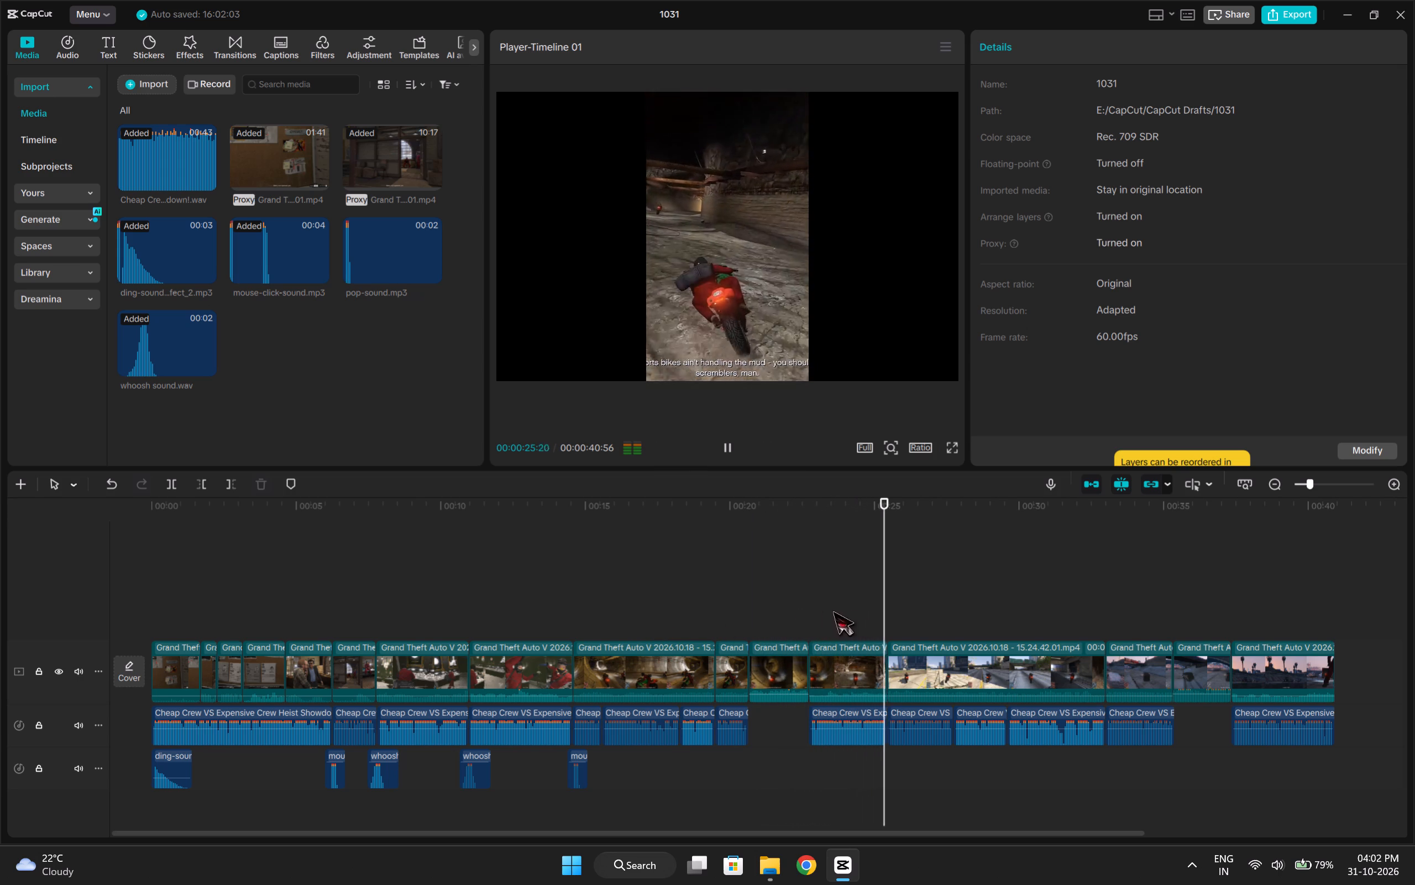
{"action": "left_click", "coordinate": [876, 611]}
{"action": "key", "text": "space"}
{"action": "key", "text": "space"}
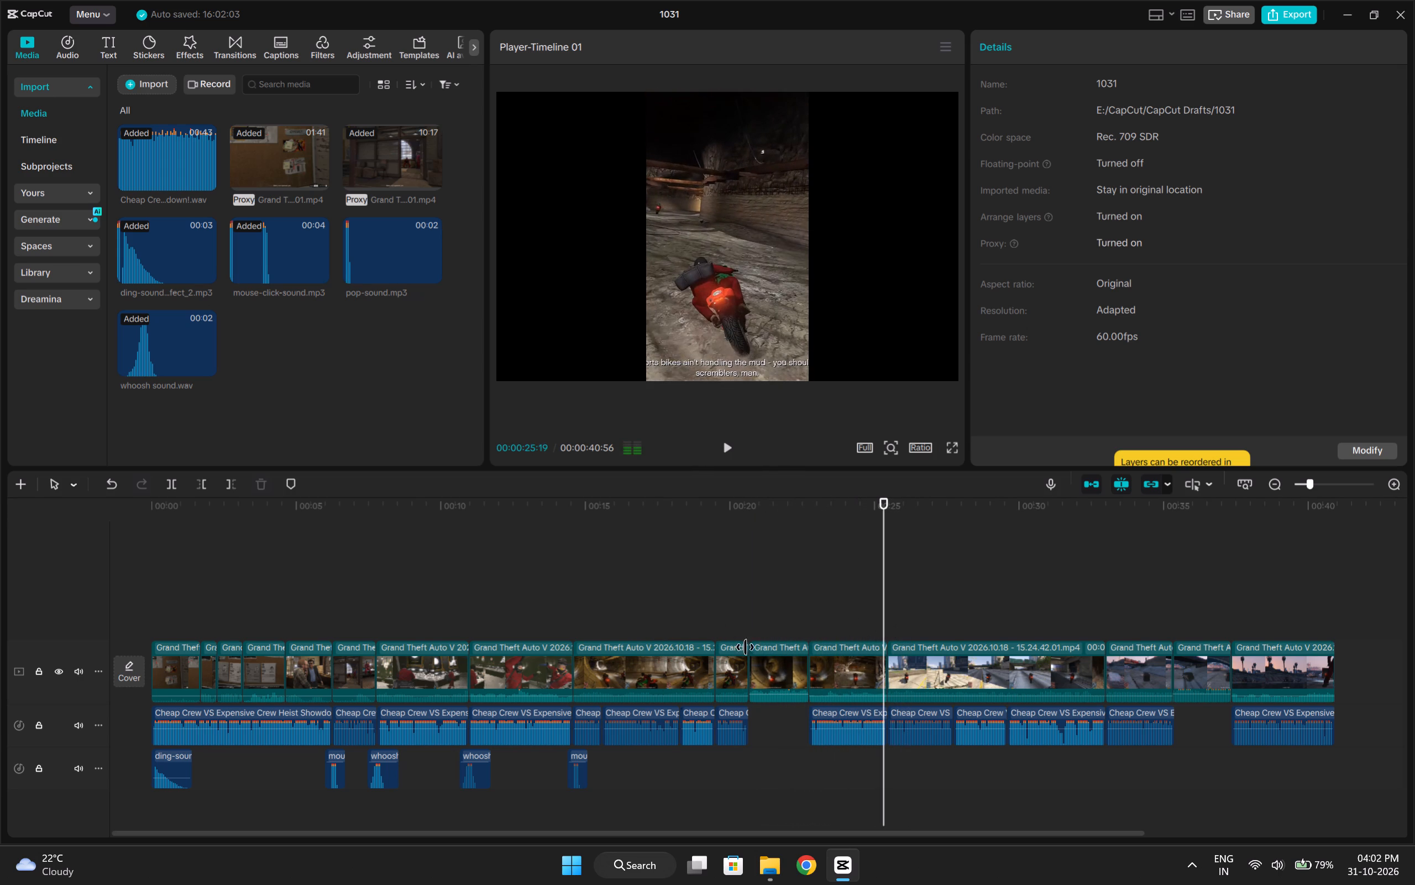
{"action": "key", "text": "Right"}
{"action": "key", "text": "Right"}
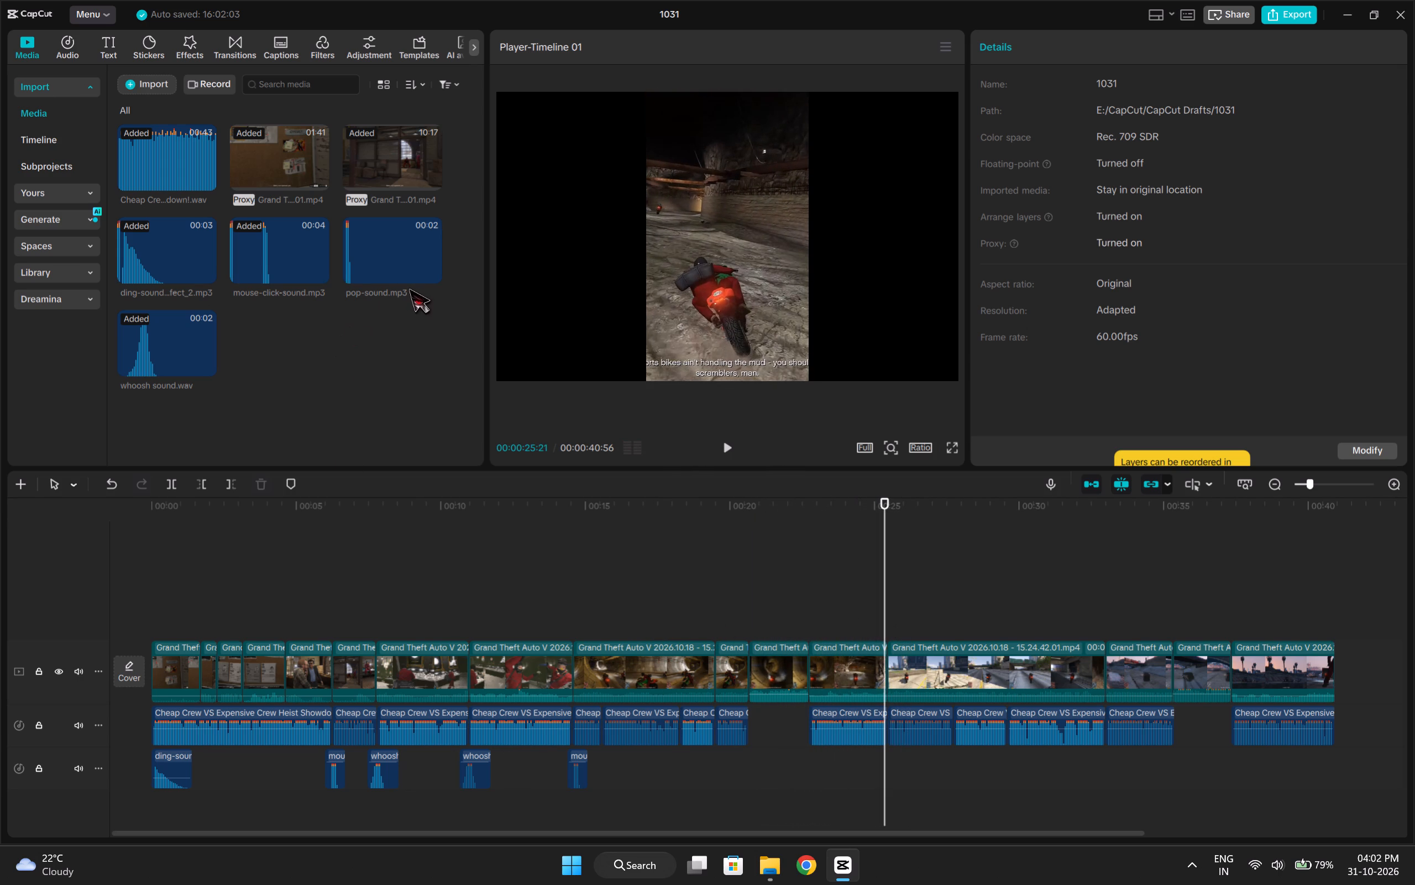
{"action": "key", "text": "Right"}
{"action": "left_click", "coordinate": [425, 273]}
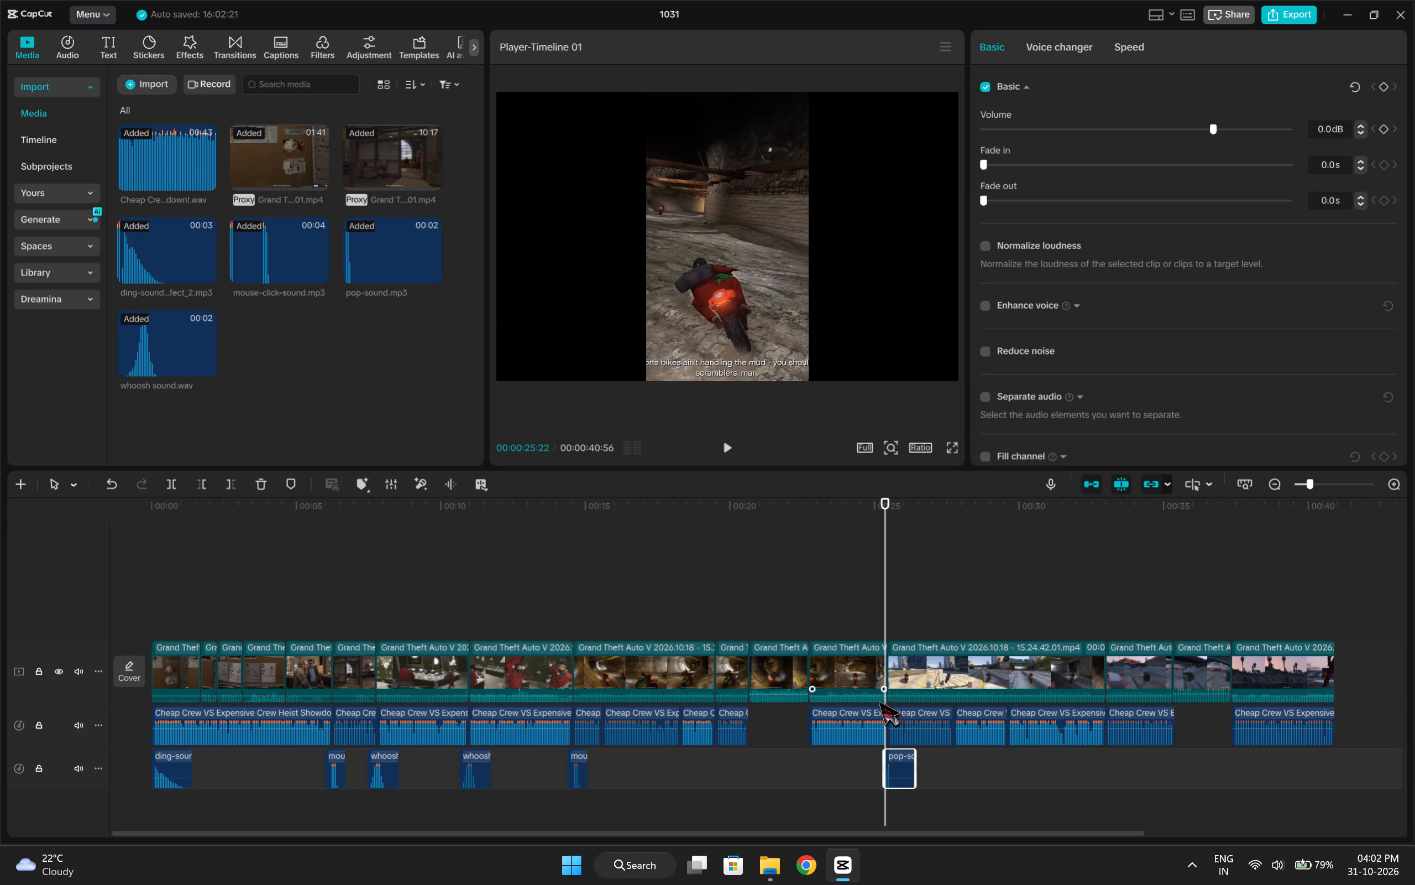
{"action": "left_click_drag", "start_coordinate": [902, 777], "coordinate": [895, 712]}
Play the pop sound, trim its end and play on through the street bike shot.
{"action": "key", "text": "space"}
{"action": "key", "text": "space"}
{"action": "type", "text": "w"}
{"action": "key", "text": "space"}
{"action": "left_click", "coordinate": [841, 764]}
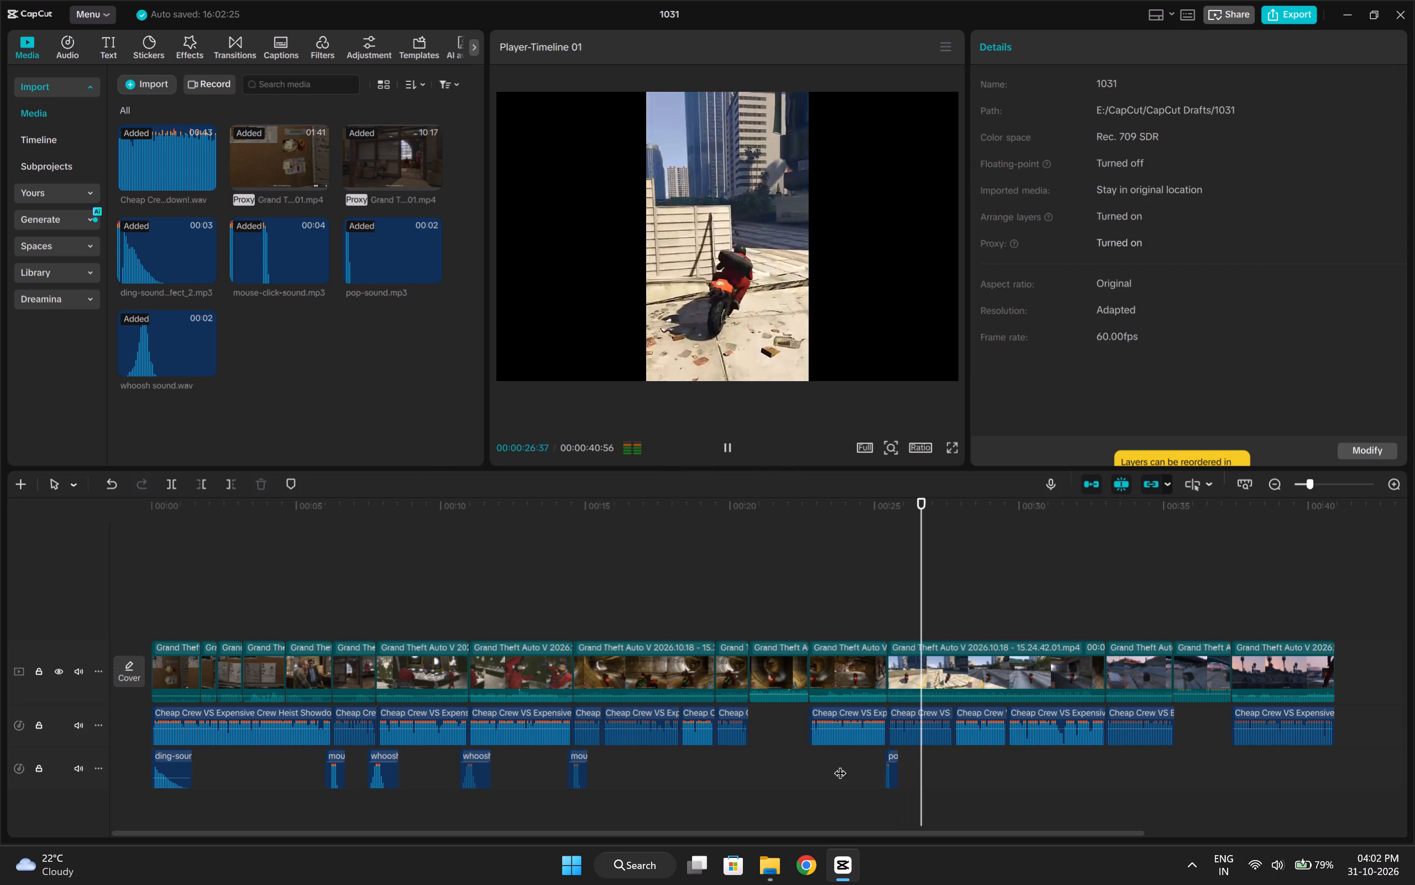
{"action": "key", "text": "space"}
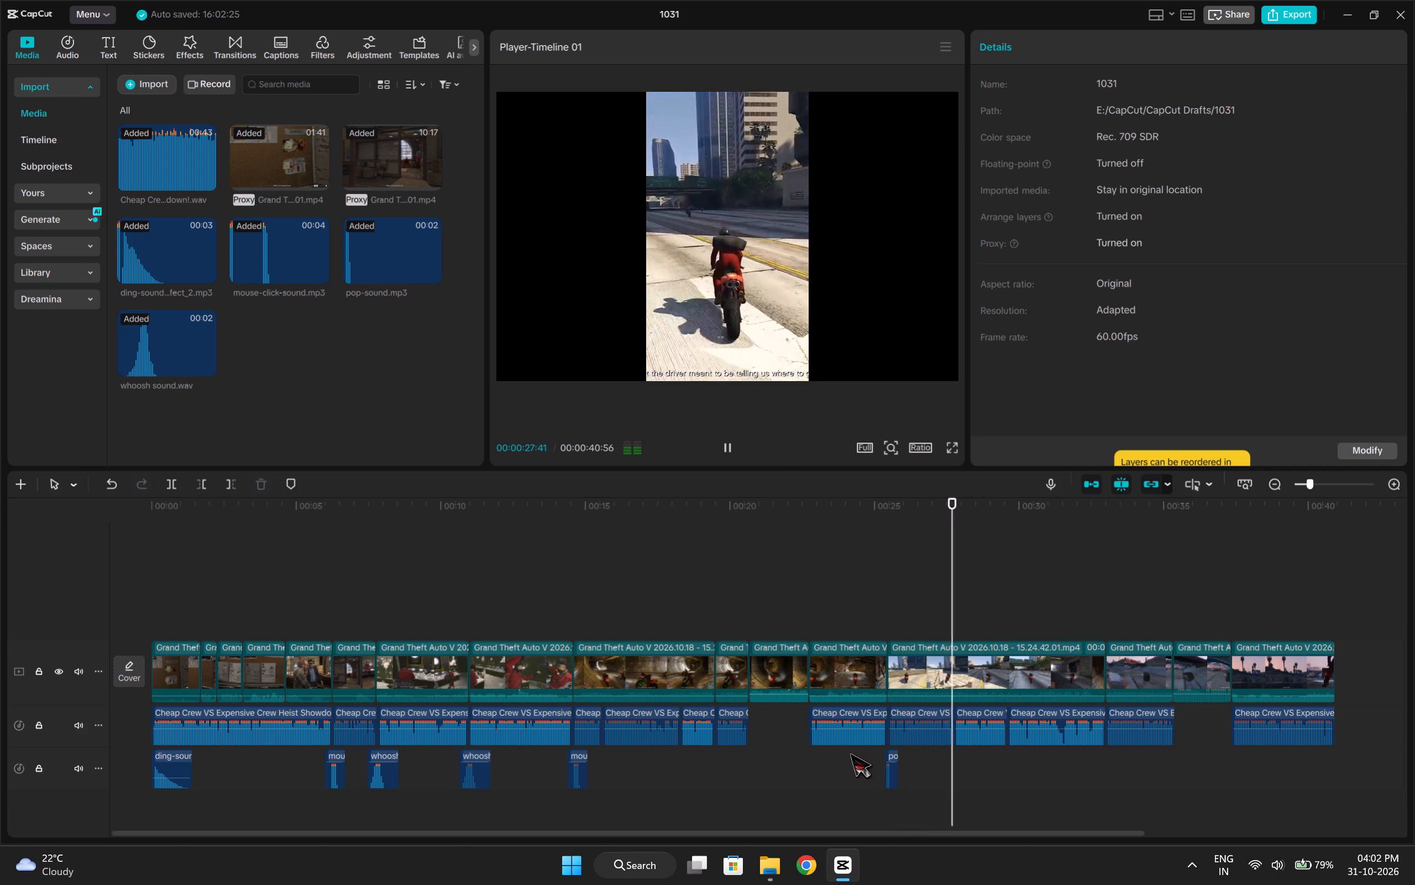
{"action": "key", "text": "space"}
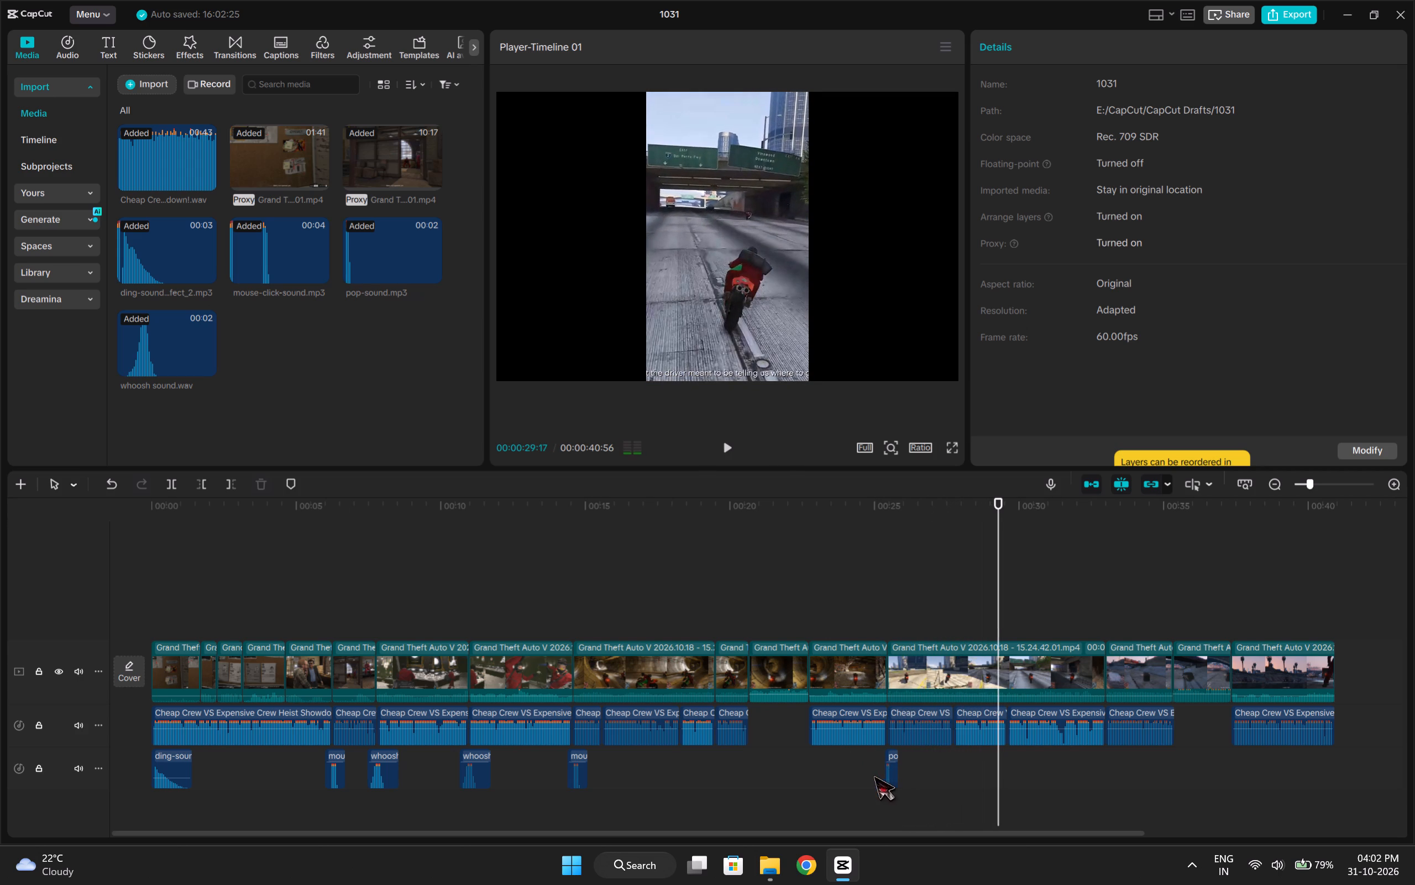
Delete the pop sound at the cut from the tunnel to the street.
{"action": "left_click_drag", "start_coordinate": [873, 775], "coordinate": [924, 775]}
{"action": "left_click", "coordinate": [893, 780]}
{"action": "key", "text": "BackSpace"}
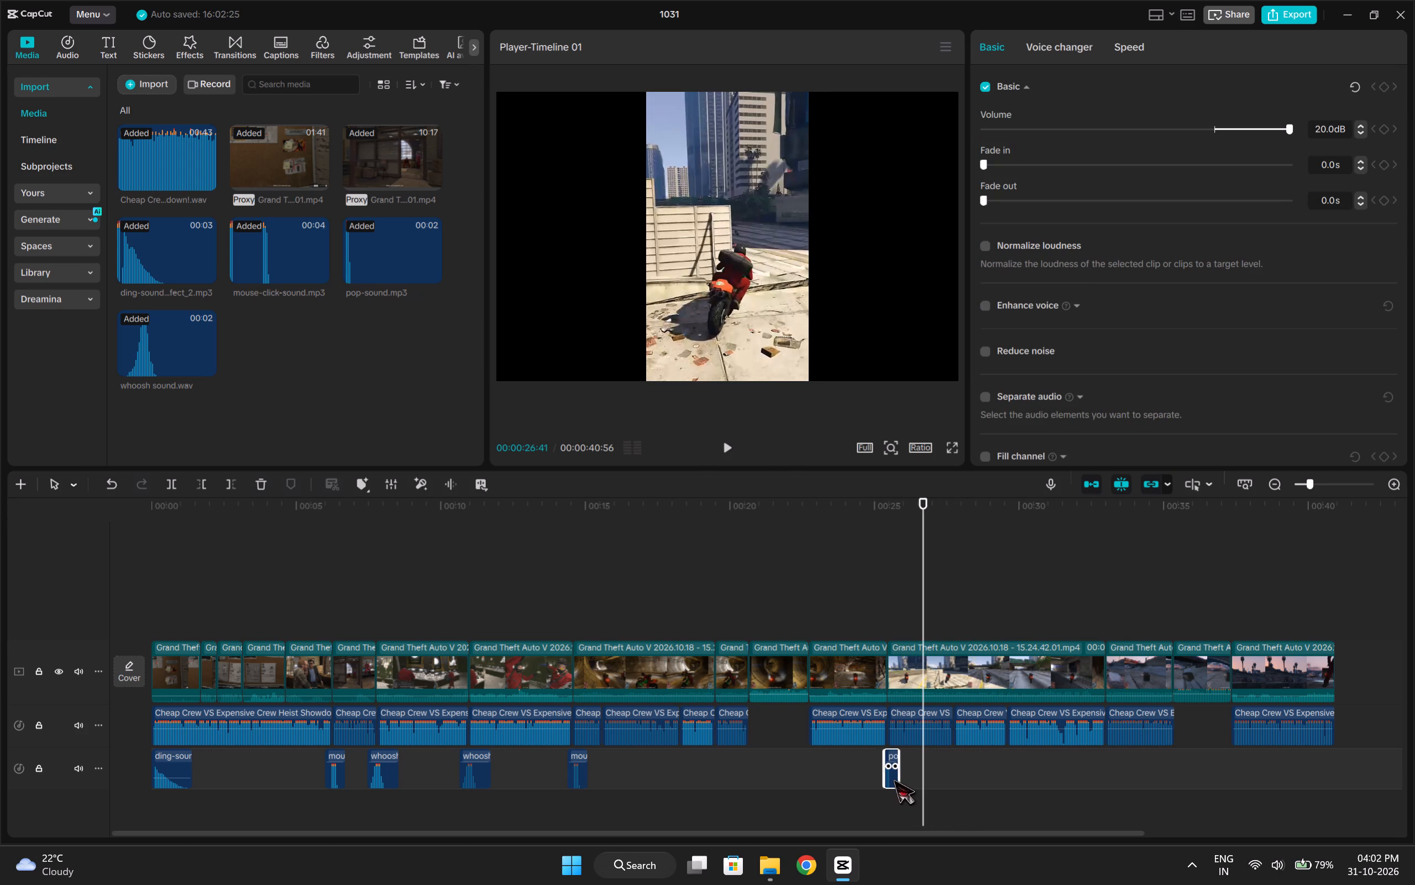
Paste a copy of the mouse-click sound at about 00:00:25:15, just before the cut from the tunnel to the street.
{"action": "left_click", "coordinate": [878, 785]}
{"action": "key", "text": "space"}
{"action": "key", "text": "space"}
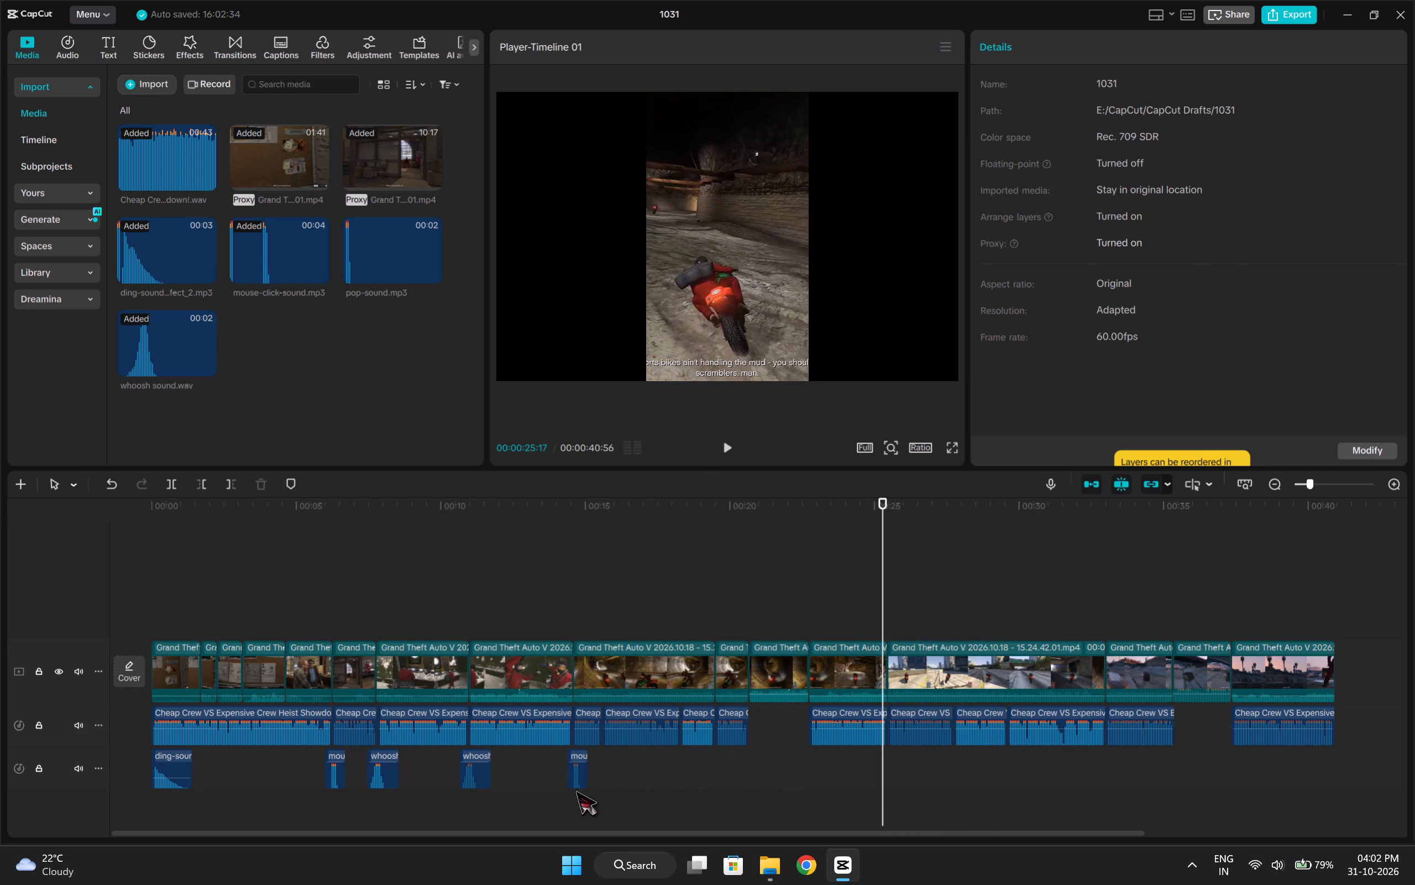
{"action": "left_click", "coordinate": [577, 778]}
{"action": "key", "text": "Left"}
{"action": "key", "text": "Left"}
{"action": "key", "text": "Left"}
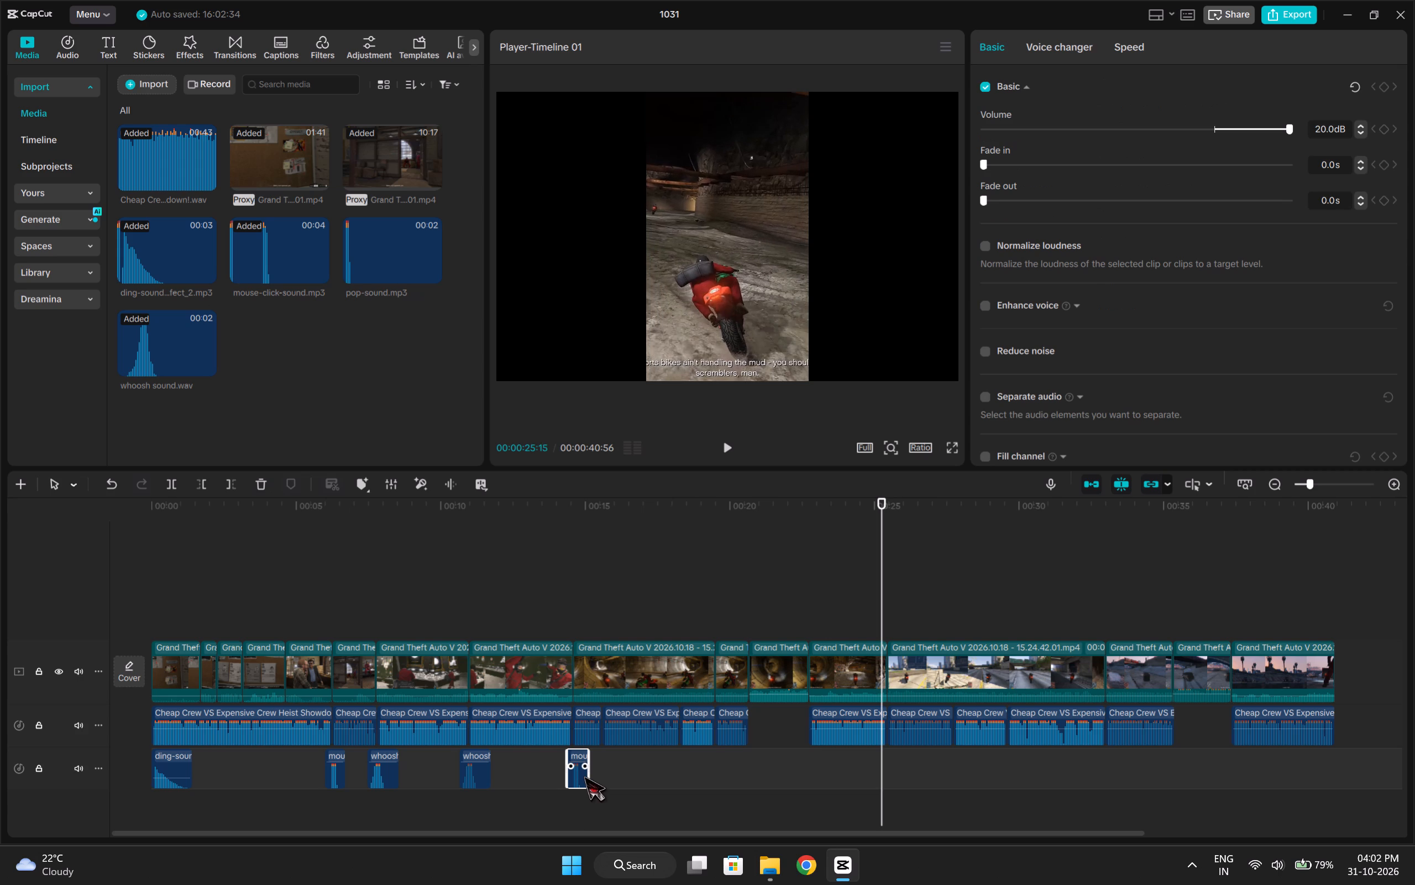
{"action": "key", "text": "ctrl+c"}
{"action": "key", "text": "ctrl+v"}
Play on to the short tunnel clip and paste a copy of the whoosh sound at 00:00:32:36.
{"action": "key", "text": "space"}
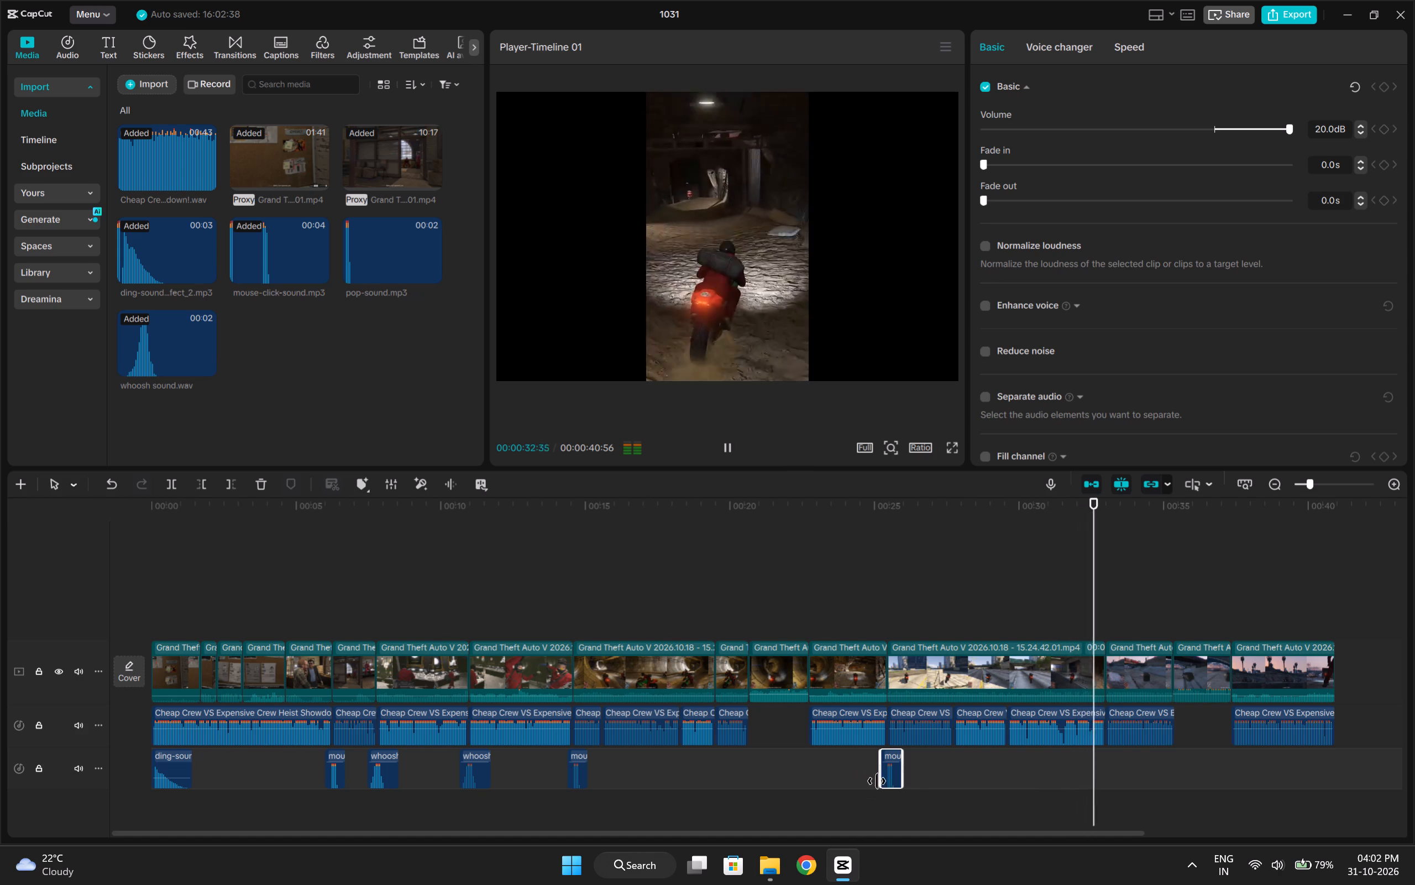
{"action": "left_click", "coordinate": [1094, 774]}
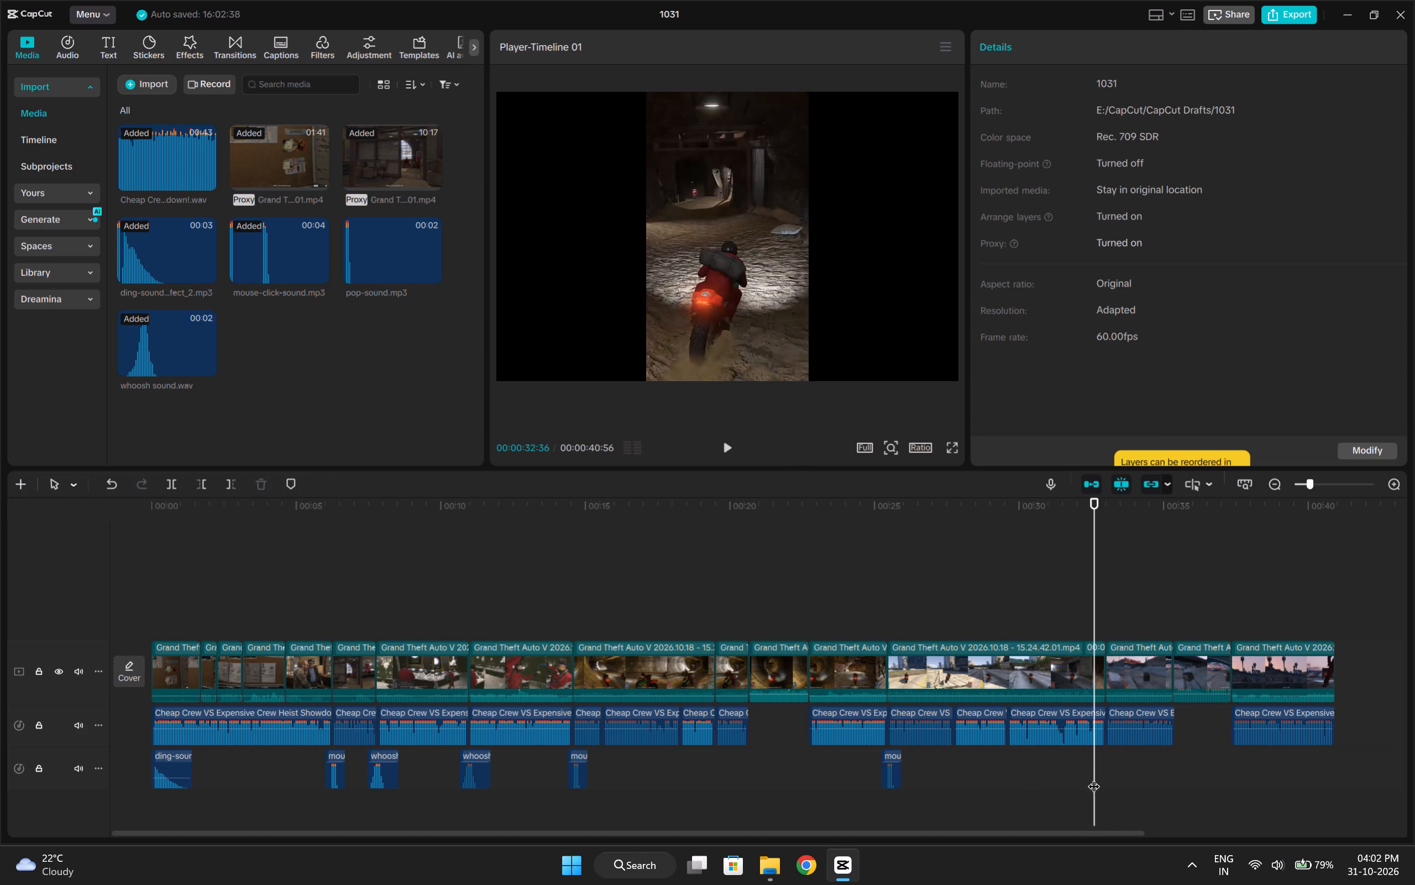
{"action": "left_click", "coordinate": [473, 773]}
{"action": "key", "text": "ctrl+c"}
{"action": "key", "text": "ctrl+v"}
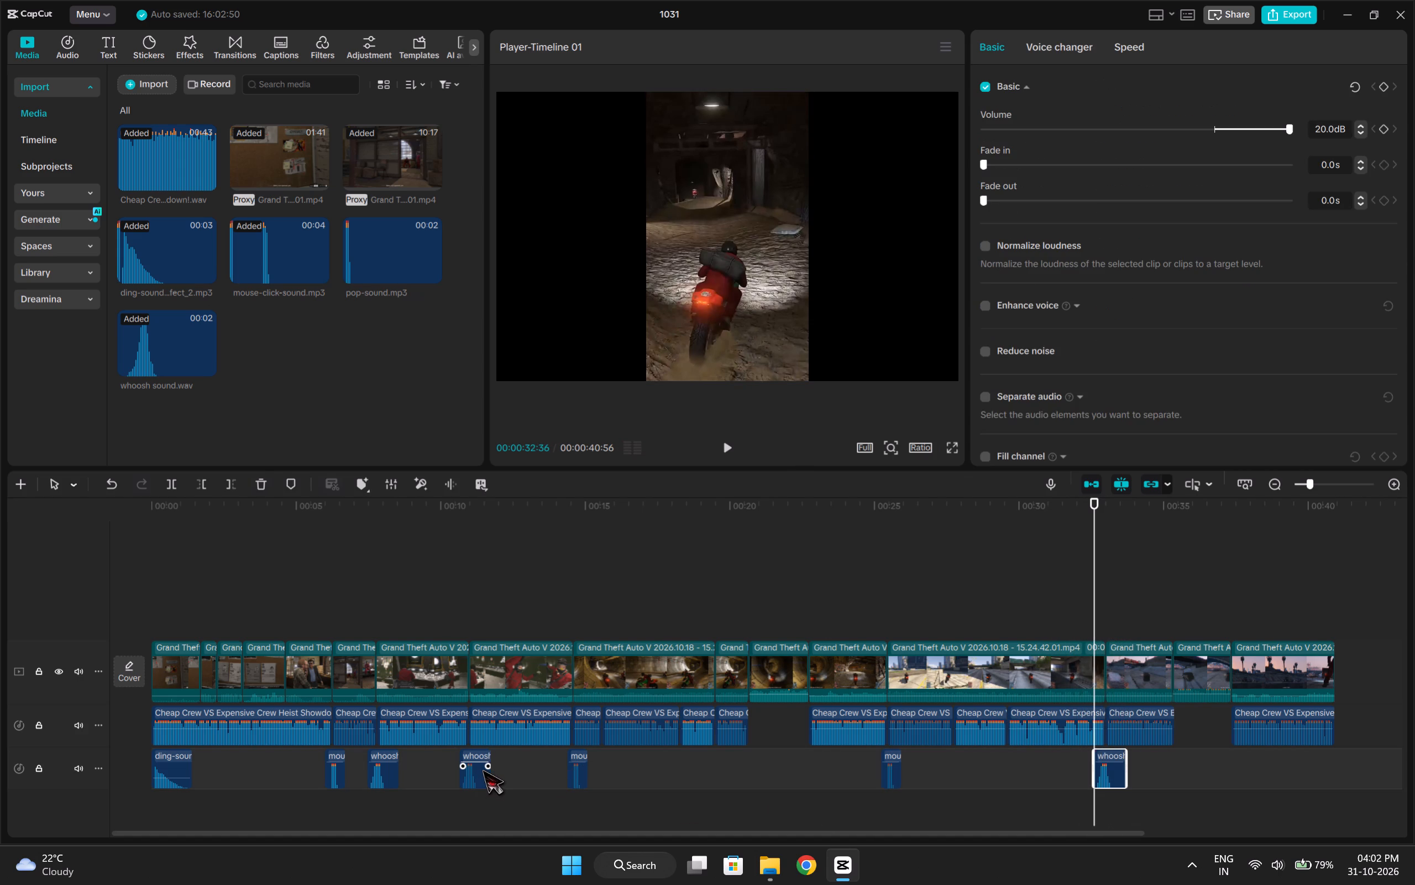
Paste another whoosh copy just before the final clip, near 37 seconds, and play through to the end.
{"action": "key", "text": "space"}
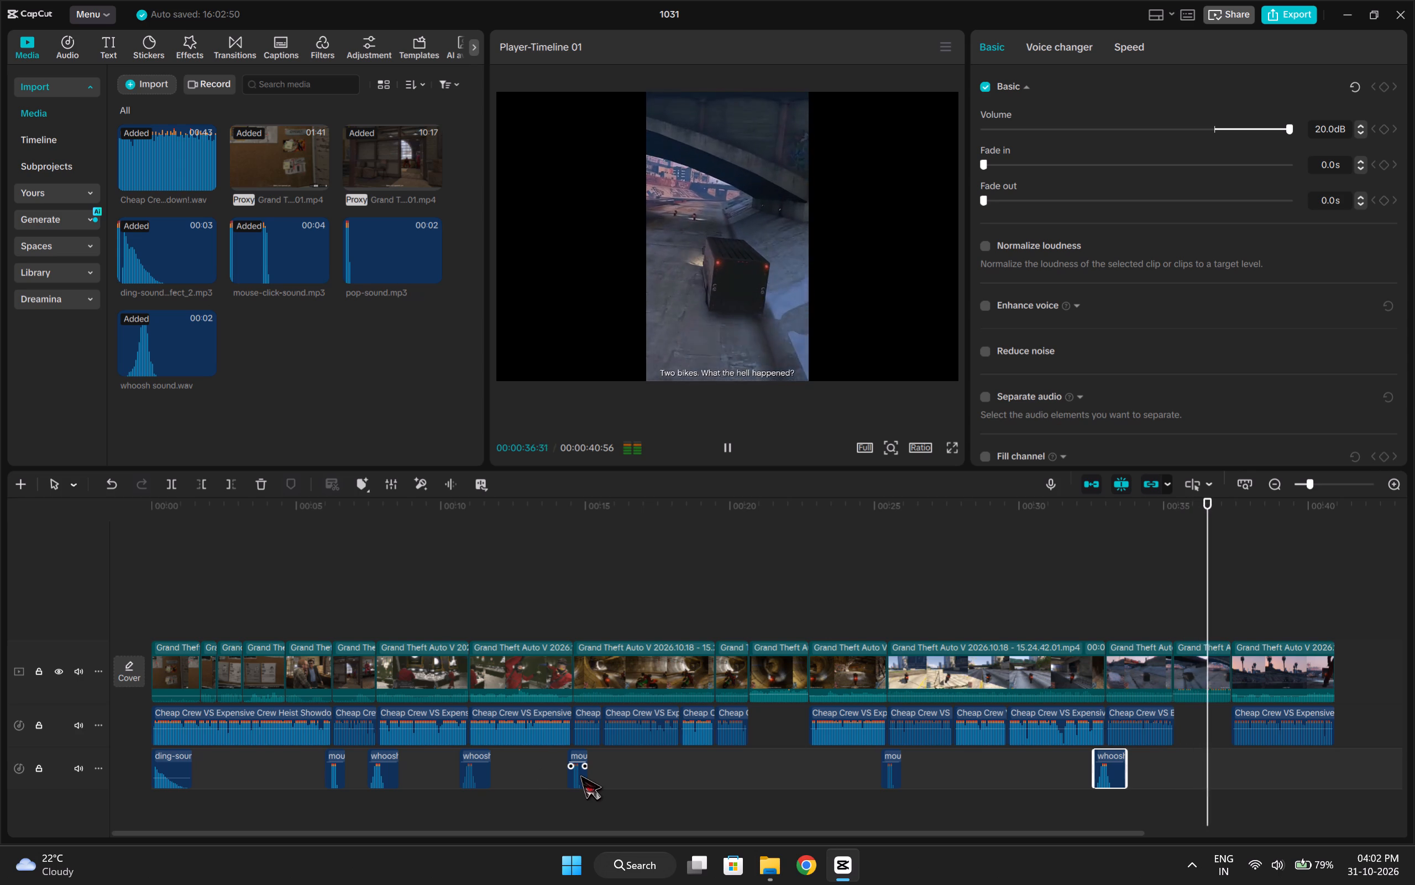
{"action": "key", "text": "space"}
{"action": "key", "text": "ctrl+v"}
{"action": "key", "text": "space"}
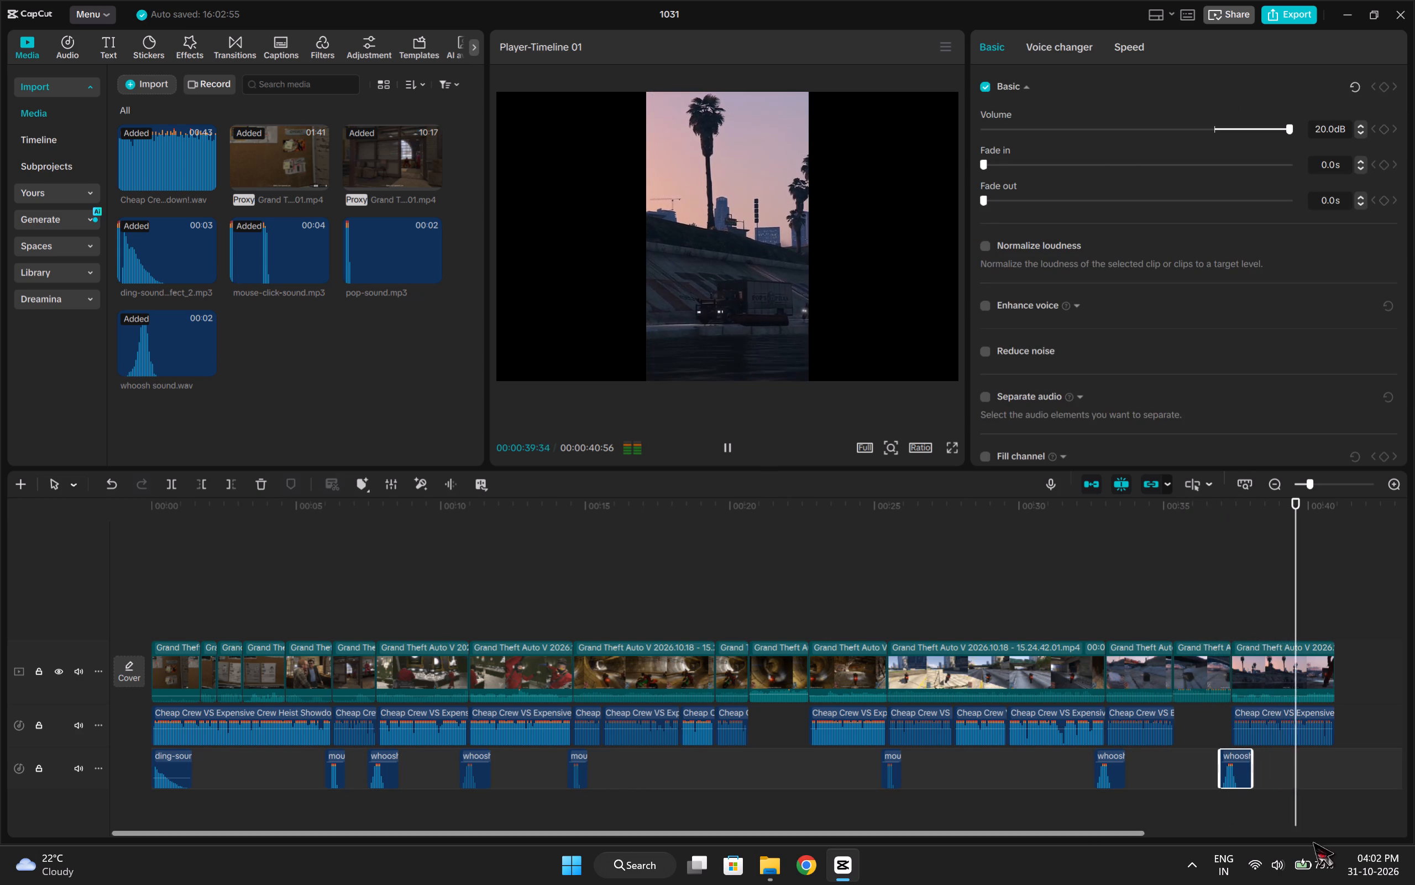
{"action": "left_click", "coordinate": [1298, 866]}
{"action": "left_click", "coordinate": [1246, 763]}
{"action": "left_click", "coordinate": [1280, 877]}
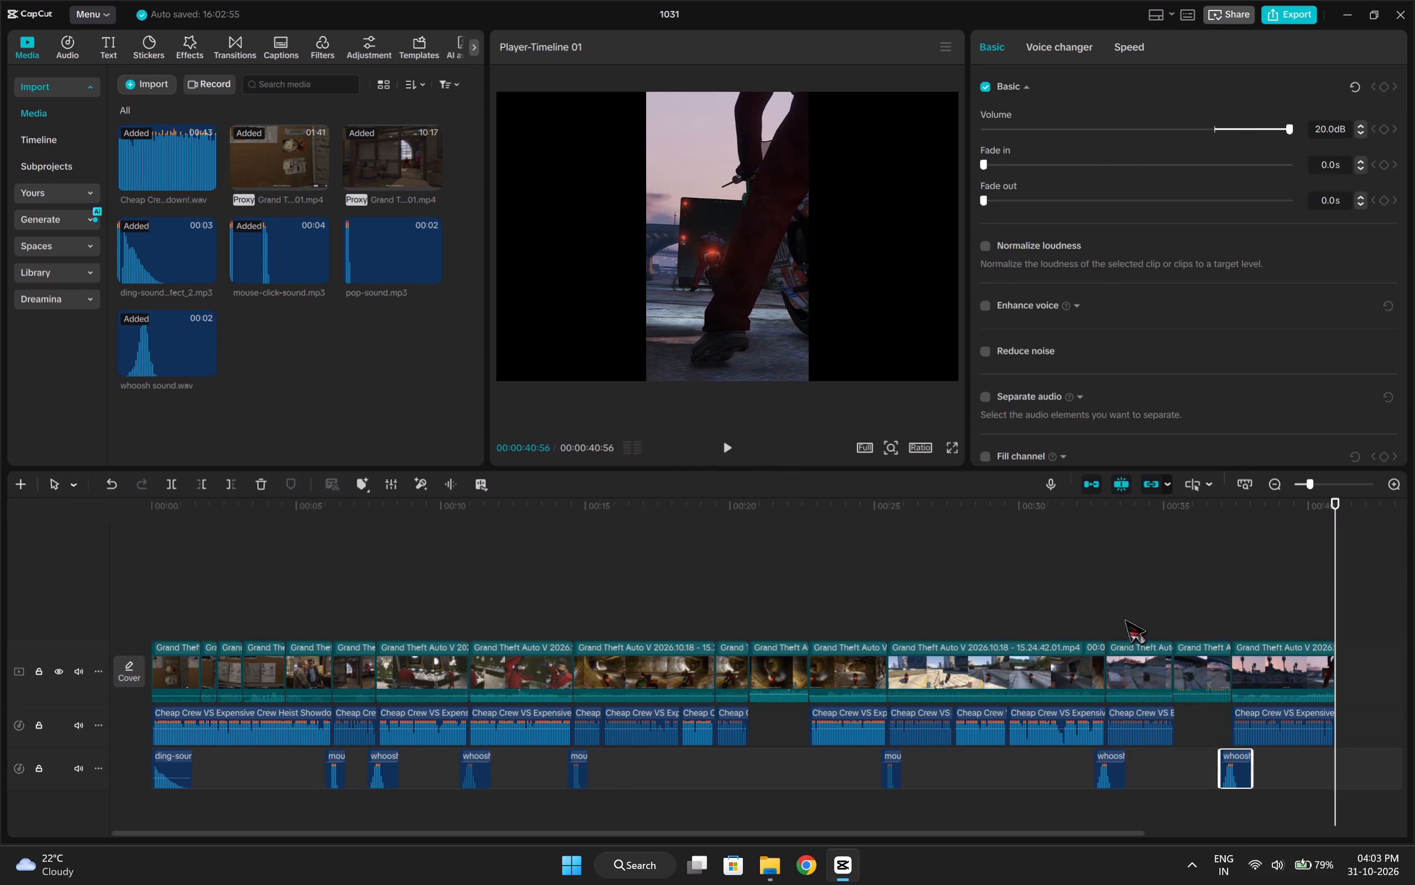
Add the saved GTA adjustment preset at 00:00:00:00 and extend it over the whole timeline to the end of the last clip.
{"action": "left_click", "coordinate": [1103, 580]}
{"action": "left_click_drag", "start_coordinate": [1103, 580], "coordinate": [66, 576]}
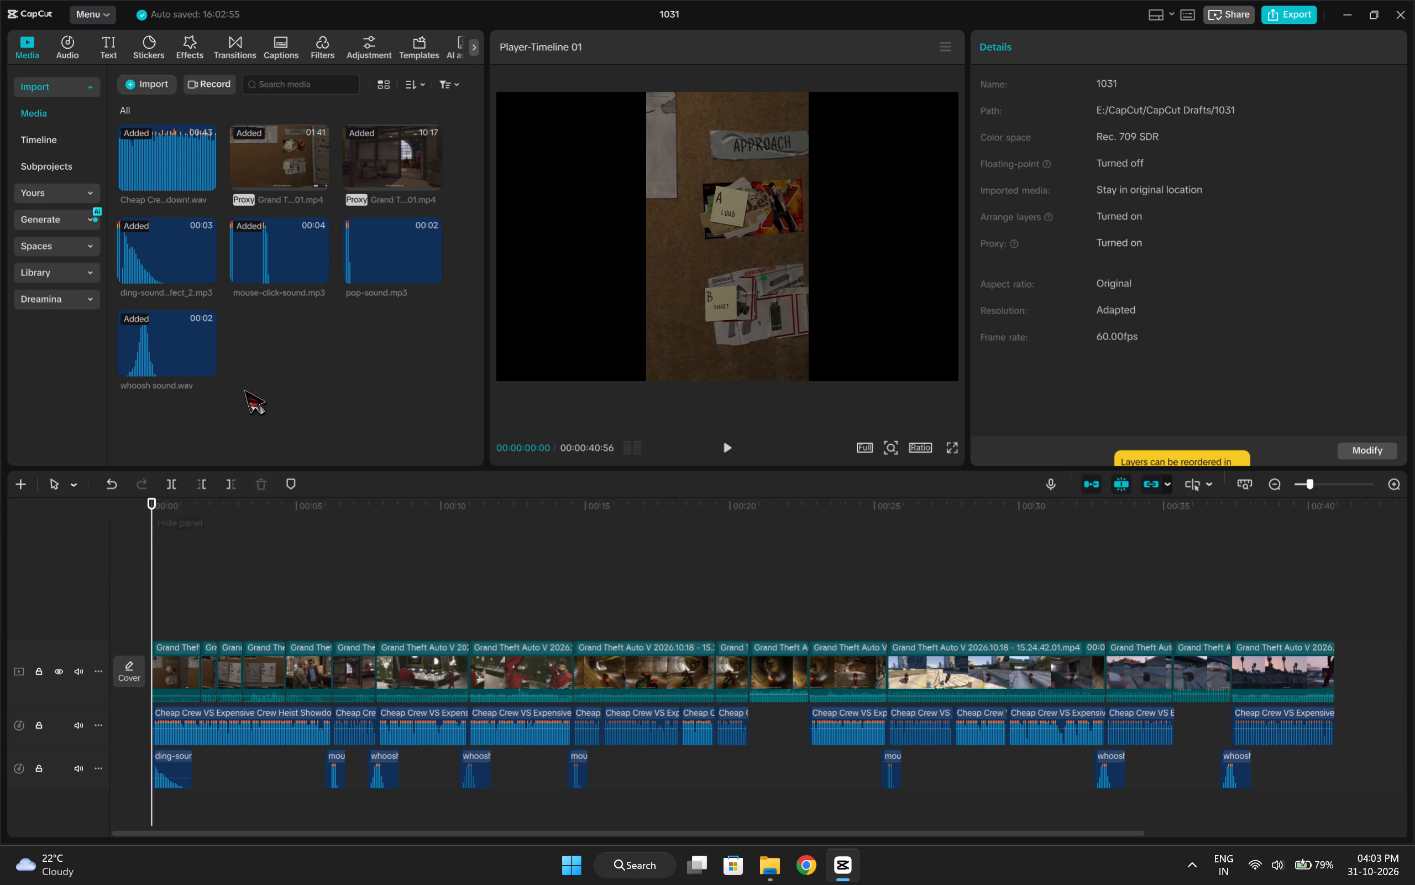
{"action": "left_click", "coordinate": [369, 53]}
{"action": "left_click", "coordinate": [82, 109]}
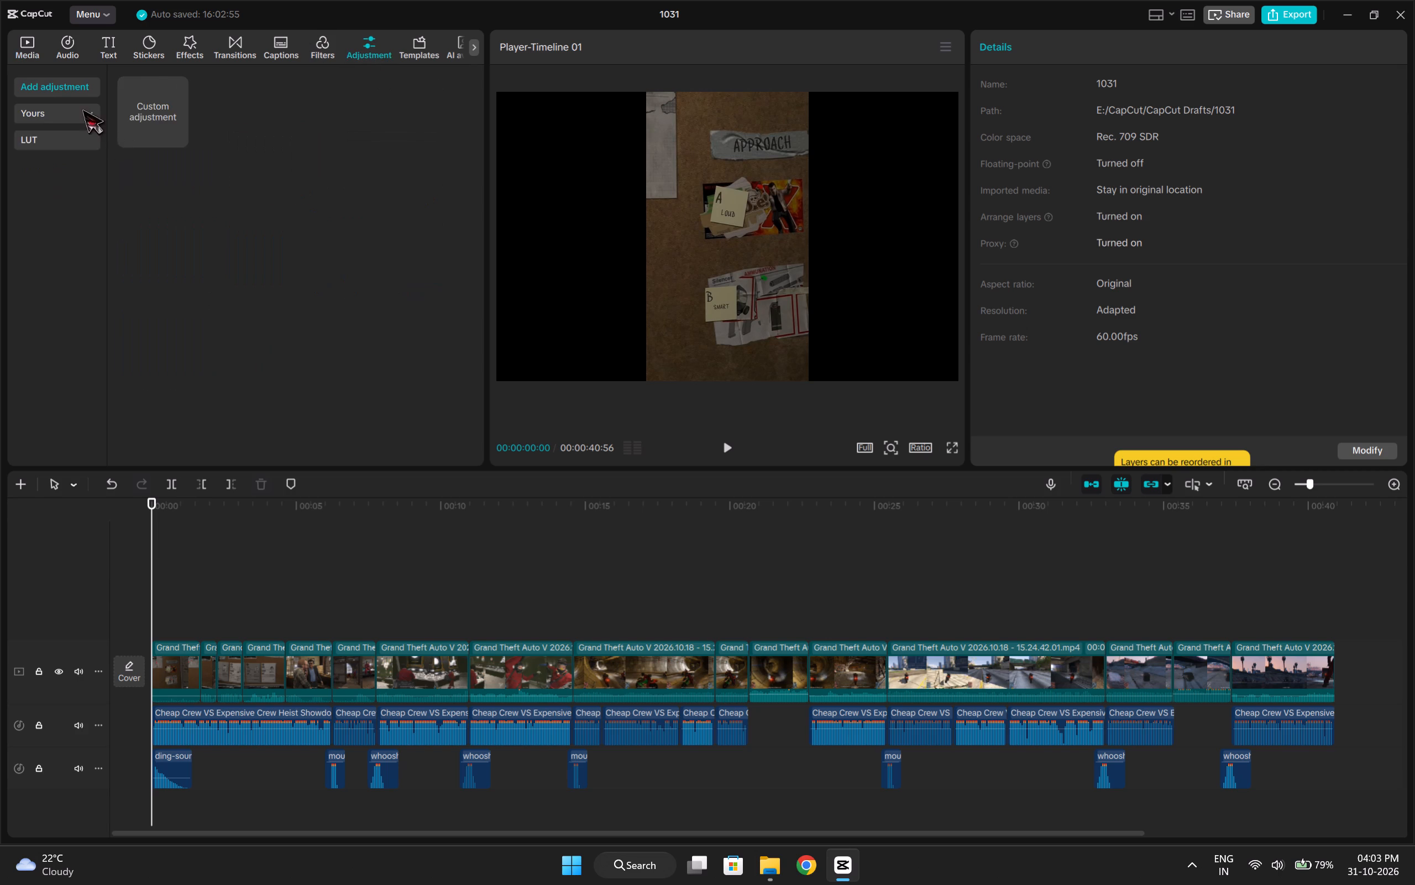
{"action": "left_click", "coordinate": [174, 174]}
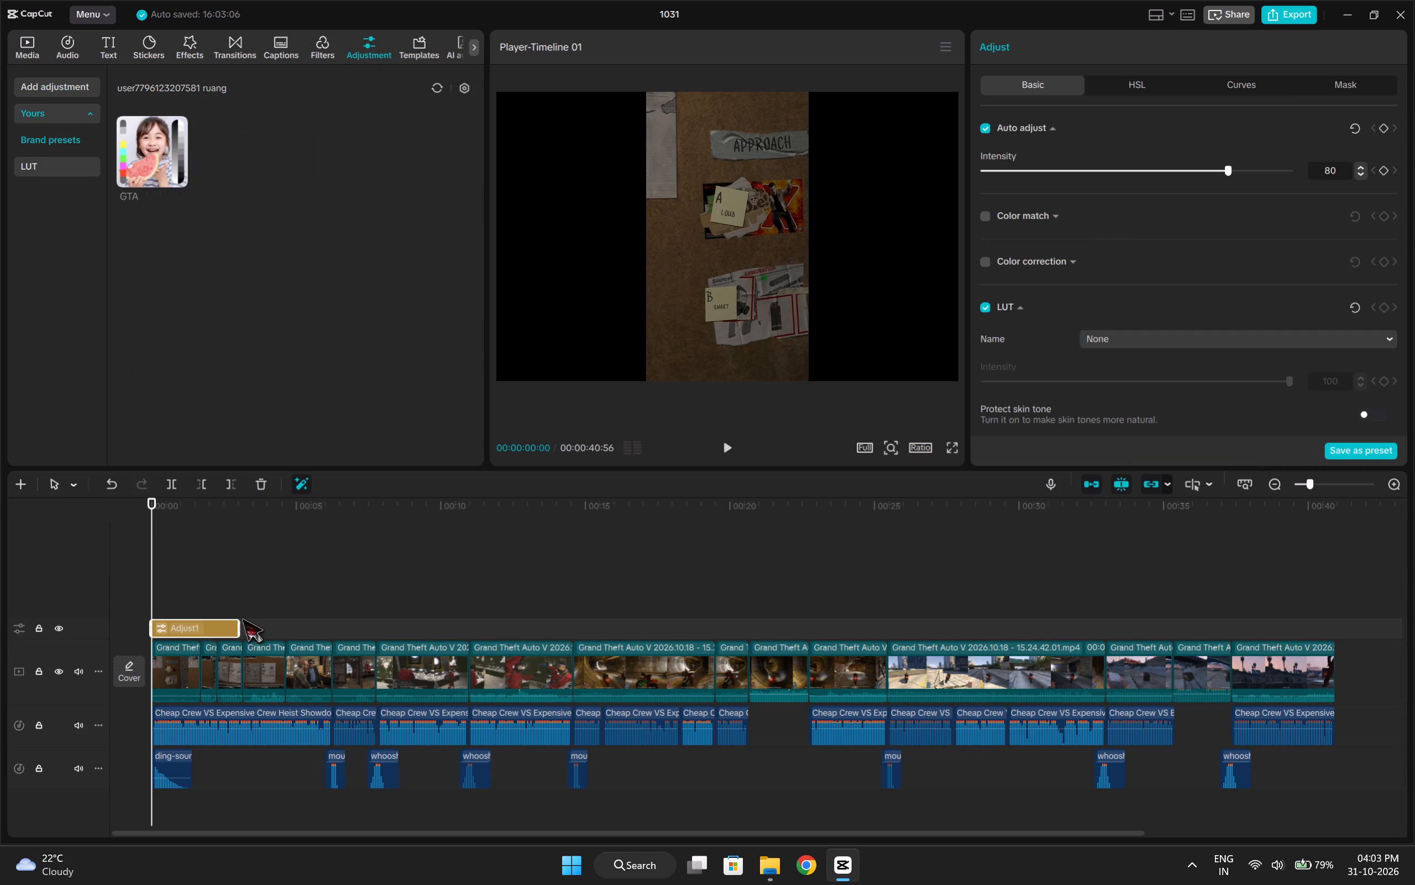
{"action": "left_click_drag", "start_coordinate": [237, 632], "coordinate": [1335, 716]}
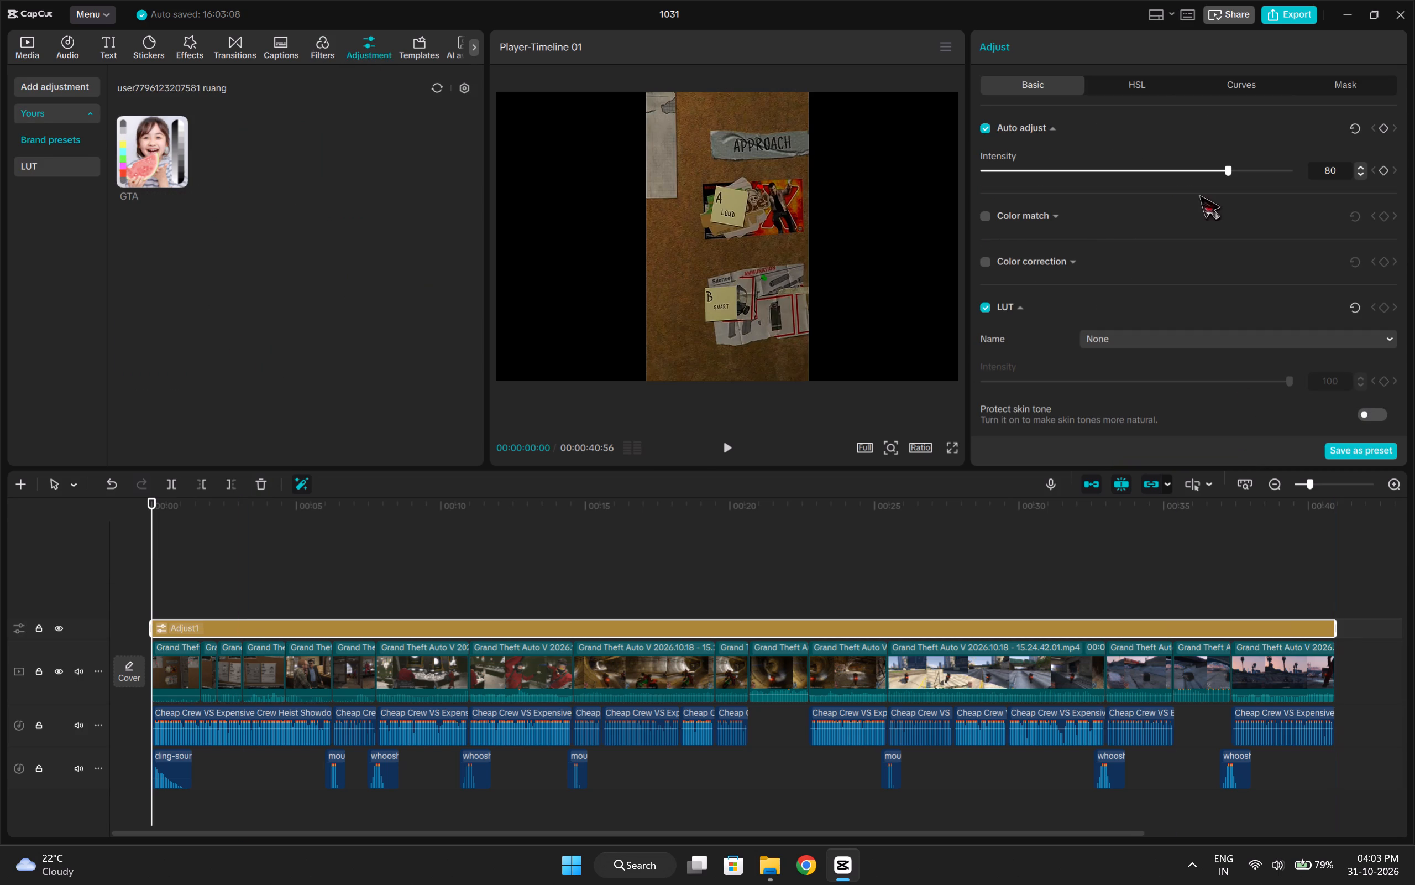
Turn off Auto adjust on the GTA adjustment layer.
{"action": "left_click", "coordinate": [983, 128]}
Generate automatic captions for the whole timeline with English as the spoken language.
{"action": "left_click", "coordinate": [35, 39]}
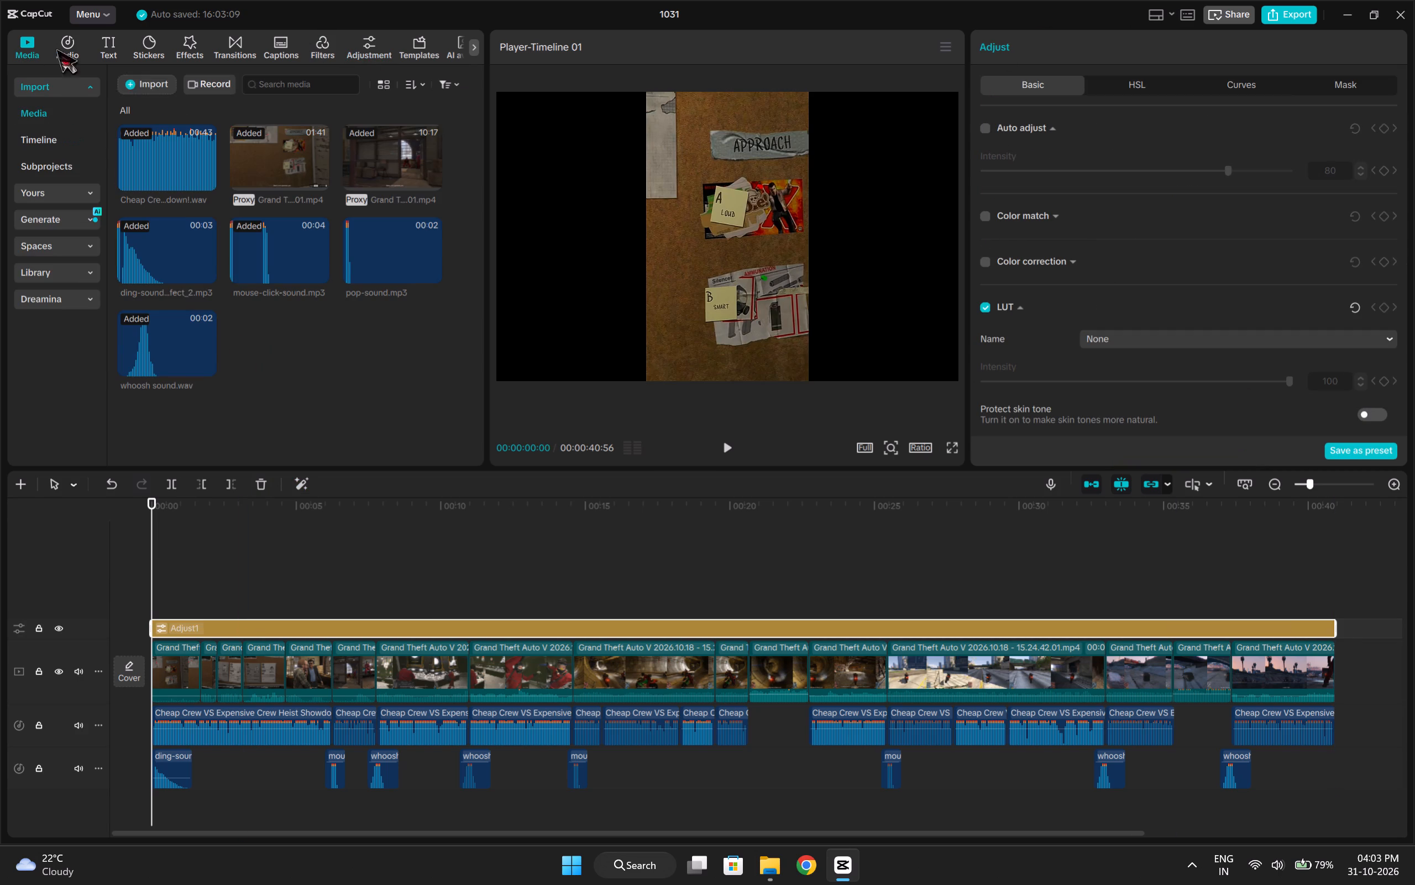
{"action": "left_click", "coordinate": [150, 88]}
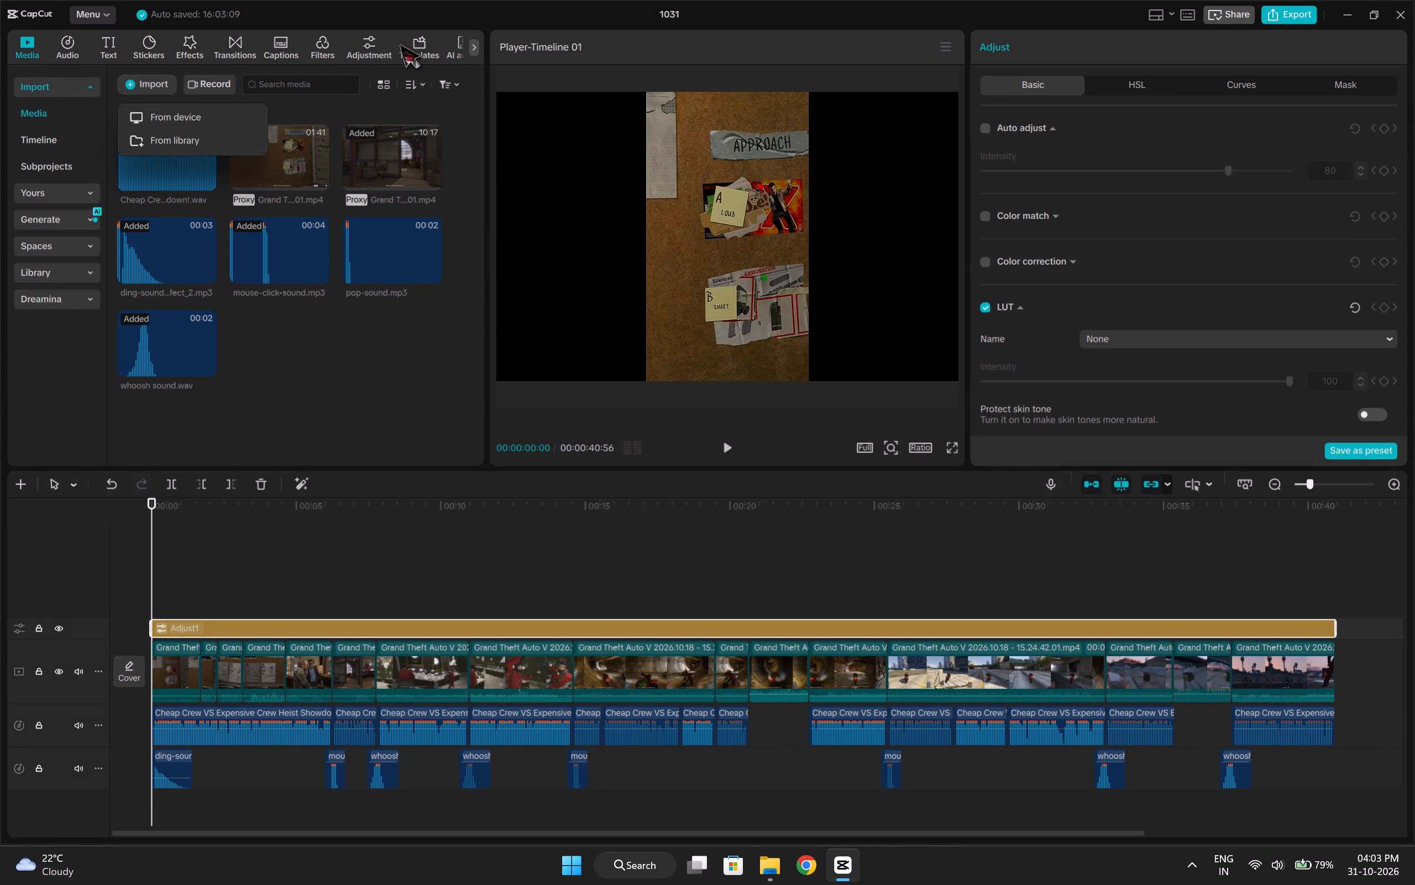
{"action": "double_click", "coordinate": [280, 48]}
{"action": "left_click", "coordinate": [444, 451]}
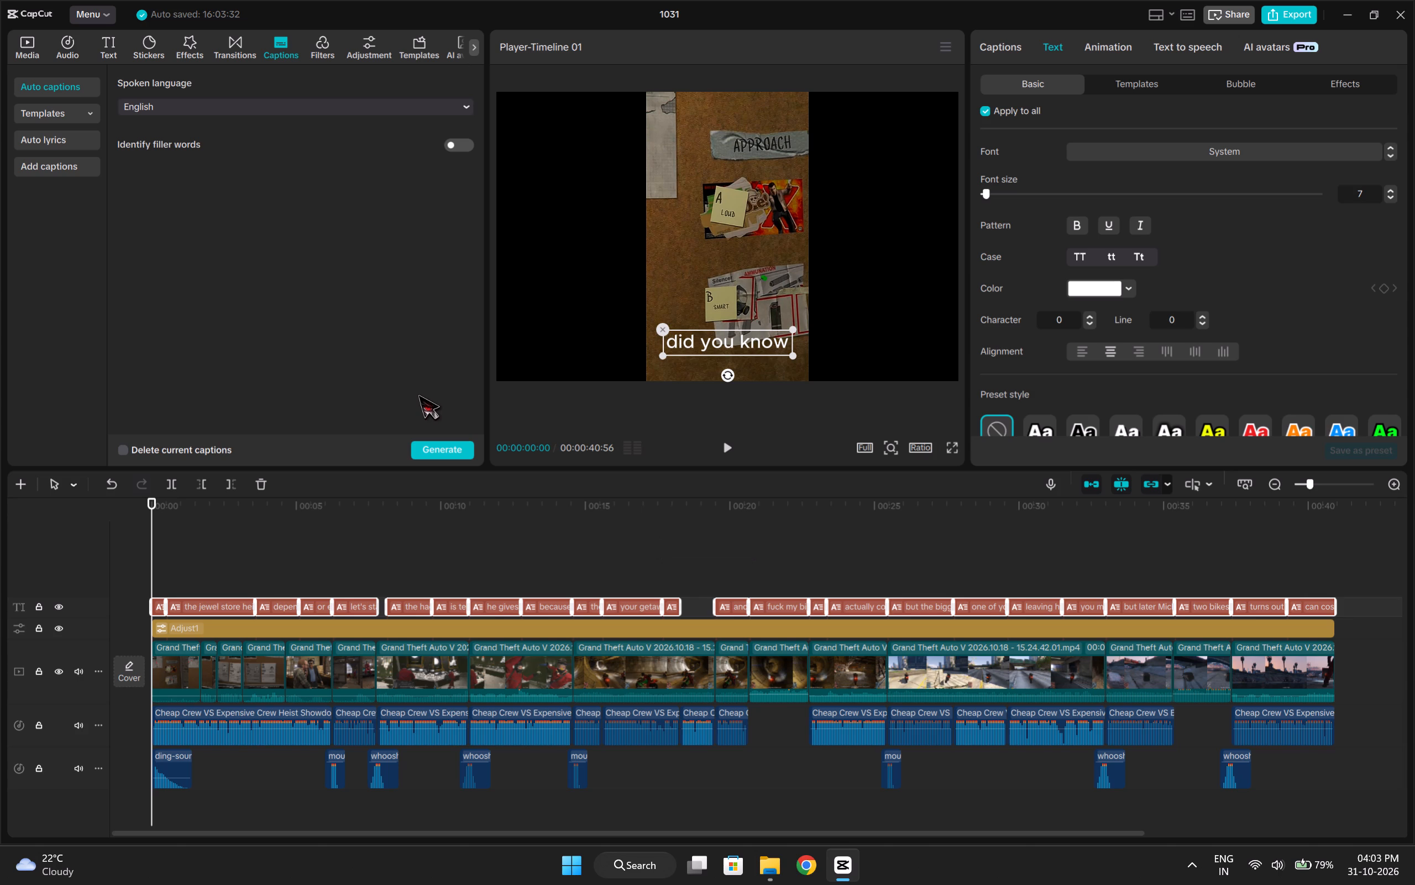
Apply the yellow "THE" favourite text template to all captions.
{"action": "left_click", "coordinate": [1141, 90]}
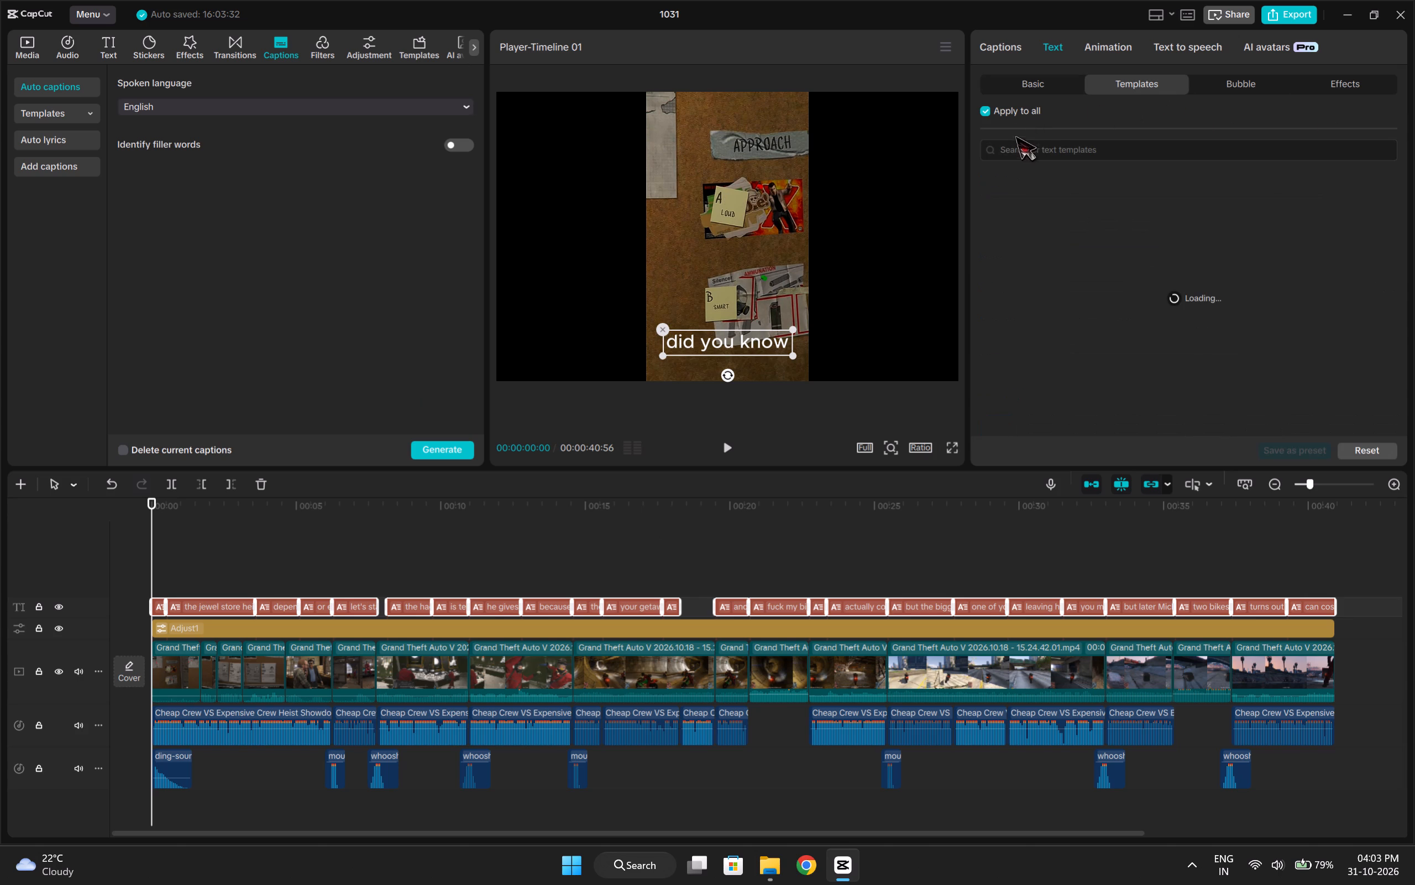
{"action": "left_click", "coordinate": [1005, 250]}
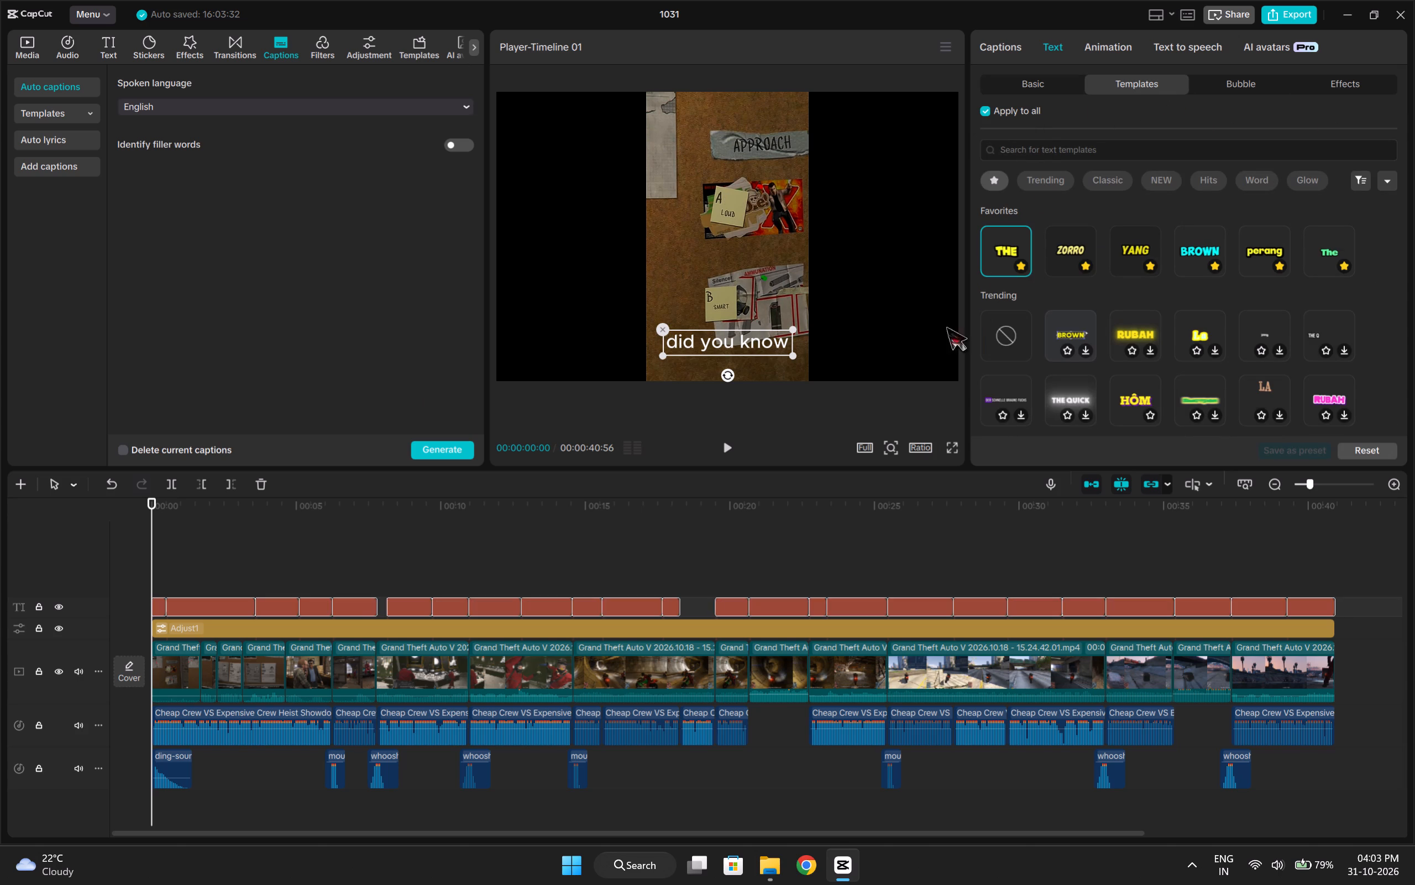
Set the video's aspect ratio to 9:16.
{"action": "left_click", "coordinate": [918, 447]}
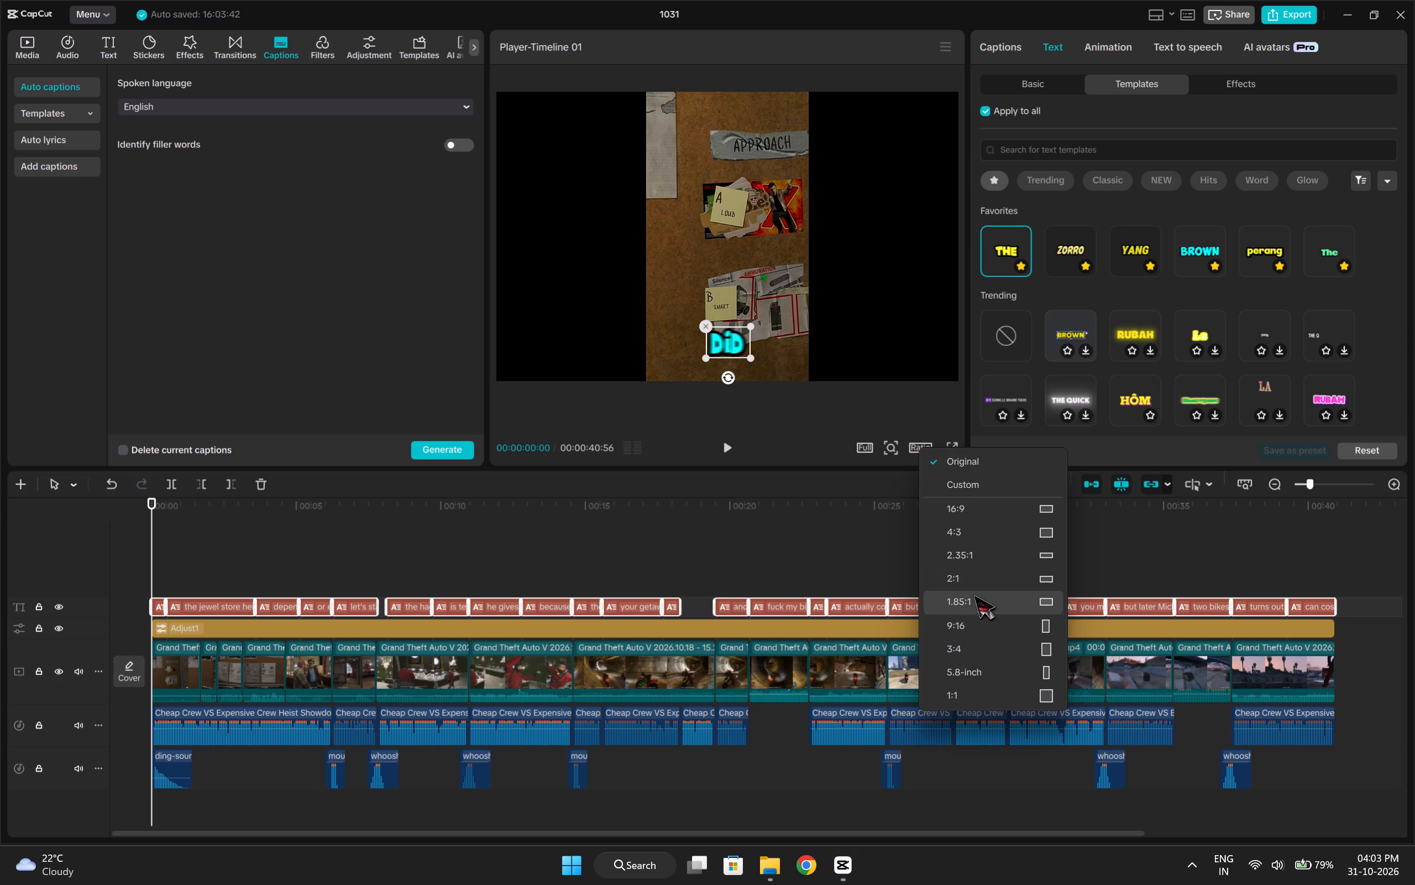
{"action": "left_click", "coordinate": [966, 625]}
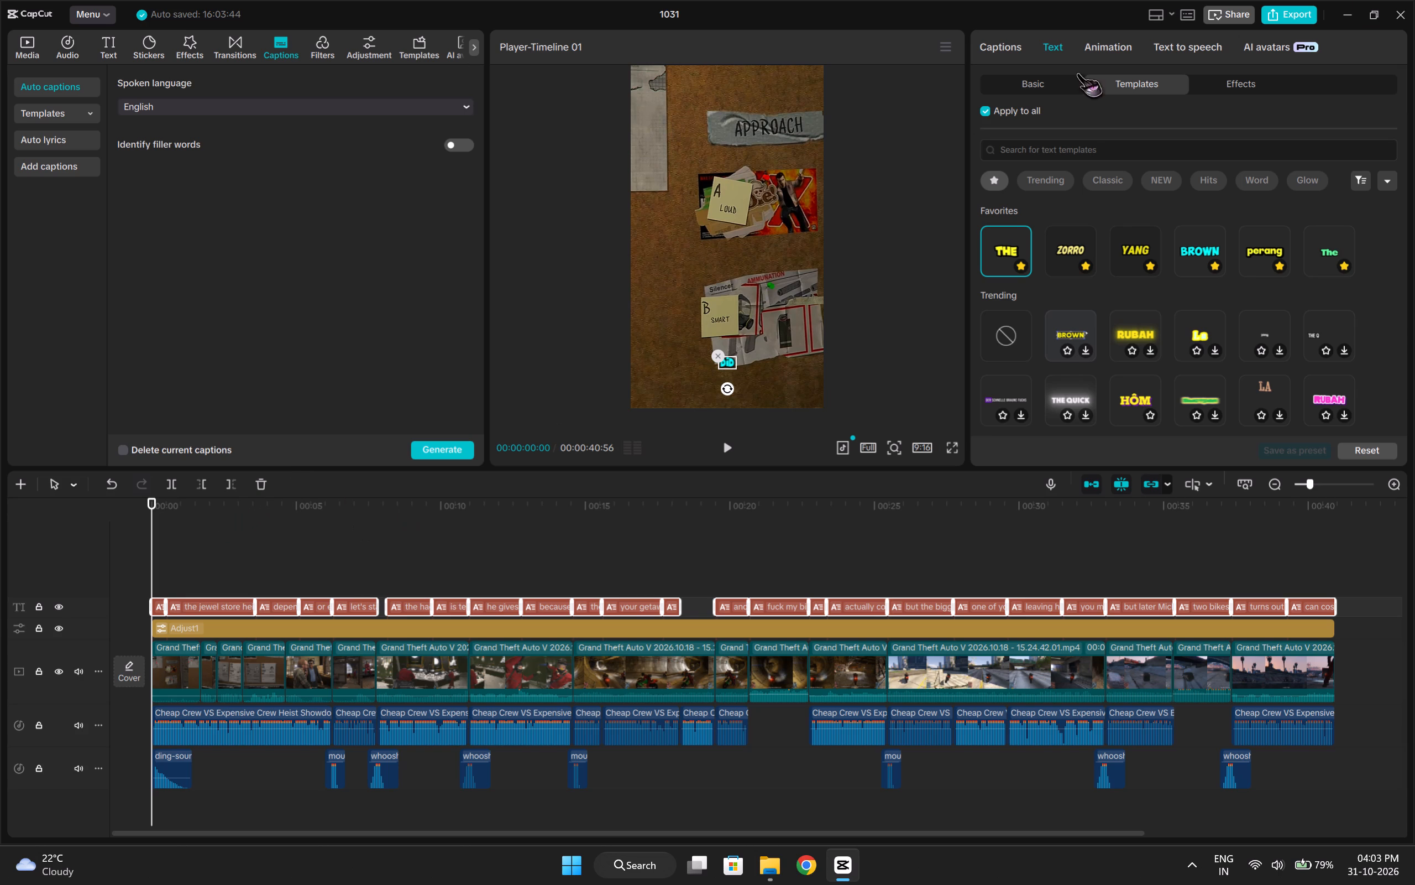
Play the captioned video from 00:00:00:00 to the end to check captions, cuts and sound.
{"action": "left_click", "coordinate": [160, 549]}
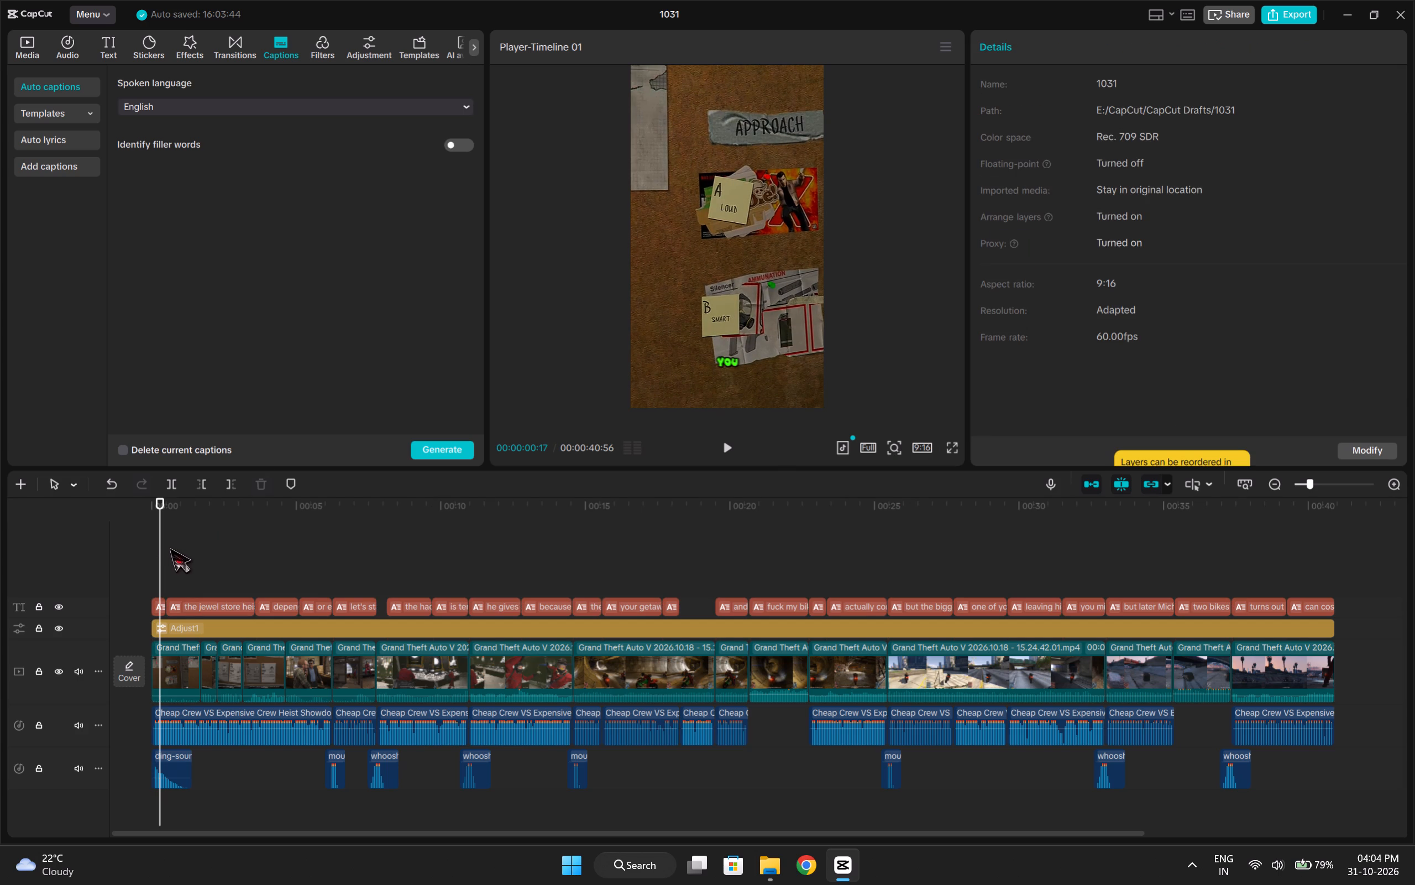
{"action": "left_click", "coordinate": [199, 539]}
{"action": "left_click_drag", "start_coordinate": [199, 539], "coordinate": [114, 544]}
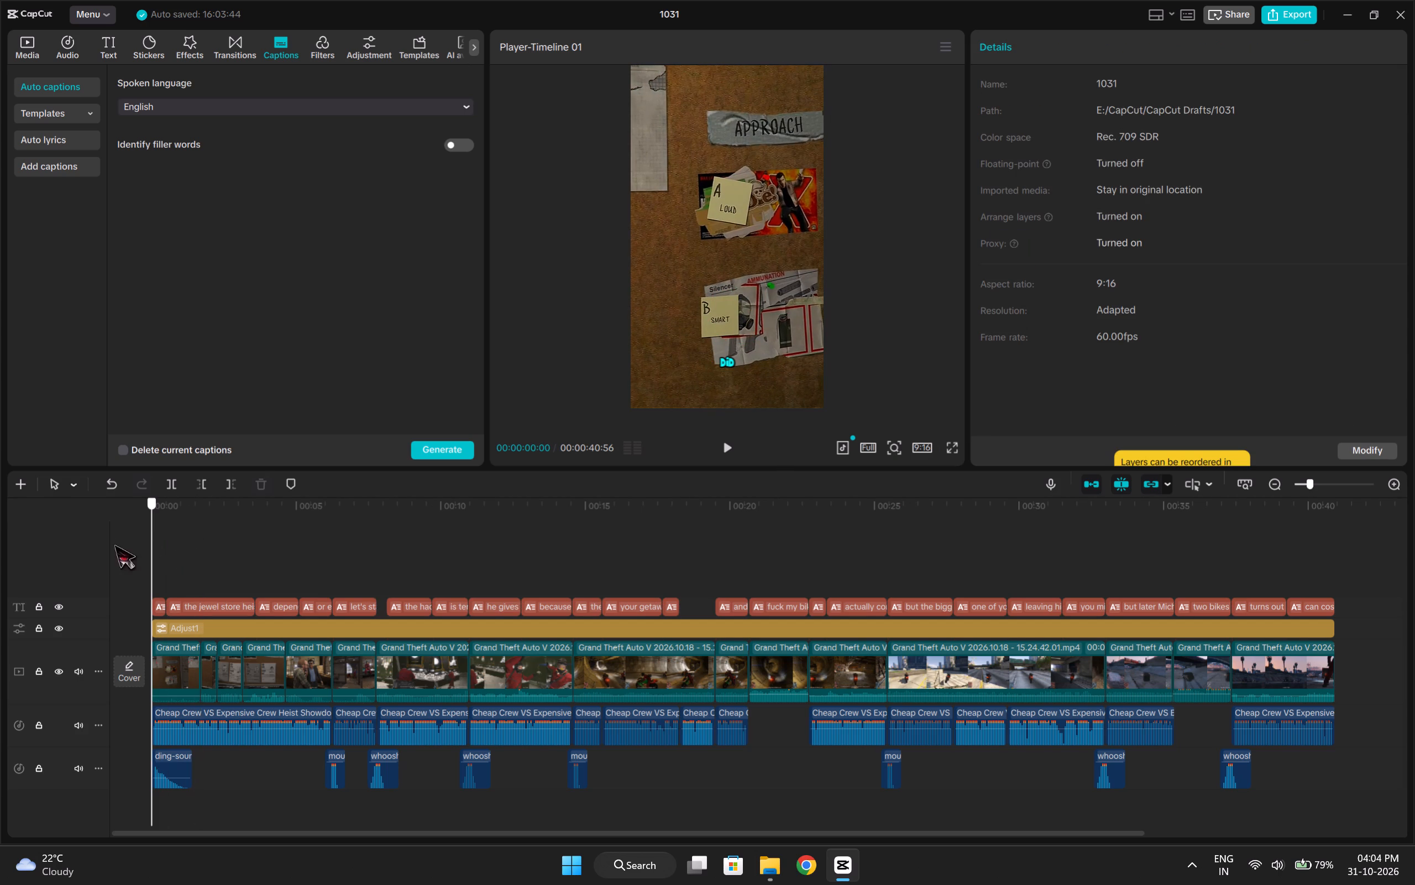
{"action": "left_click_drag", "start_coordinate": [114, 544], "coordinate": [92, 547]}
{"action": "key", "text": "space"}
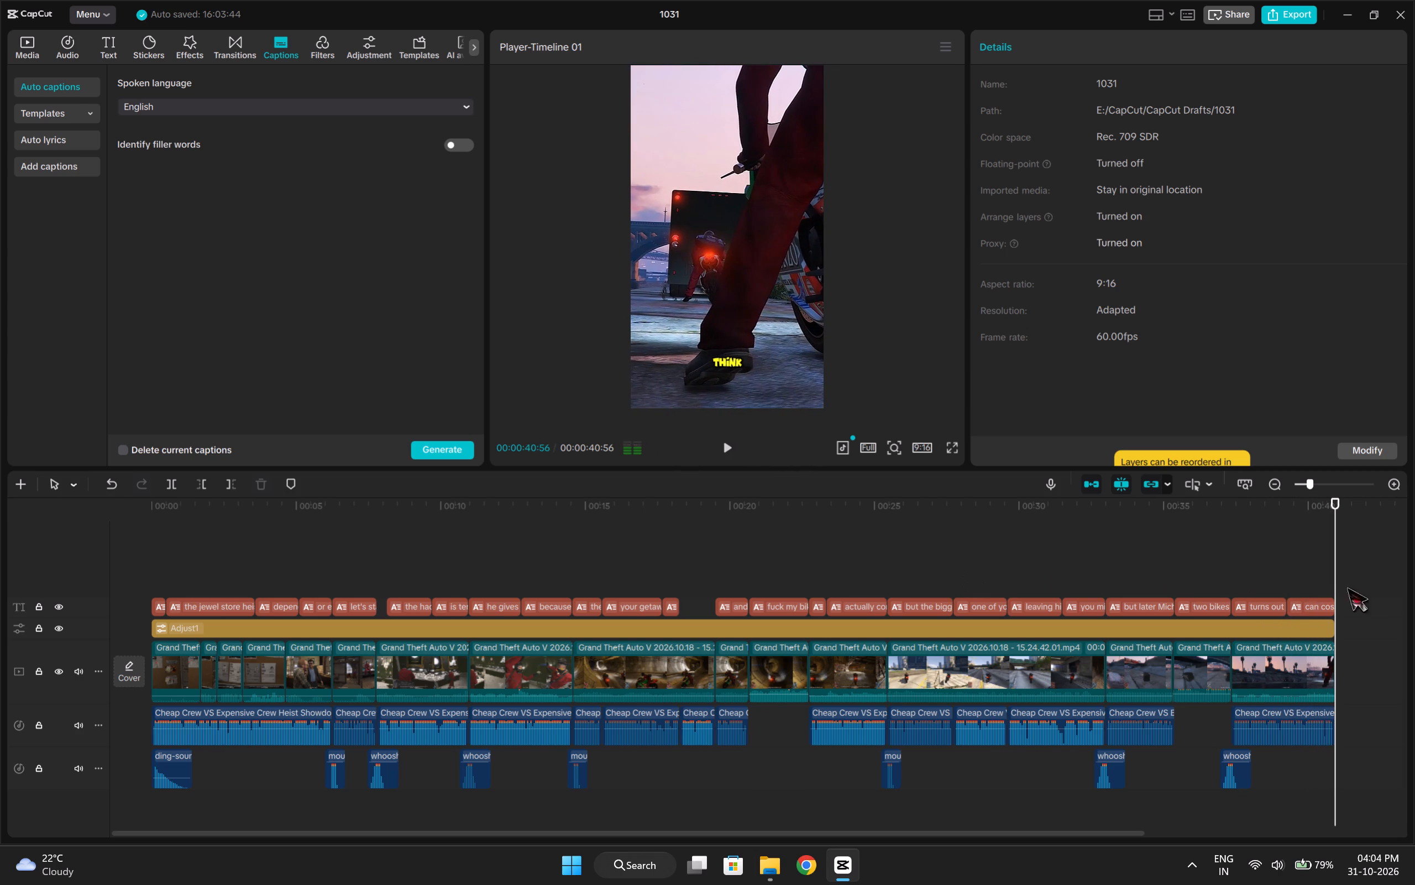
{"action": "left_click", "coordinate": [1375, 580]}
{"action": "left_click", "coordinate": [1334, 579]}
{"action": "left_click_drag", "start_coordinate": [1334, 579], "coordinate": [310, 517]}
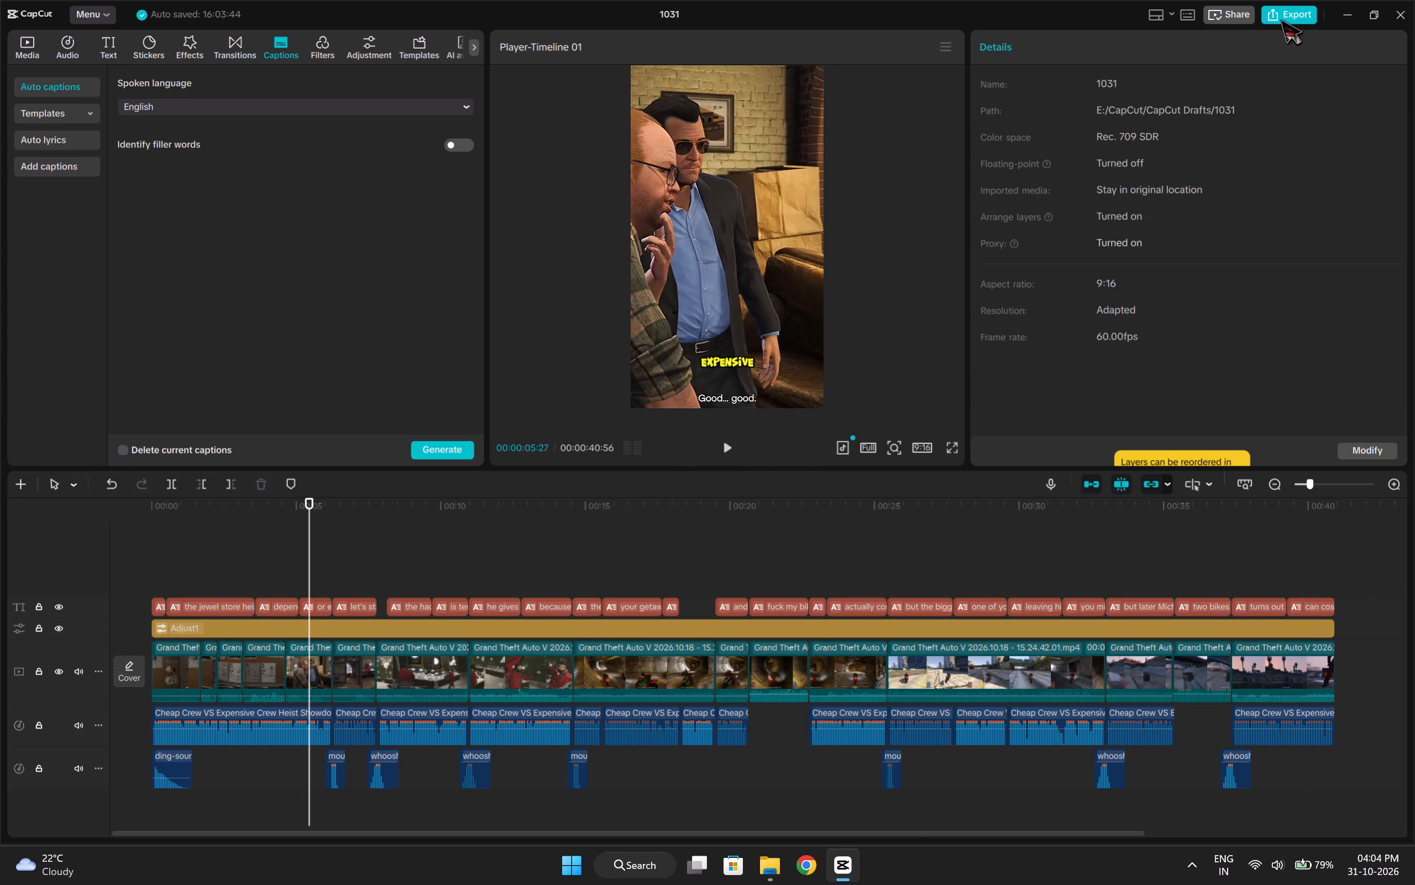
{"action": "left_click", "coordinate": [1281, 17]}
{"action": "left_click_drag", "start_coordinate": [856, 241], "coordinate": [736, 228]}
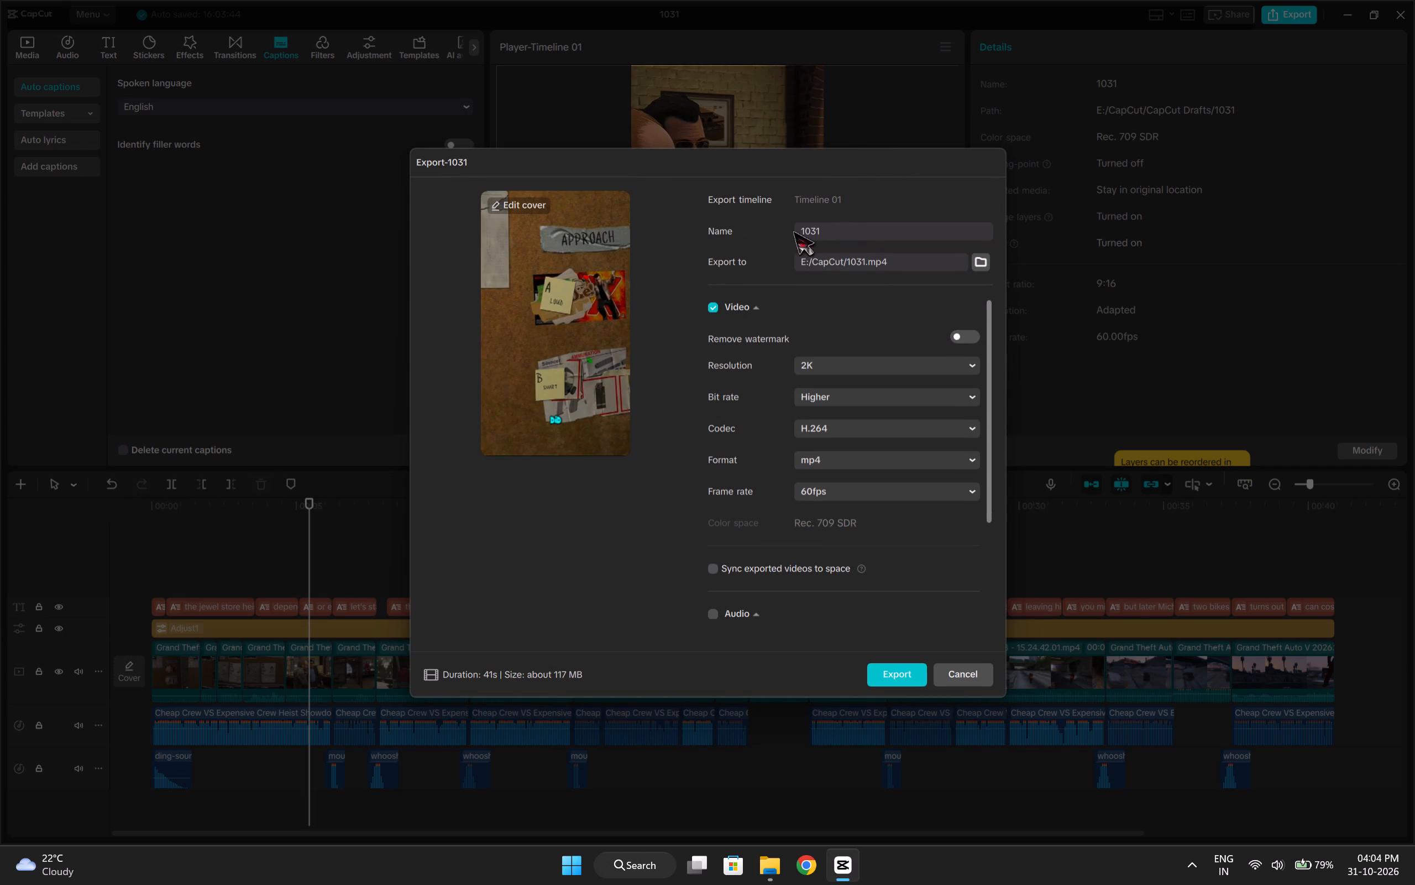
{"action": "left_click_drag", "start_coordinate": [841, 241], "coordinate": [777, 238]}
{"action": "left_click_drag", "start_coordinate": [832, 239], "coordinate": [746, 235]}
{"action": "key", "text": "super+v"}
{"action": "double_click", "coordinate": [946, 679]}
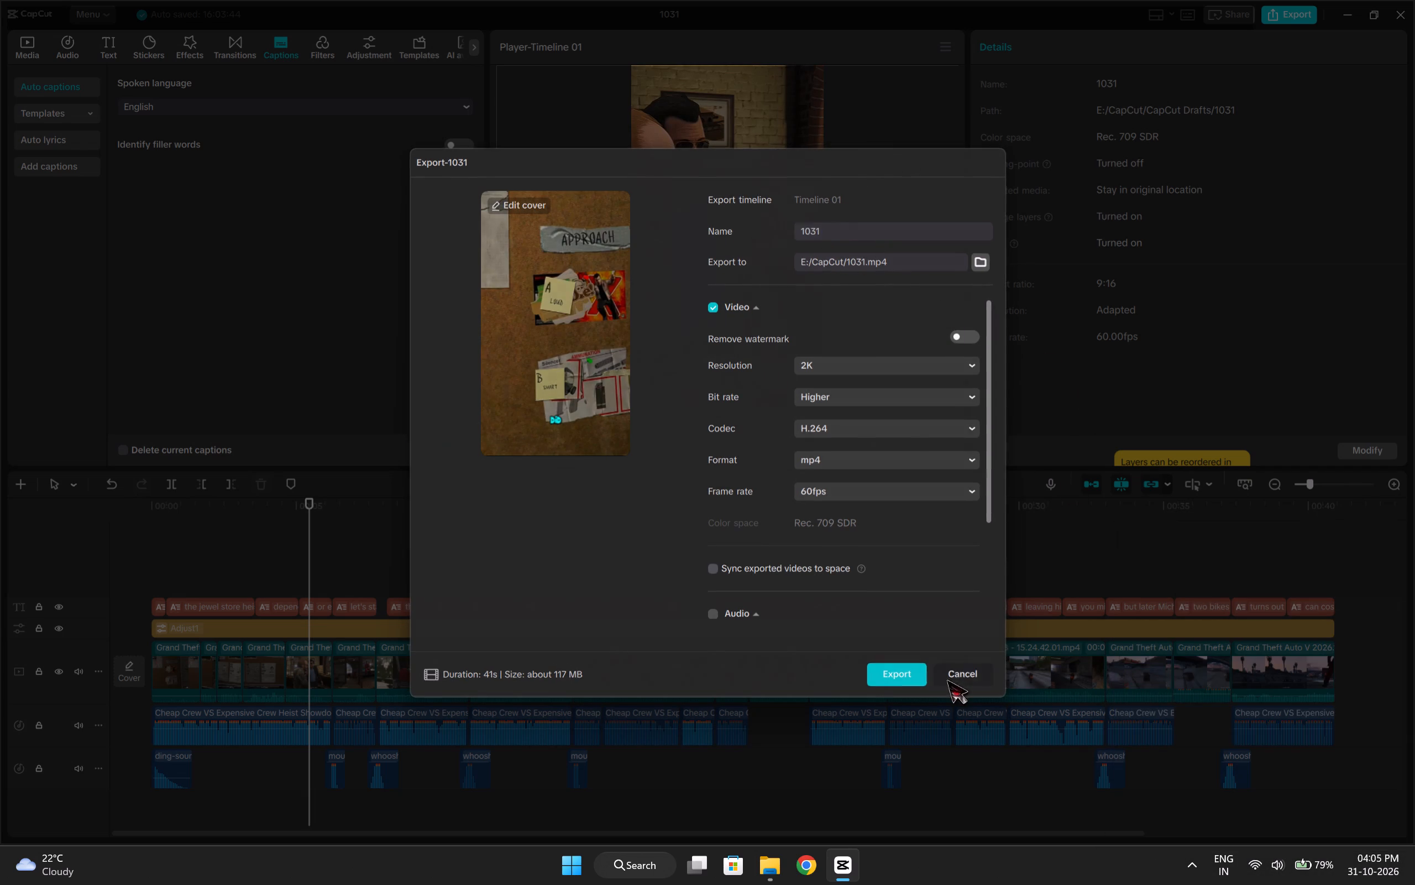
Replay the opening from 00:00:00:00 to check the first captions and the ding sound.
{"action": "left_click", "coordinate": [213, 568]}
{"action": "left_click_drag", "start_coordinate": [208, 566], "coordinate": [81, 570]}
{"action": "key", "text": "space"}
{"action": "left_click", "coordinate": [171, 574]}
{"action": "left_click_drag", "start_coordinate": [171, 574], "coordinate": [164, 580]}
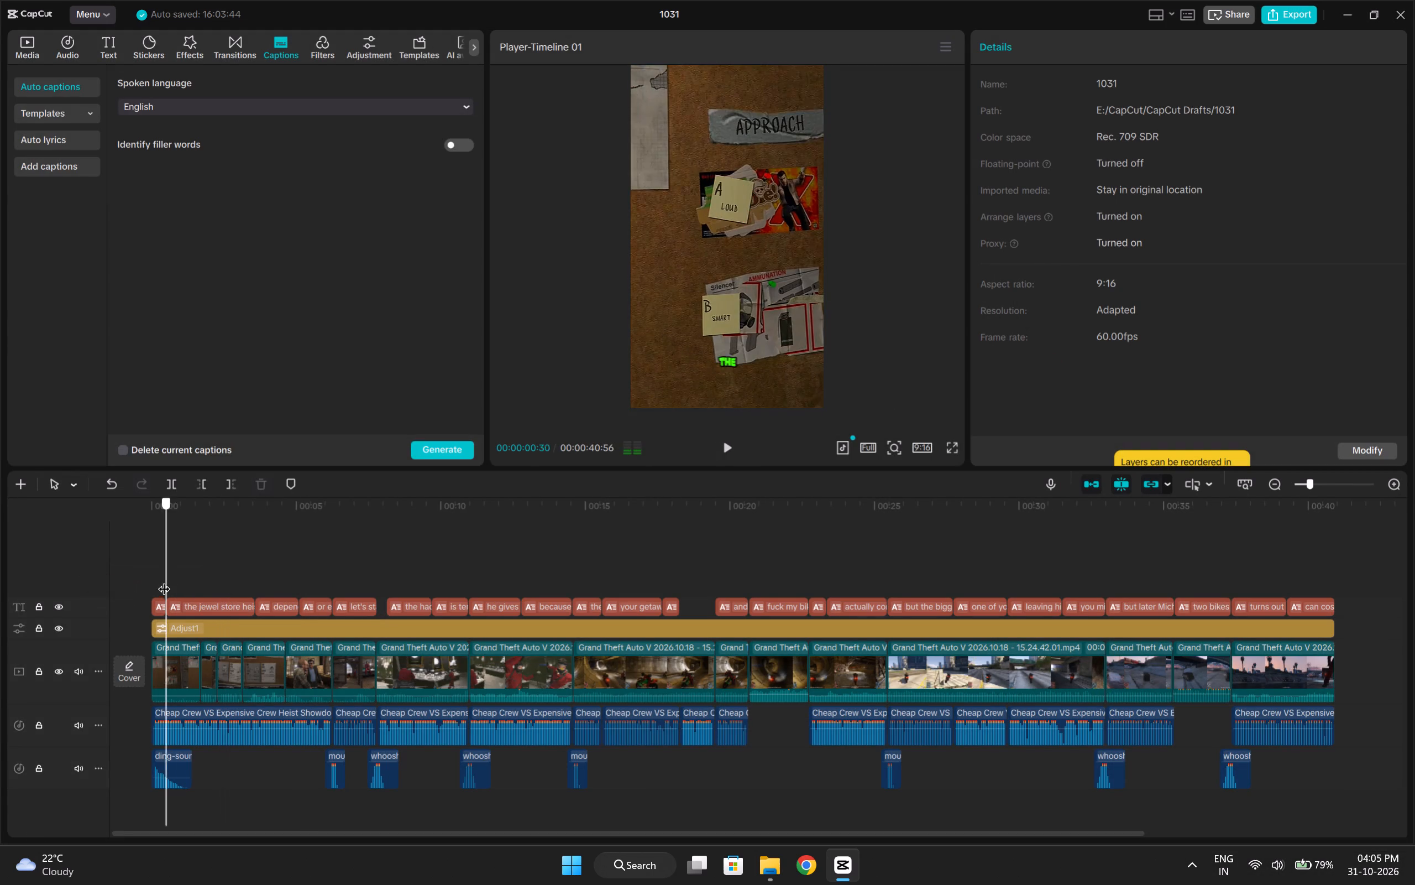
{"action": "left_click_drag", "start_coordinate": [164, 580], "coordinate": [147, 584]}
{"action": "key", "text": "space"}
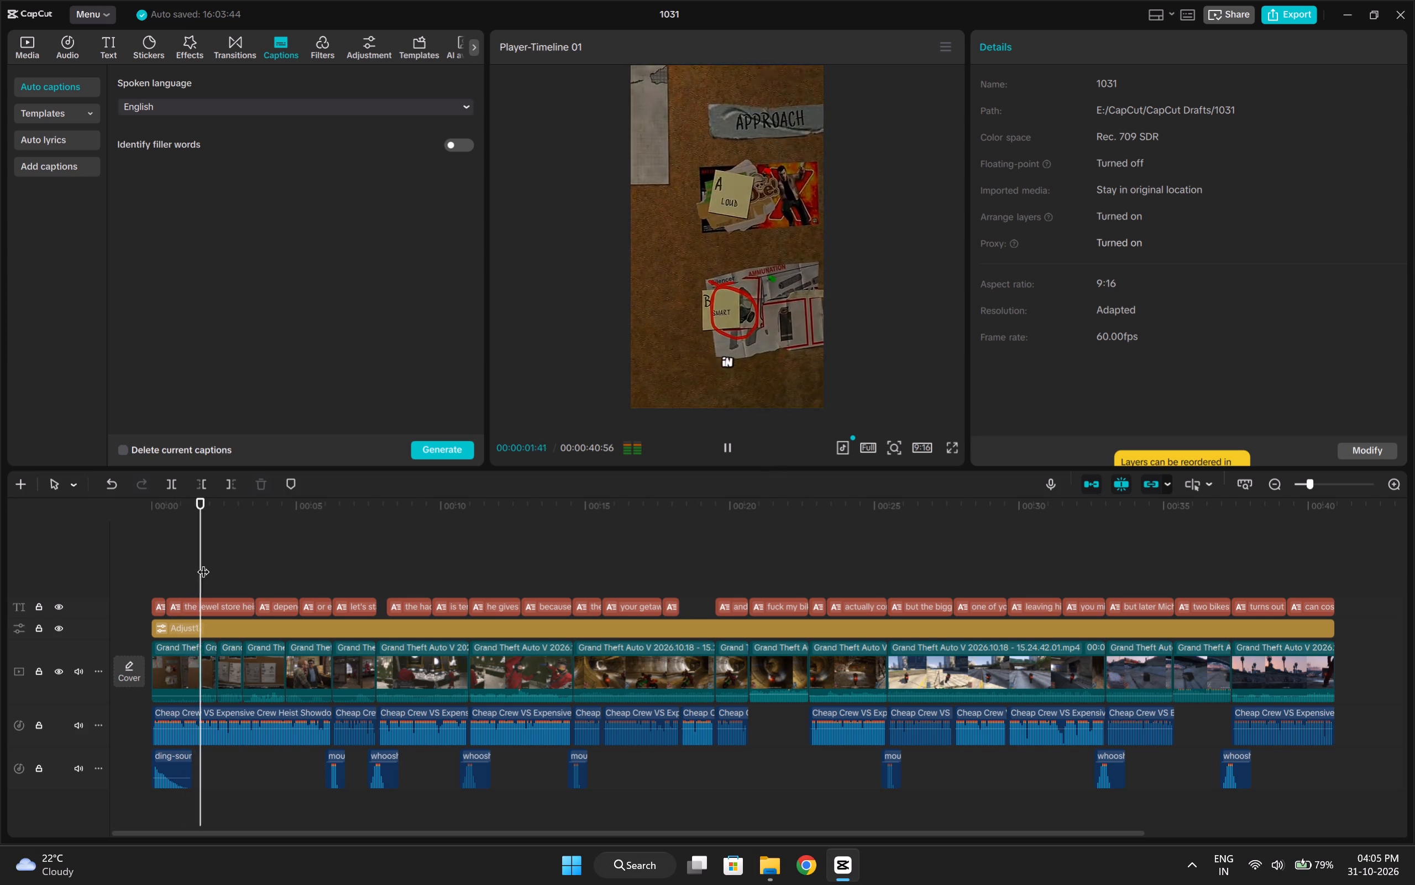
{"action": "key", "text": "space"}
Export the video under the copied title "Cheap Crew VS Expensive Crew Heist Showdown!".
{"action": "left_click", "coordinate": [1303, 17]}
{"action": "left_click_drag", "start_coordinate": [906, 223], "coordinate": [836, 229]}
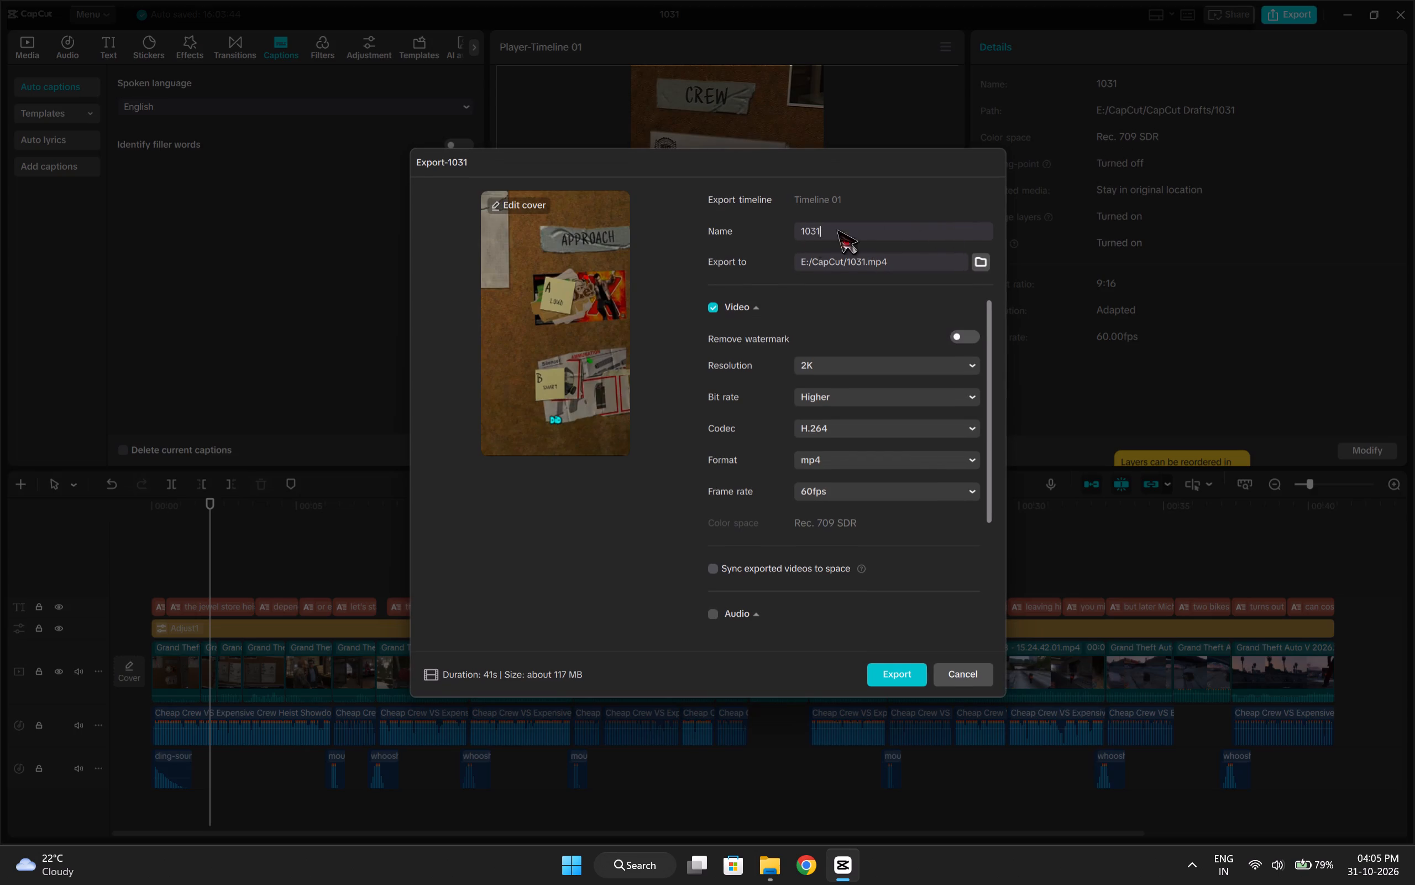
{"action": "left_click_drag", "start_coordinate": [836, 229], "coordinate": [770, 233]}
{"action": "key", "text": "super+v"}
{"action": "left_click", "coordinate": [1211, 653]}
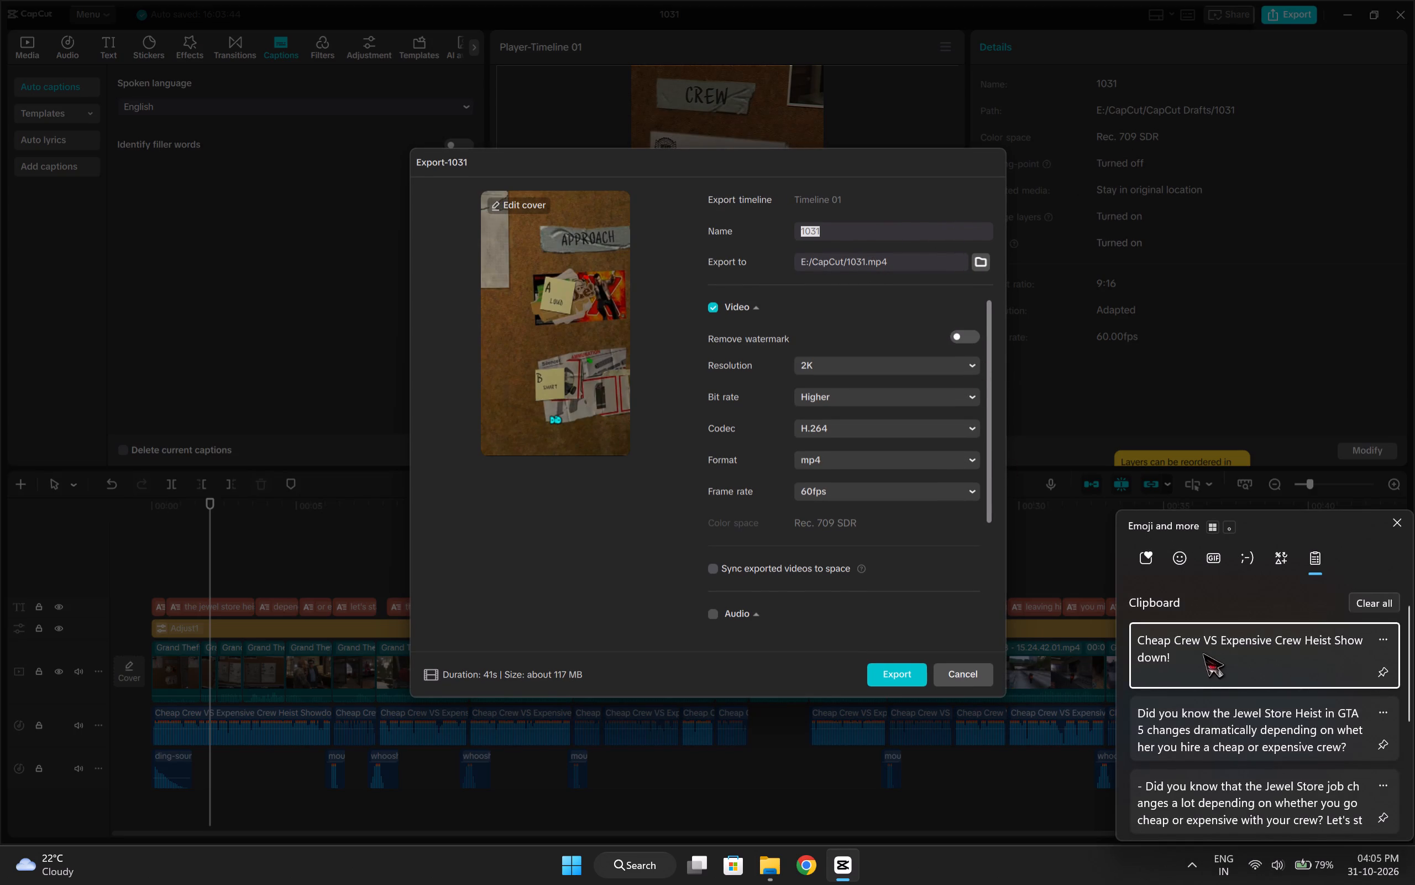
{"action": "key", "text": "ctrl+v"}
{"action": "left_click", "coordinate": [892, 675]}
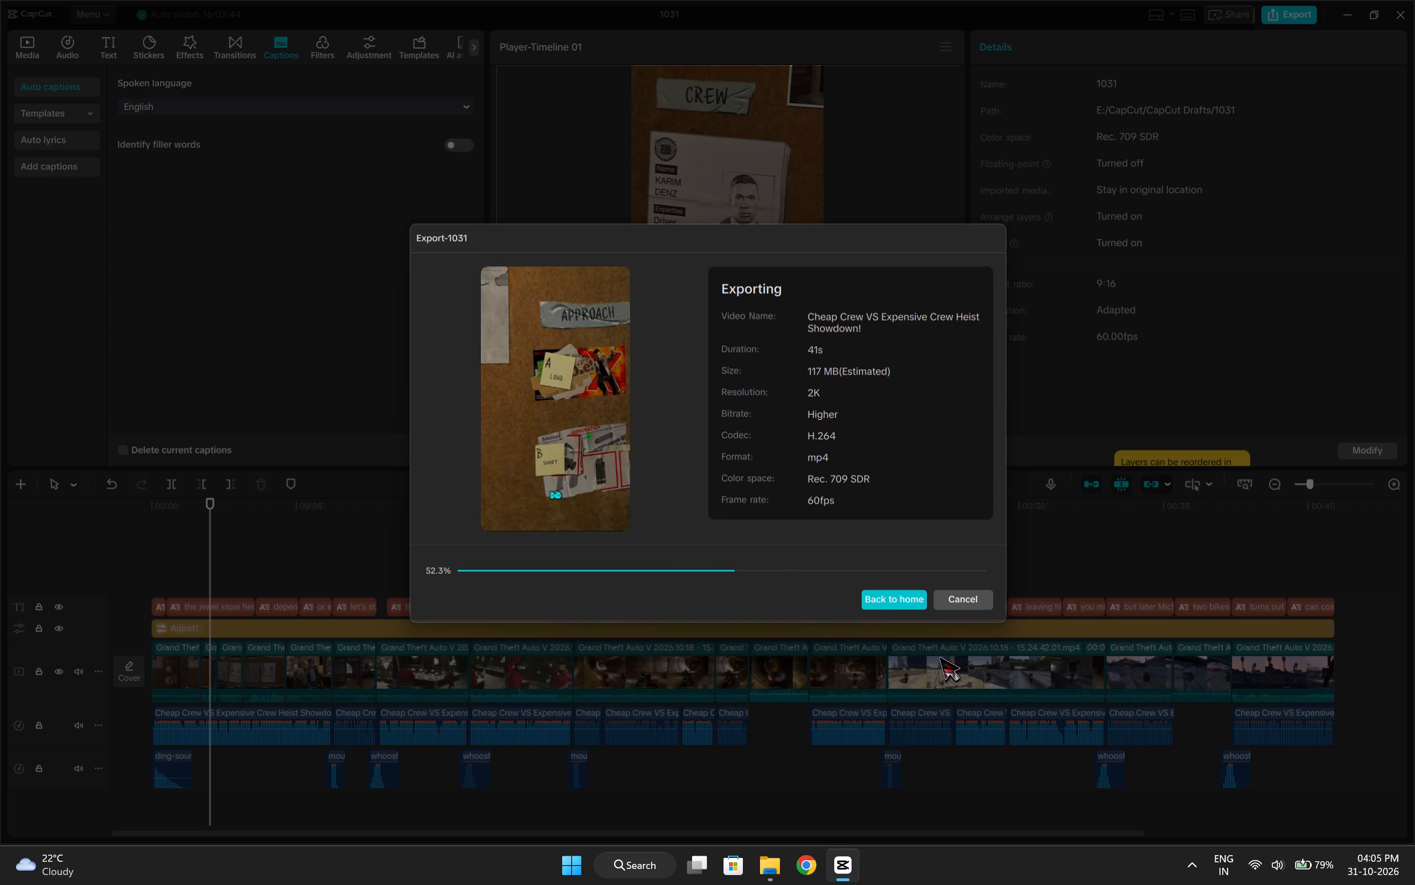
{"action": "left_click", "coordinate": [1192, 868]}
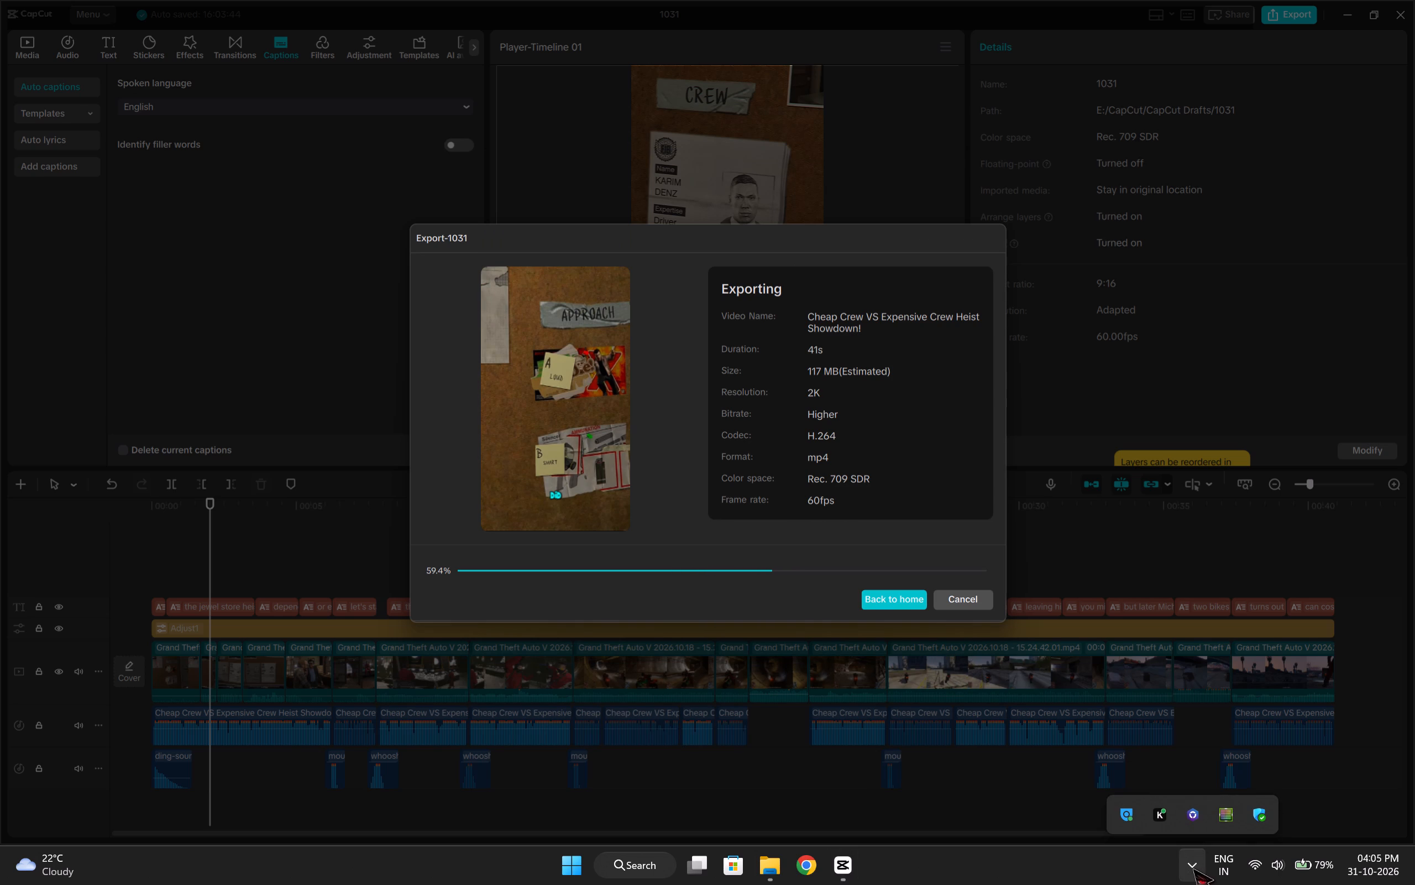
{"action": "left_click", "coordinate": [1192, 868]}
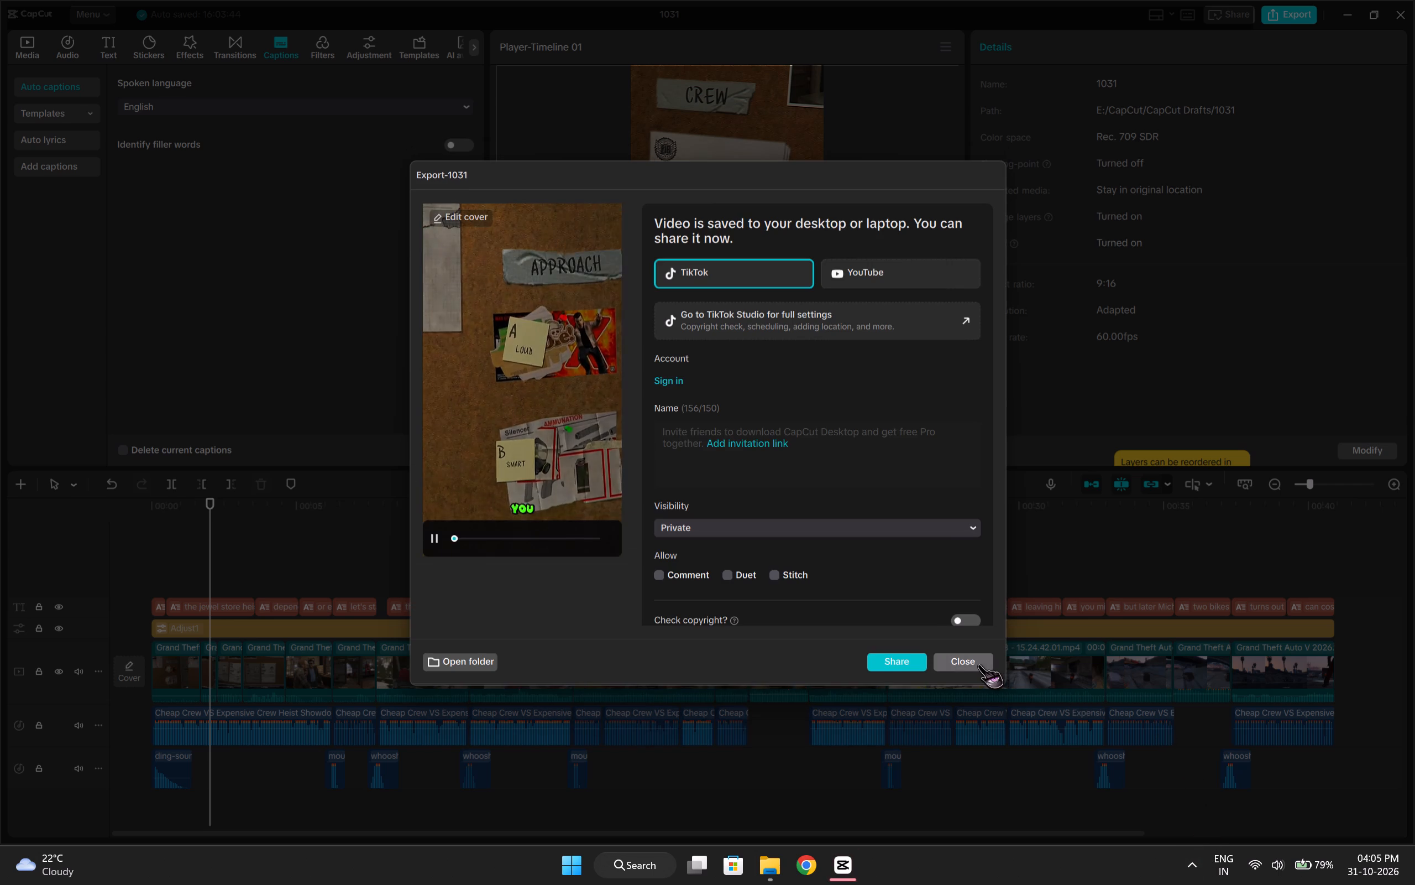
Dismiss the finished export and close the project and CapCut.
{"action": "left_click", "coordinate": [978, 664]}
{"action": "left_click", "coordinate": [1396, 13]}
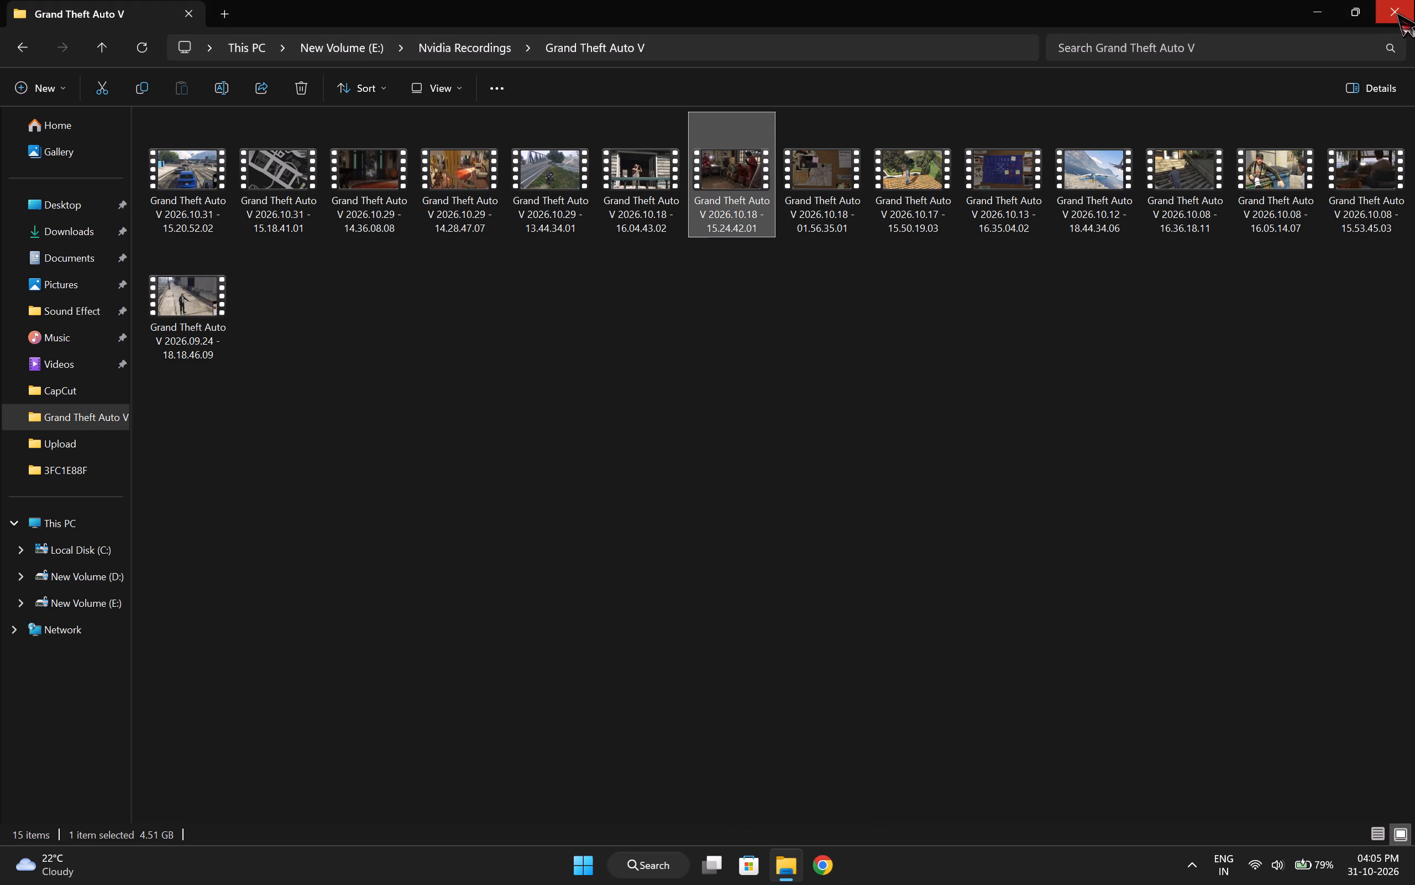
{"action": "left_click", "coordinate": [1385, 20]}
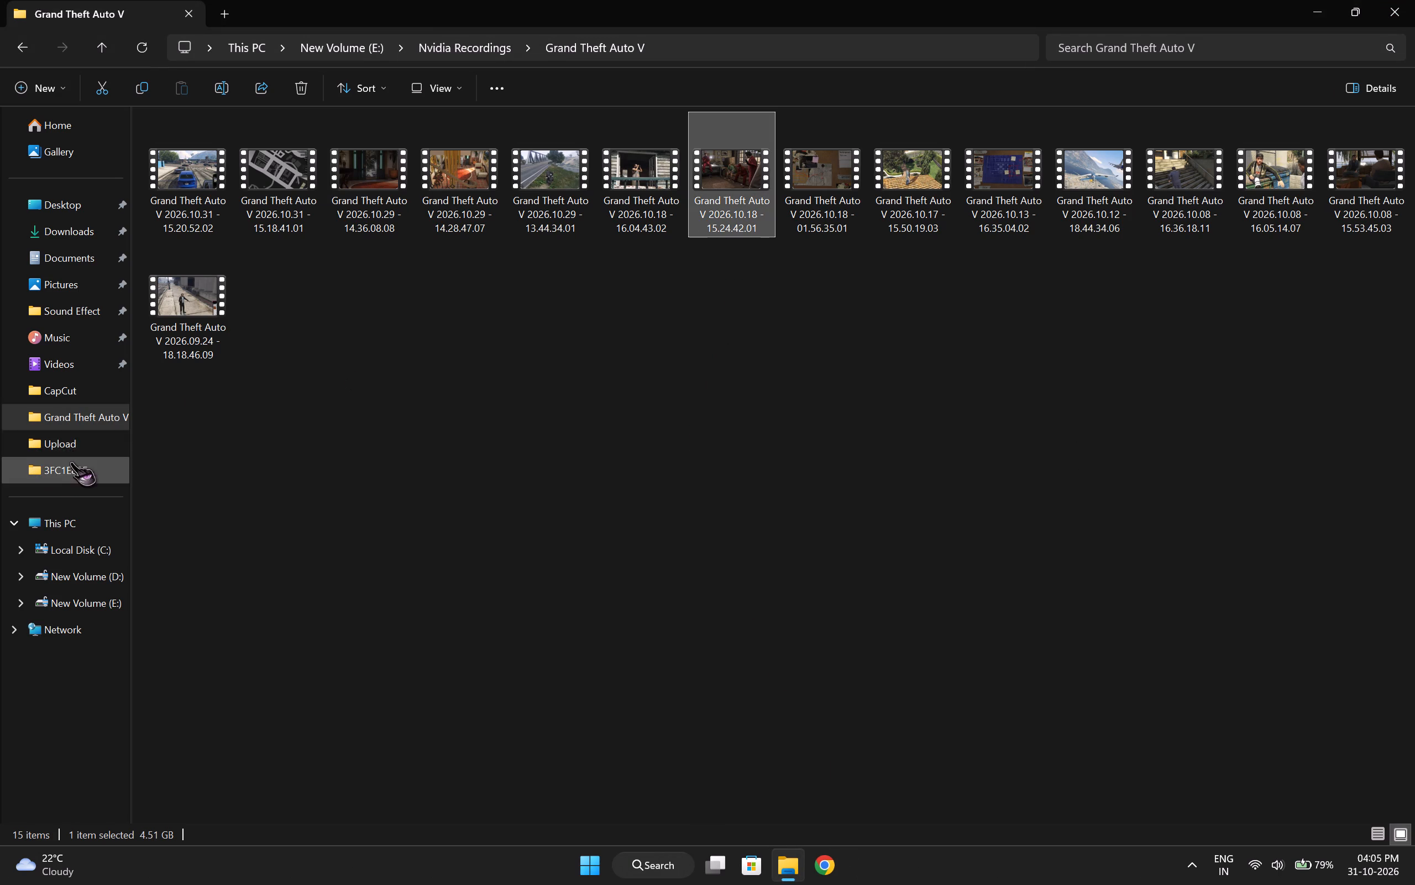
Open the exported Cheap Crew VS Expensive Crew video from the CapCut folder, skim through it and close the player.
{"action": "left_click", "coordinate": [99, 386]}
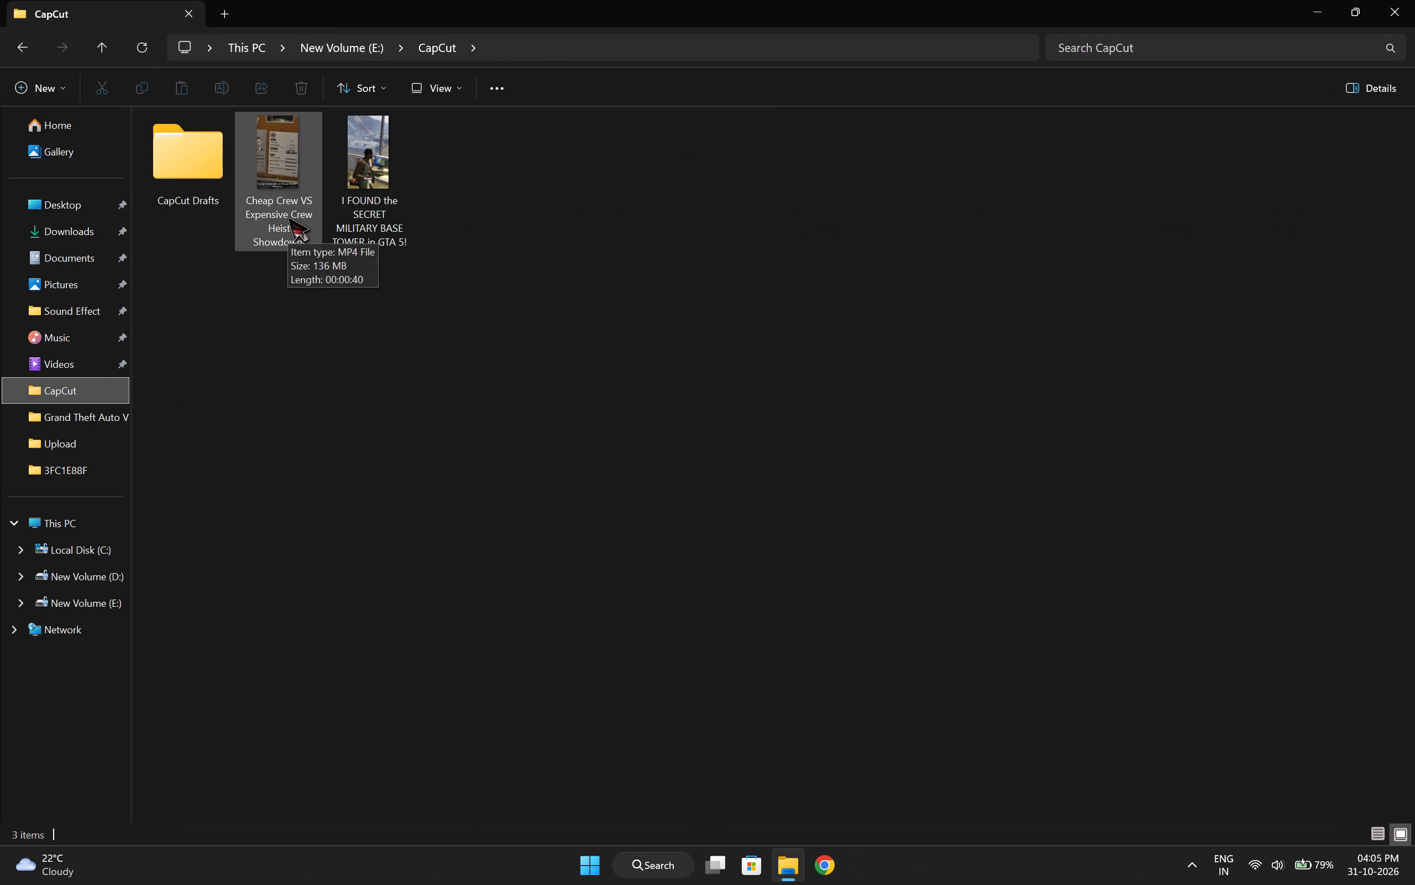
{"action": "double_click", "coordinate": [287, 217]}
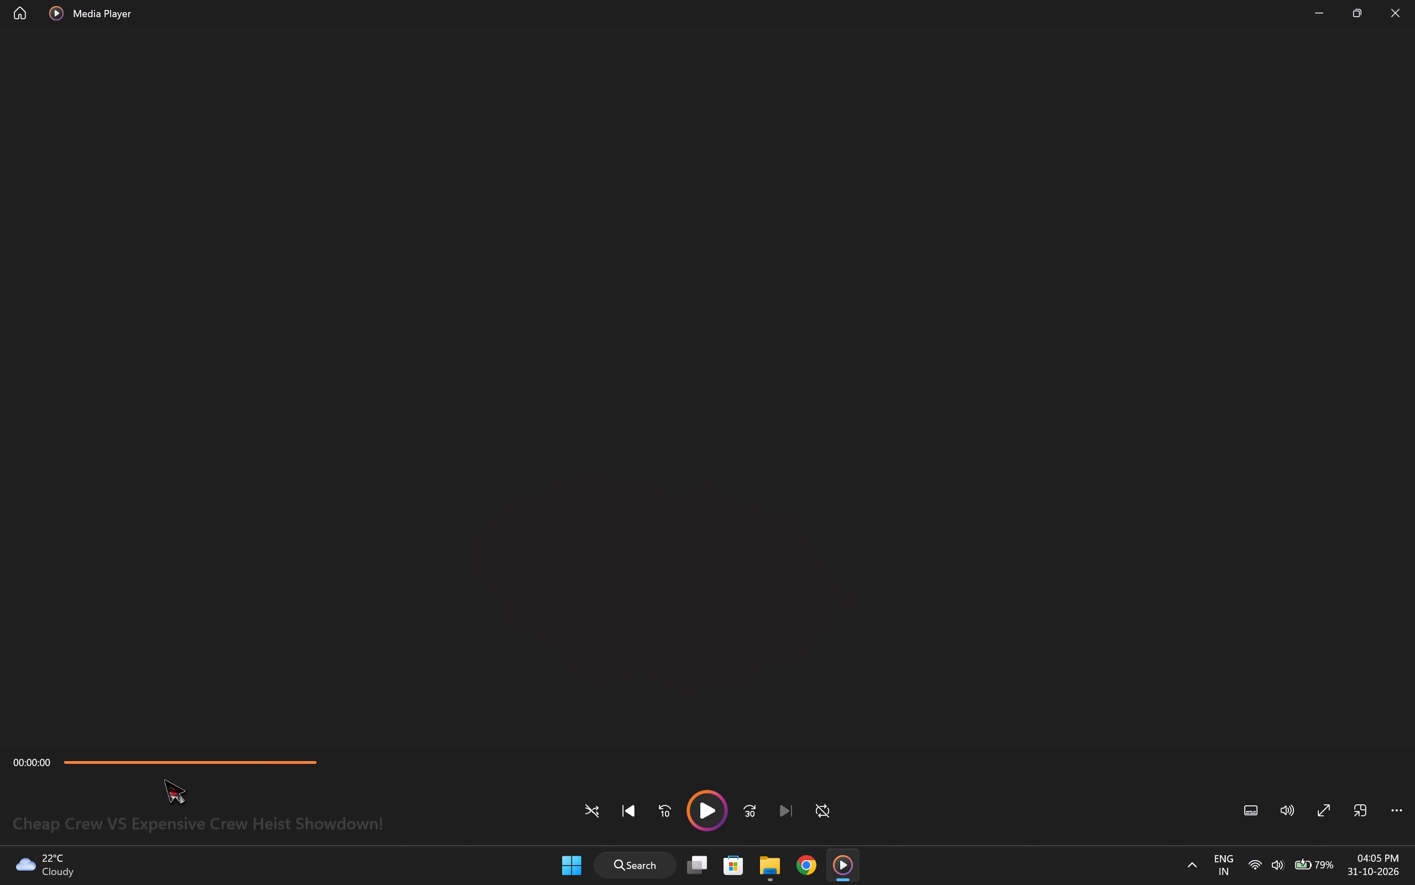
{"action": "left_click_drag", "start_coordinate": [156, 755], "coordinate": [560, 738]}
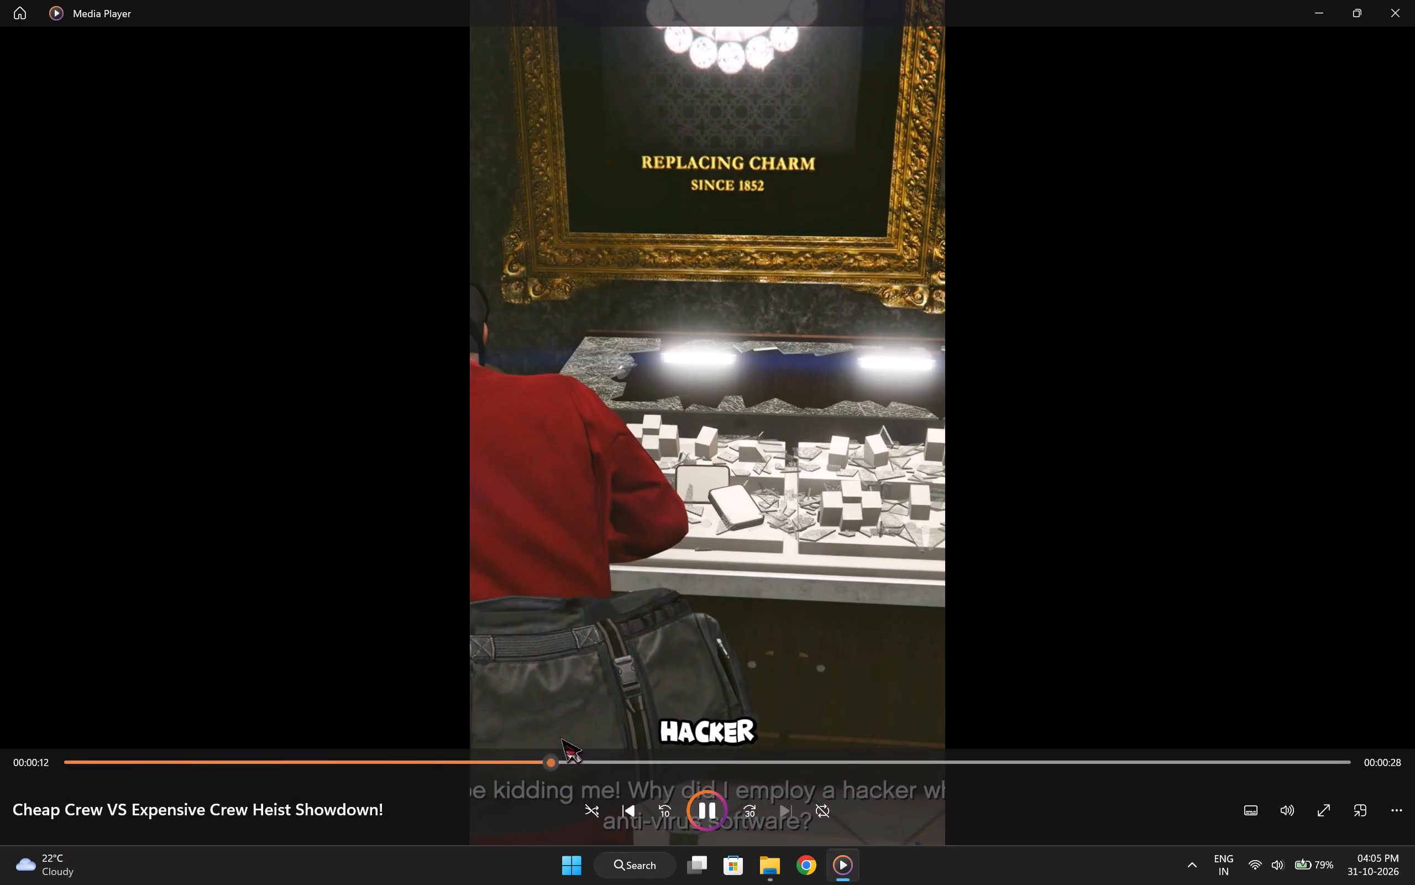
{"action": "left_click_drag", "start_coordinate": [560, 738], "coordinate": [851, 741]}
{"action": "left_click", "coordinate": [1414, 0]}
In Downloads, select both the WAV and the MP4 file named "Cheap Crew VS Expensive Crew Heist Showdown!".
{"action": "left_click", "coordinate": [641, 244]}
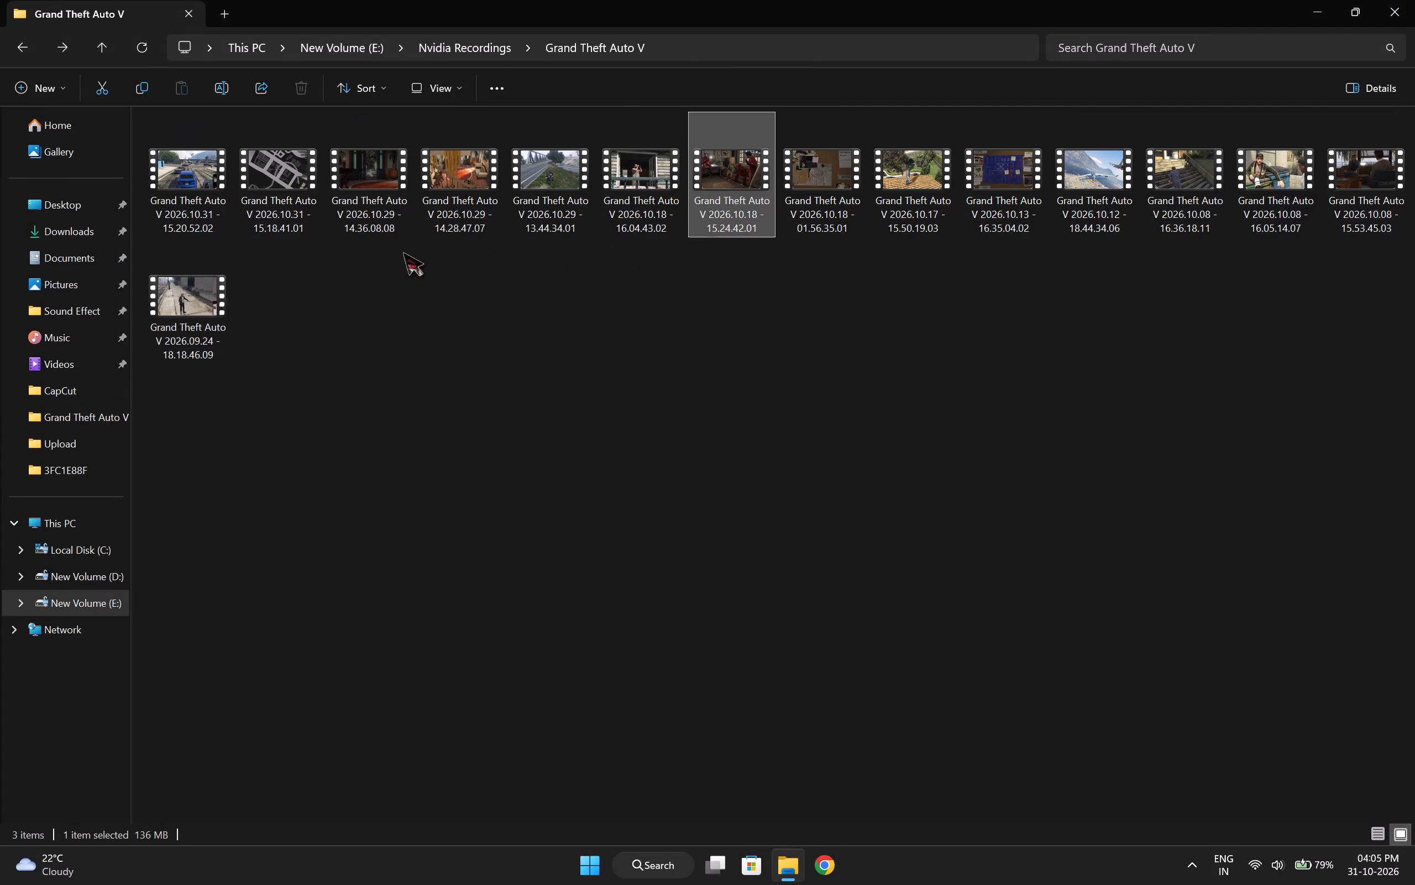
{"action": "left_click", "coordinate": [41, 230]}
{"action": "left_click", "coordinate": [424, 168], "text": "ctrl"}
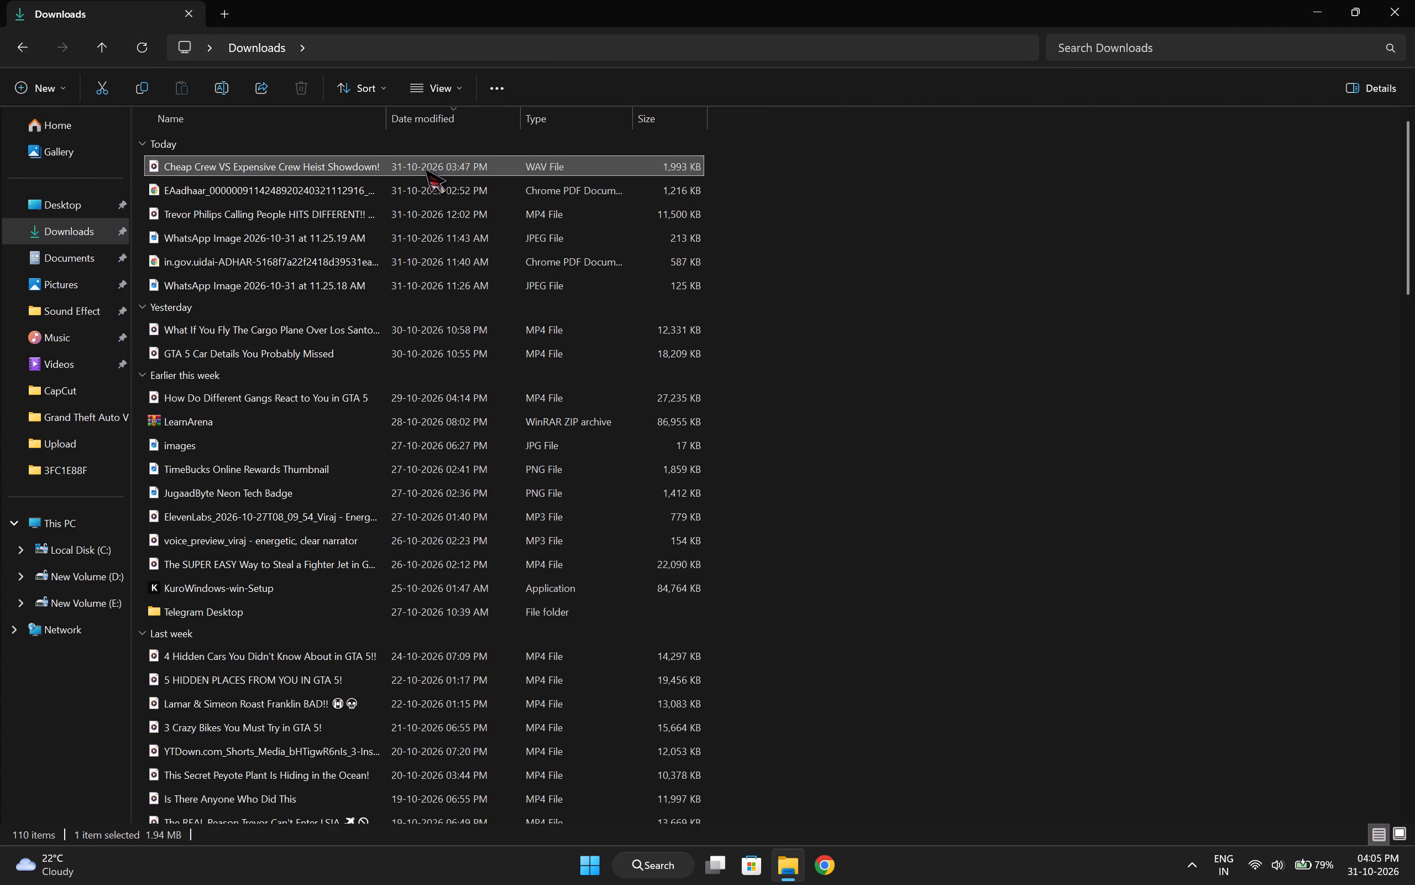
{"action": "scroll", "coordinate": [731, 316], "scroll_direction": "down", "scroll_amount": 6}
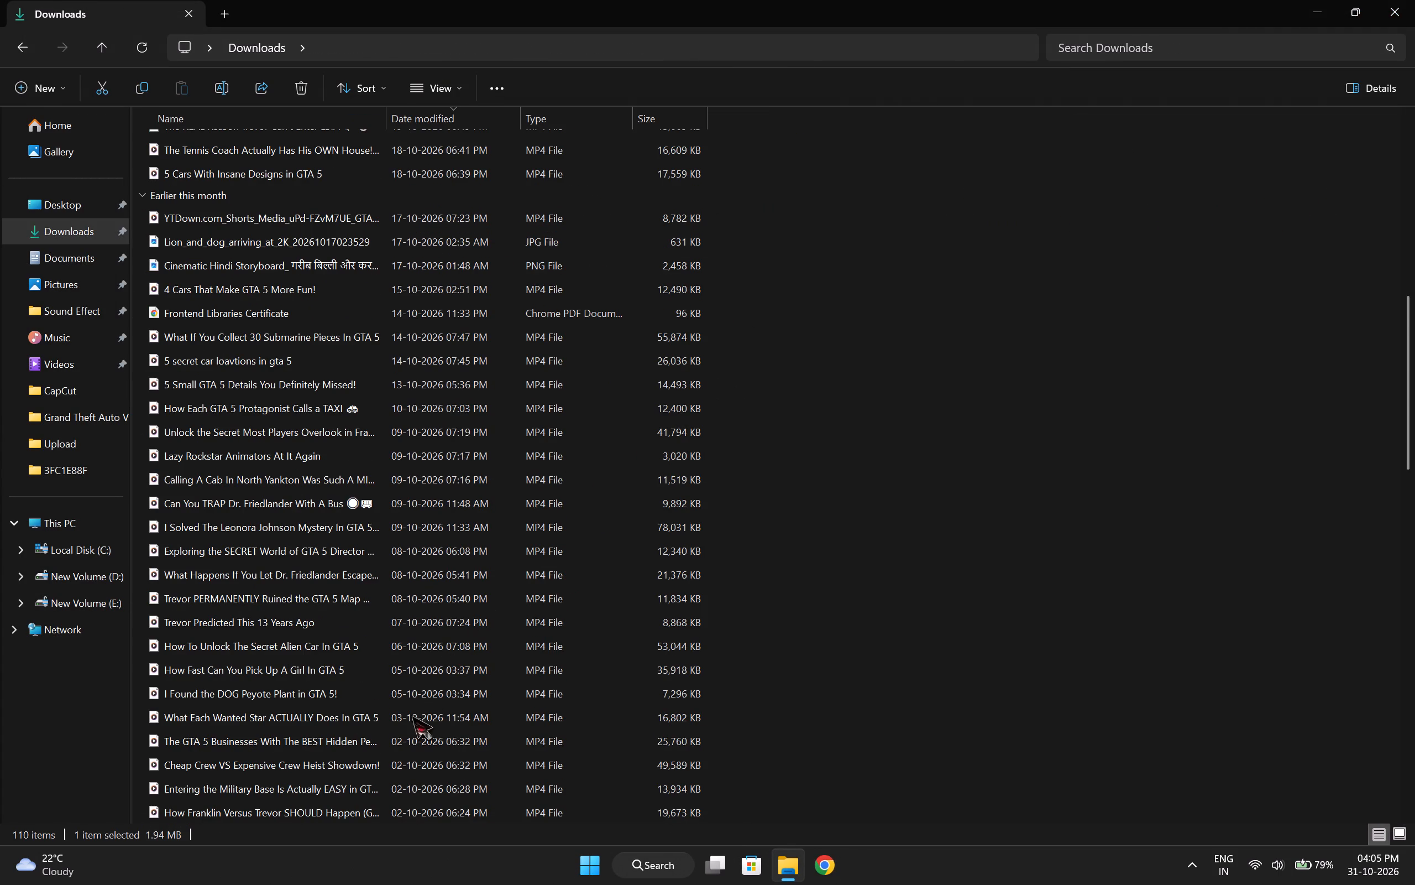
{"action": "left_click", "coordinate": [366, 769], "text": "ctrl"}
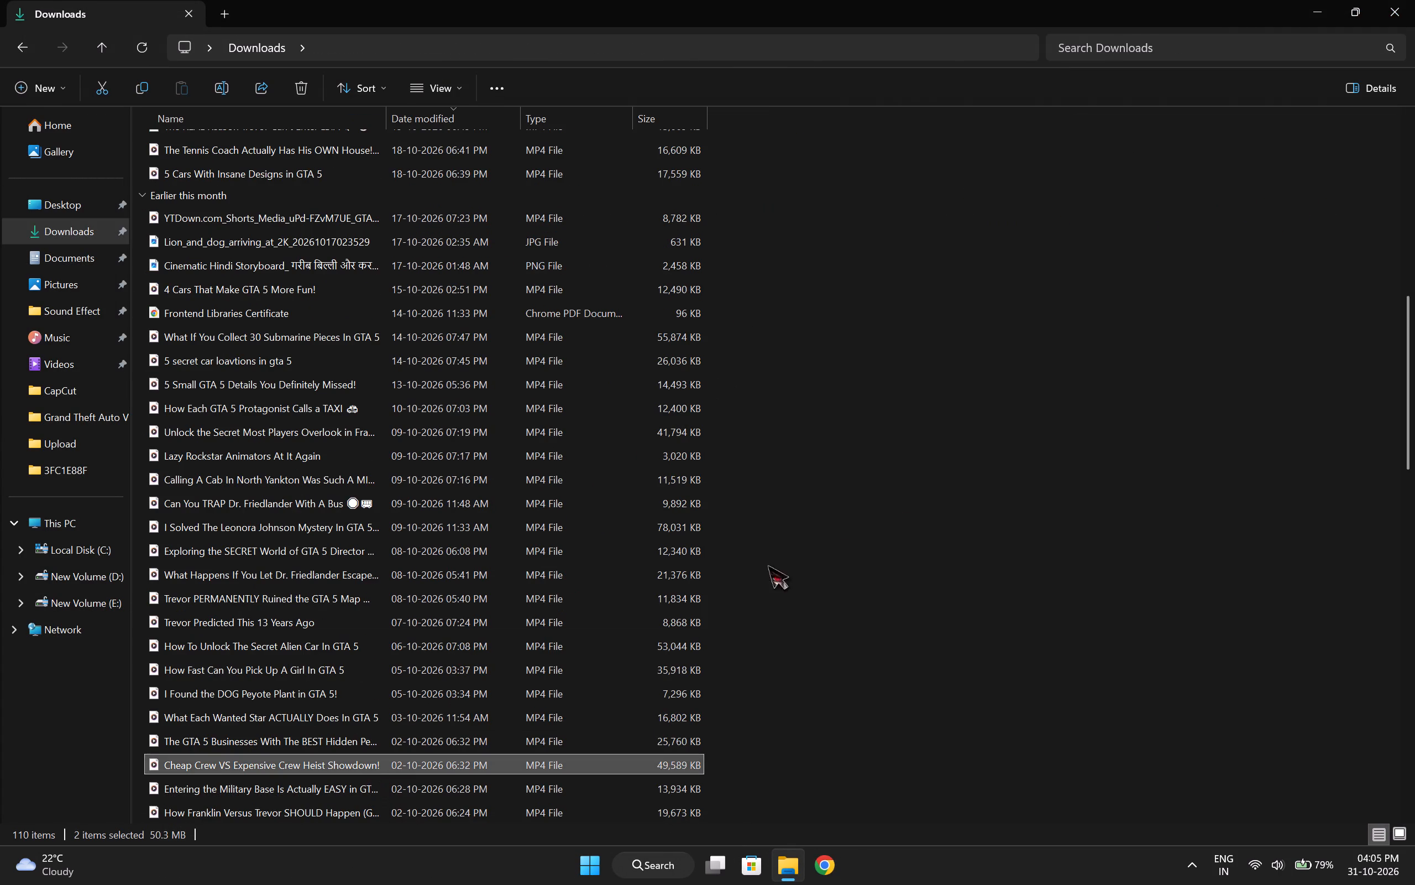
Permanently delete the two selected "Cheap Crew VS Expensive Crew Heist Showdown!" files from Downloads.
{"action": "scroll", "coordinate": [903, 503], "scroll_direction": "up", "scroll_amount": 7}
{"action": "key", "text": "shift+Delete"}
{"action": "key", "text": "Return"}
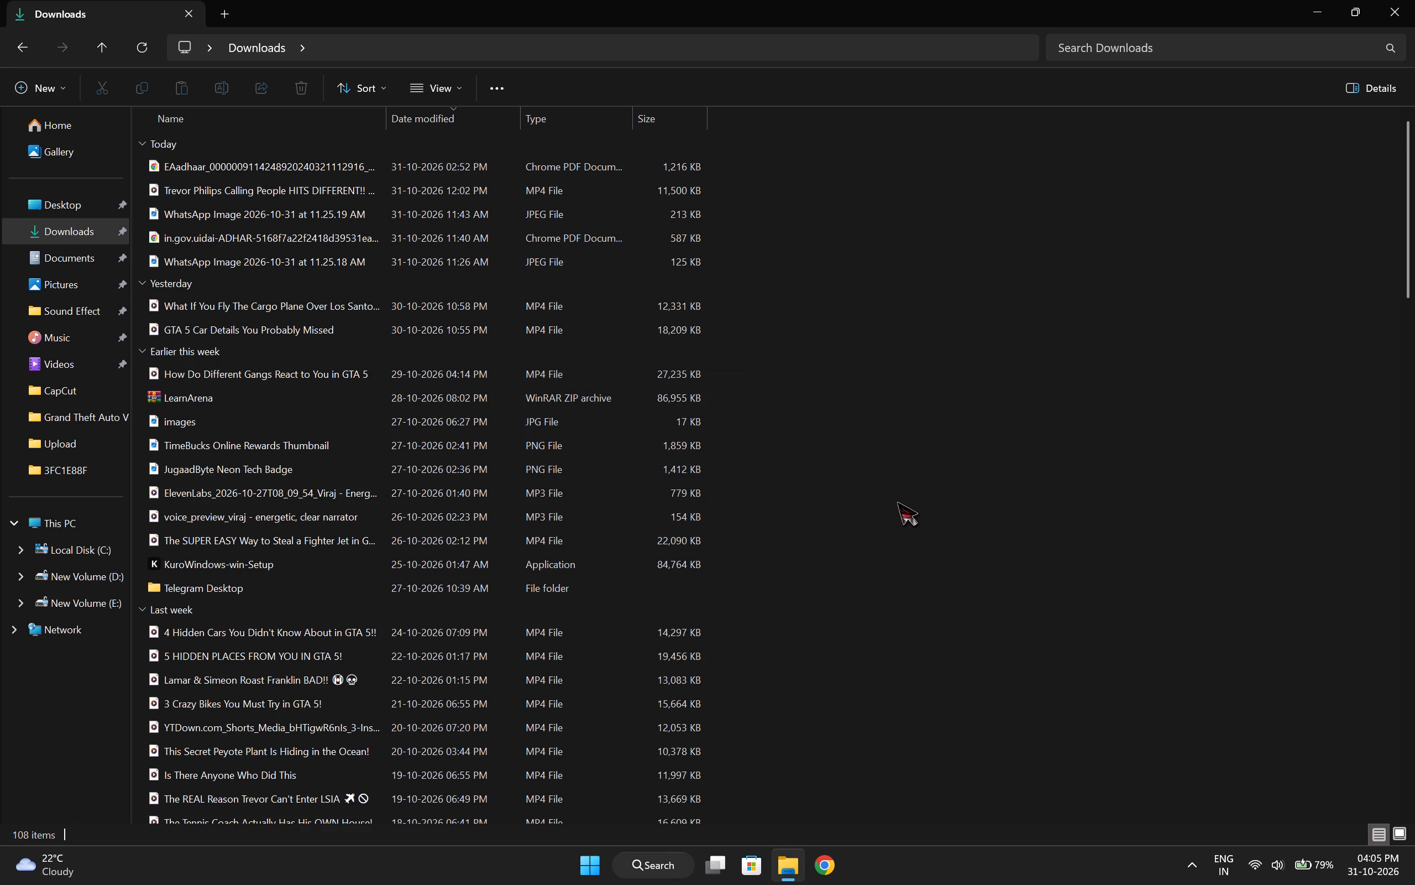
{"action": "left_click", "coordinate": [925, 504]}
In the Grand Theft Auto V folder, permanently delete recordings 2026.10.18 - 15.24.42.01, 2026.10.18 - 01.56.35.01 and 2026.10.13 - 16.35.04.02.
{"action": "left_click", "coordinate": [107, 426]}
{"action": "left_click", "coordinate": [721, 352]}
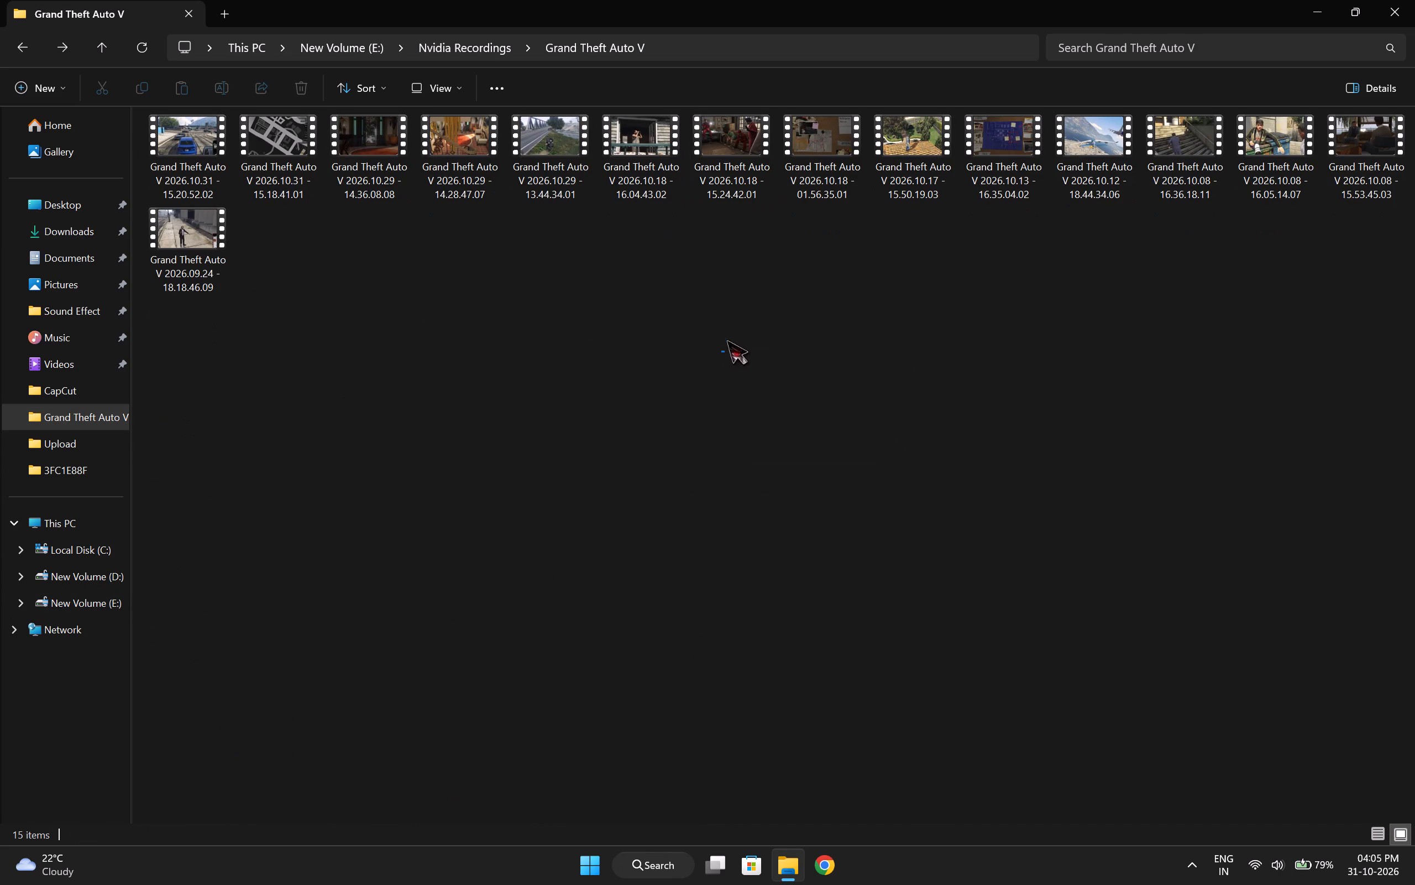
{"action": "left_click_drag", "start_coordinate": [720, 262], "coordinate": [793, 175]}
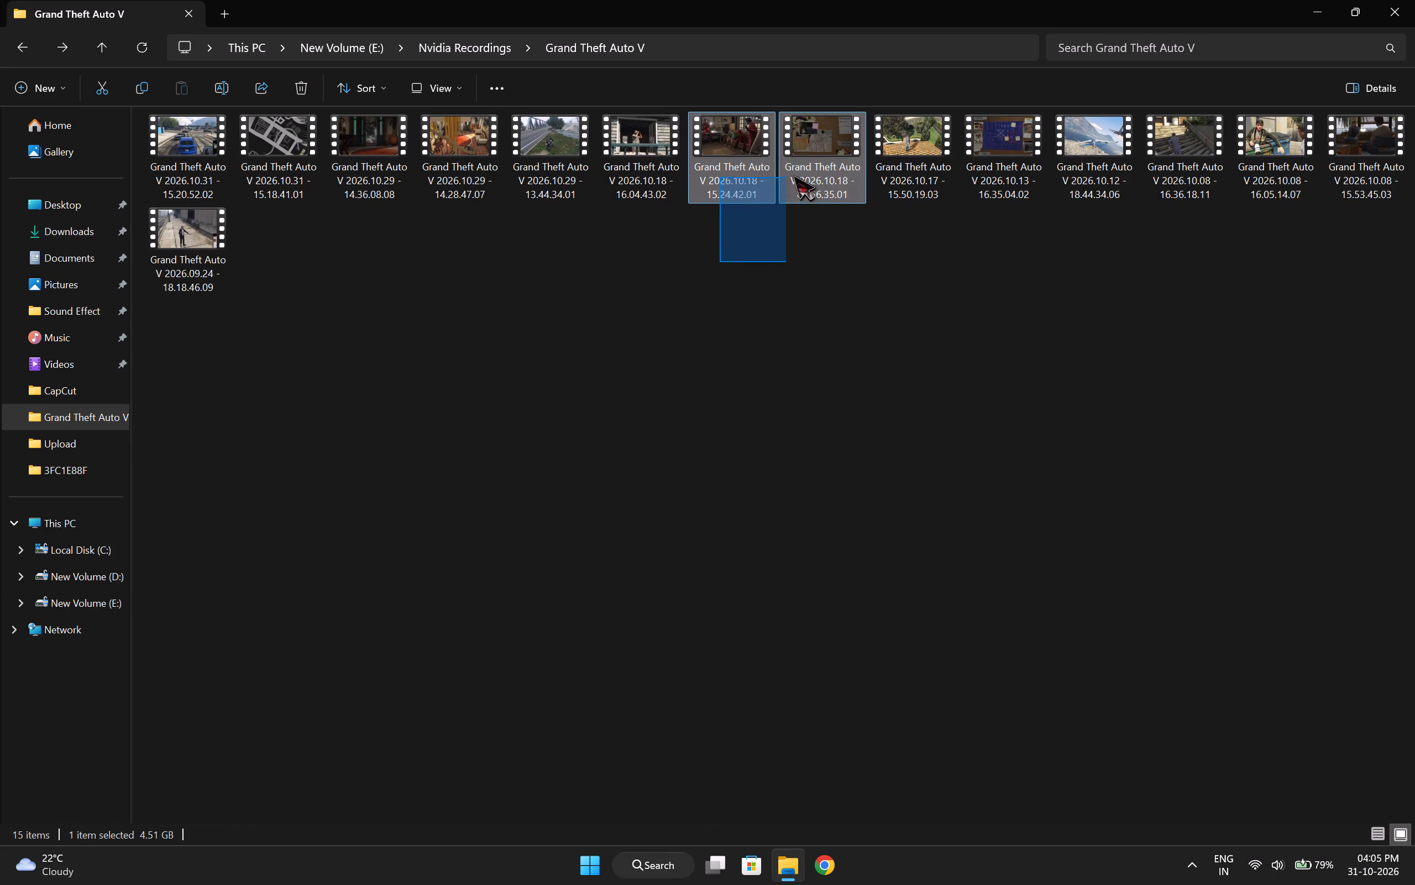
{"action": "left_click_drag", "start_coordinate": [793, 175], "coordinate": [798, 174]}
{"action": "left_click", "coordinate": [1000, 147], "text": "ctrl"}
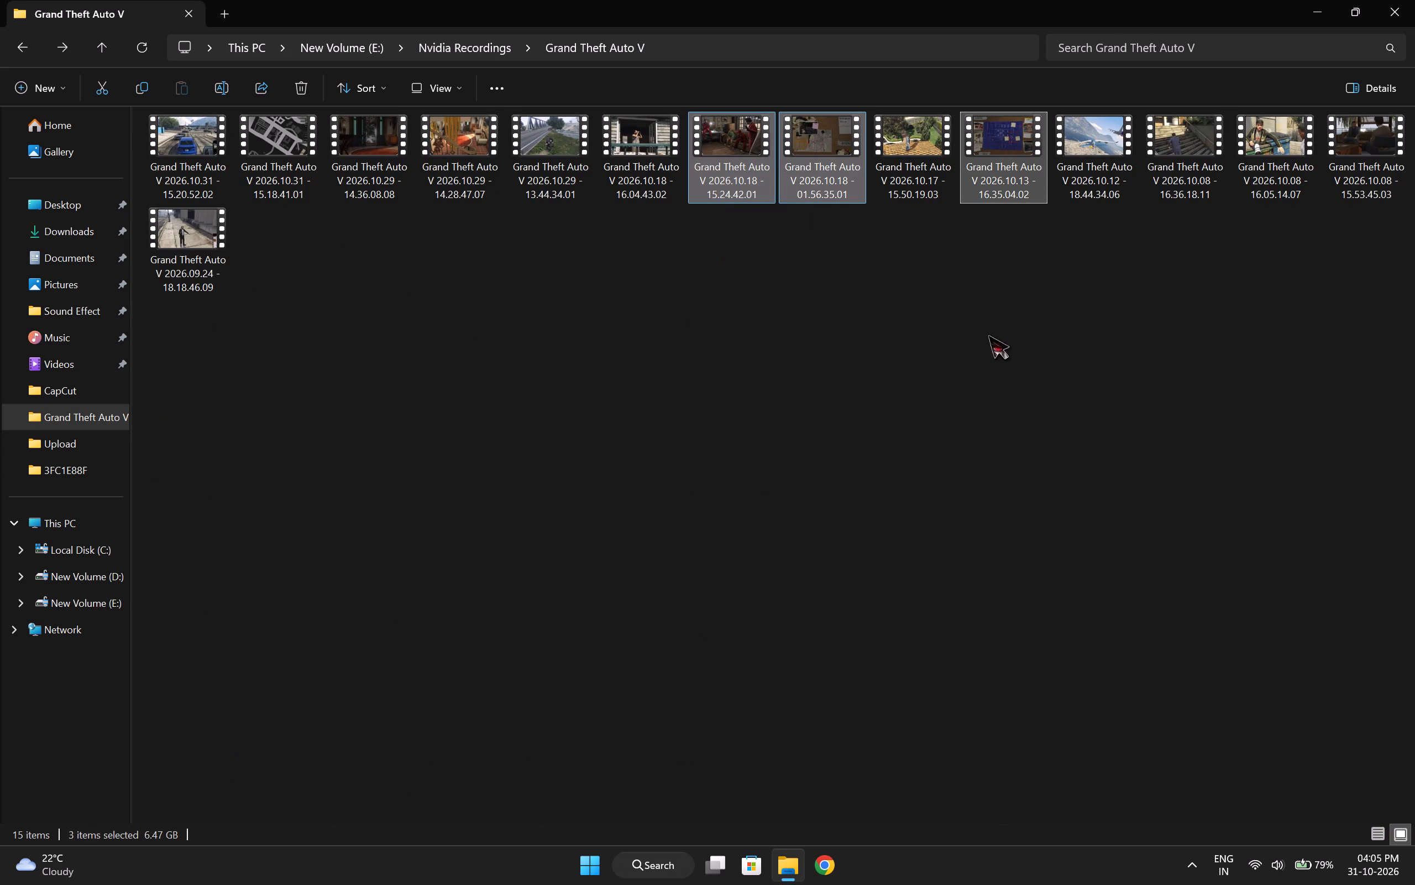
{"action": "key", "text": "shift+Delete"}
{"action": "key", "text": "Return"}
{"action": "left_click", "coordinate": [1114, 336]}
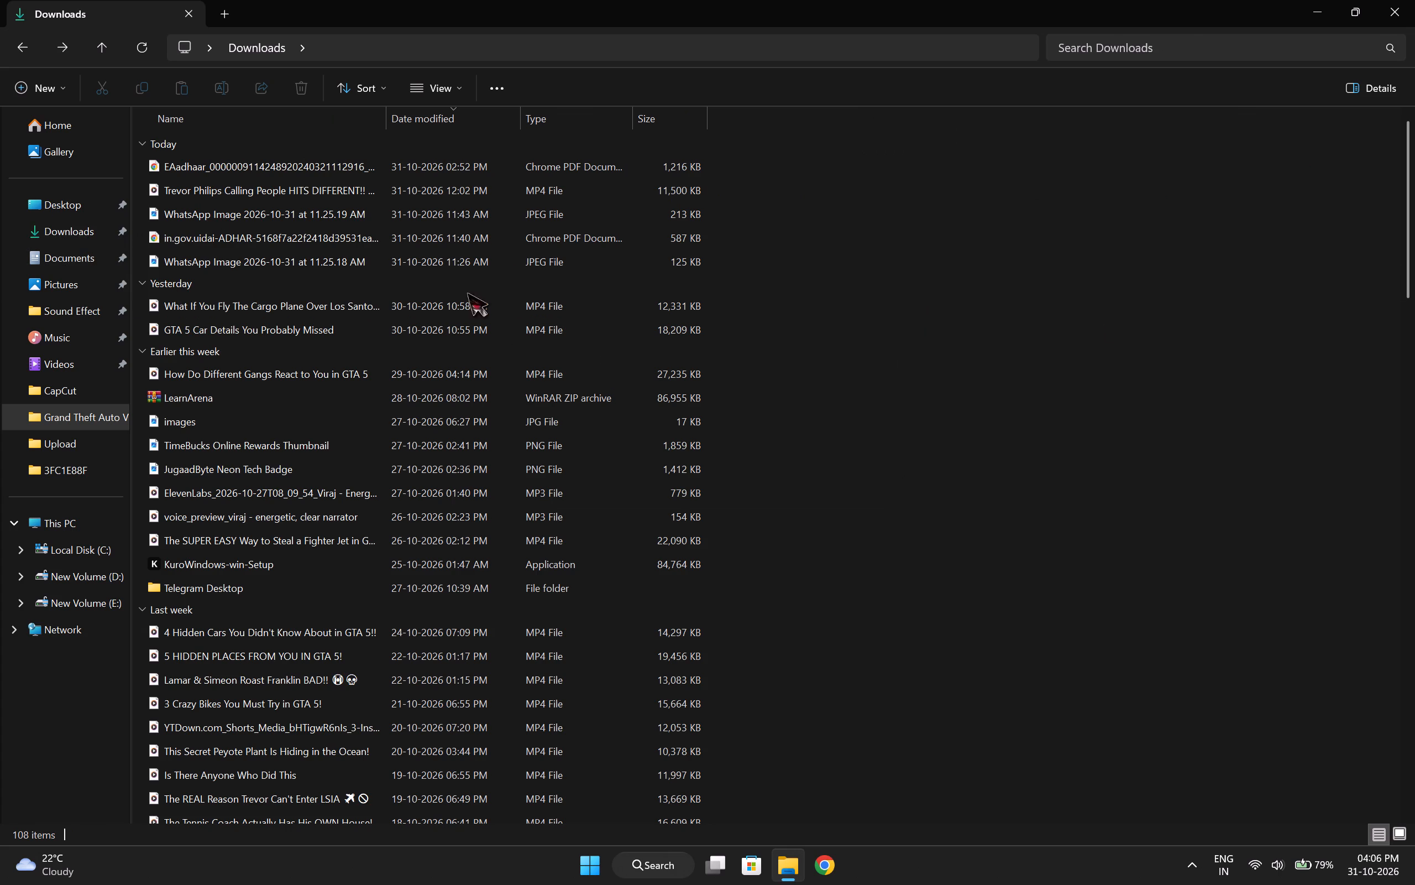
Check the drives' free space in This PC and open New Volume (E:).
{"action": "left_click", "coordinate": [104, 514]}
{"action": "left_click_drag", "start_coordinate": [460, 402], "coordinate": [573, 439]}
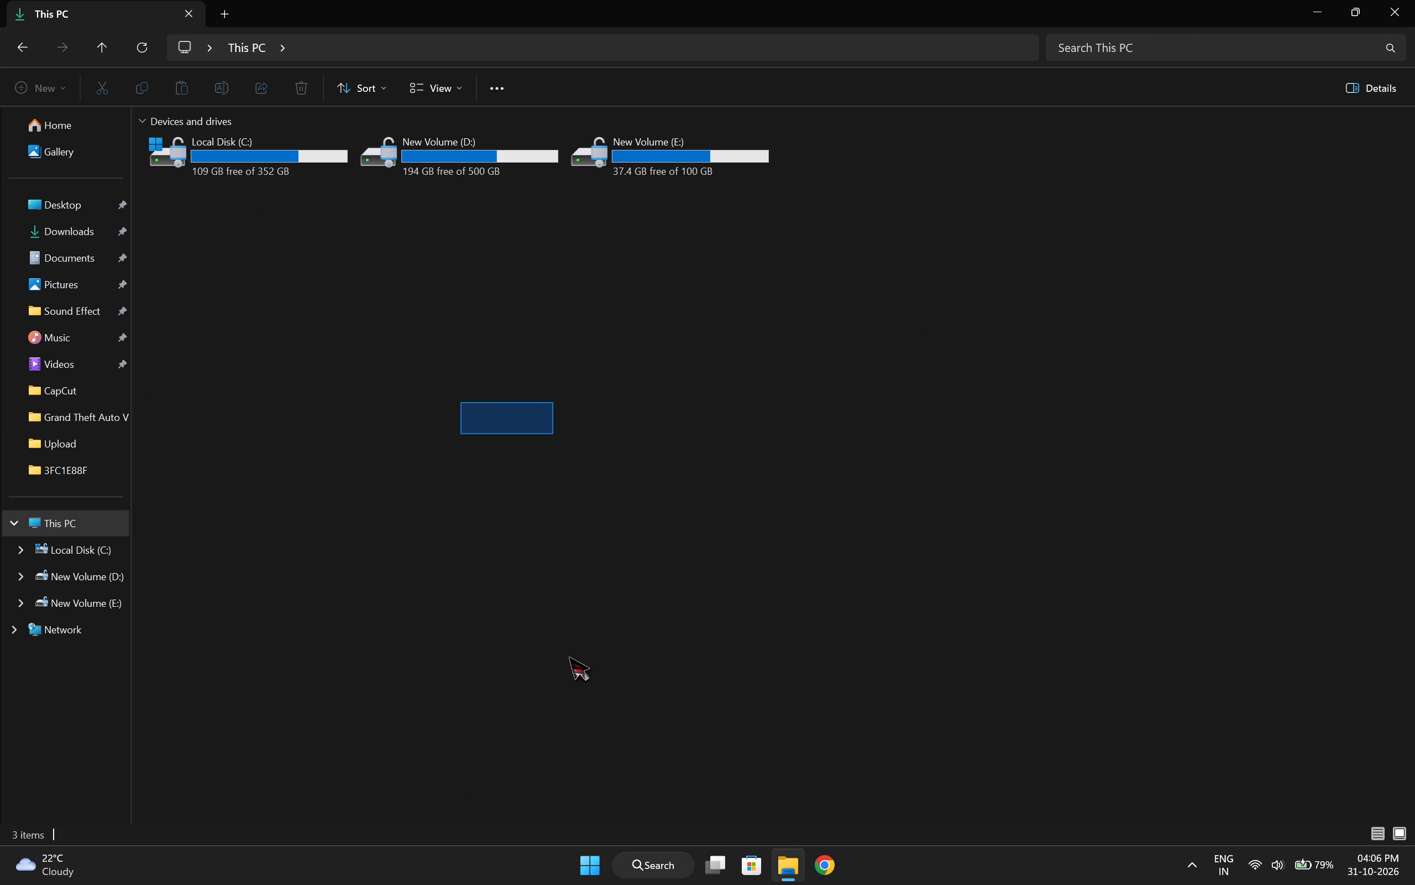
{"action": "left_click", "coordinate": [661, 186]}
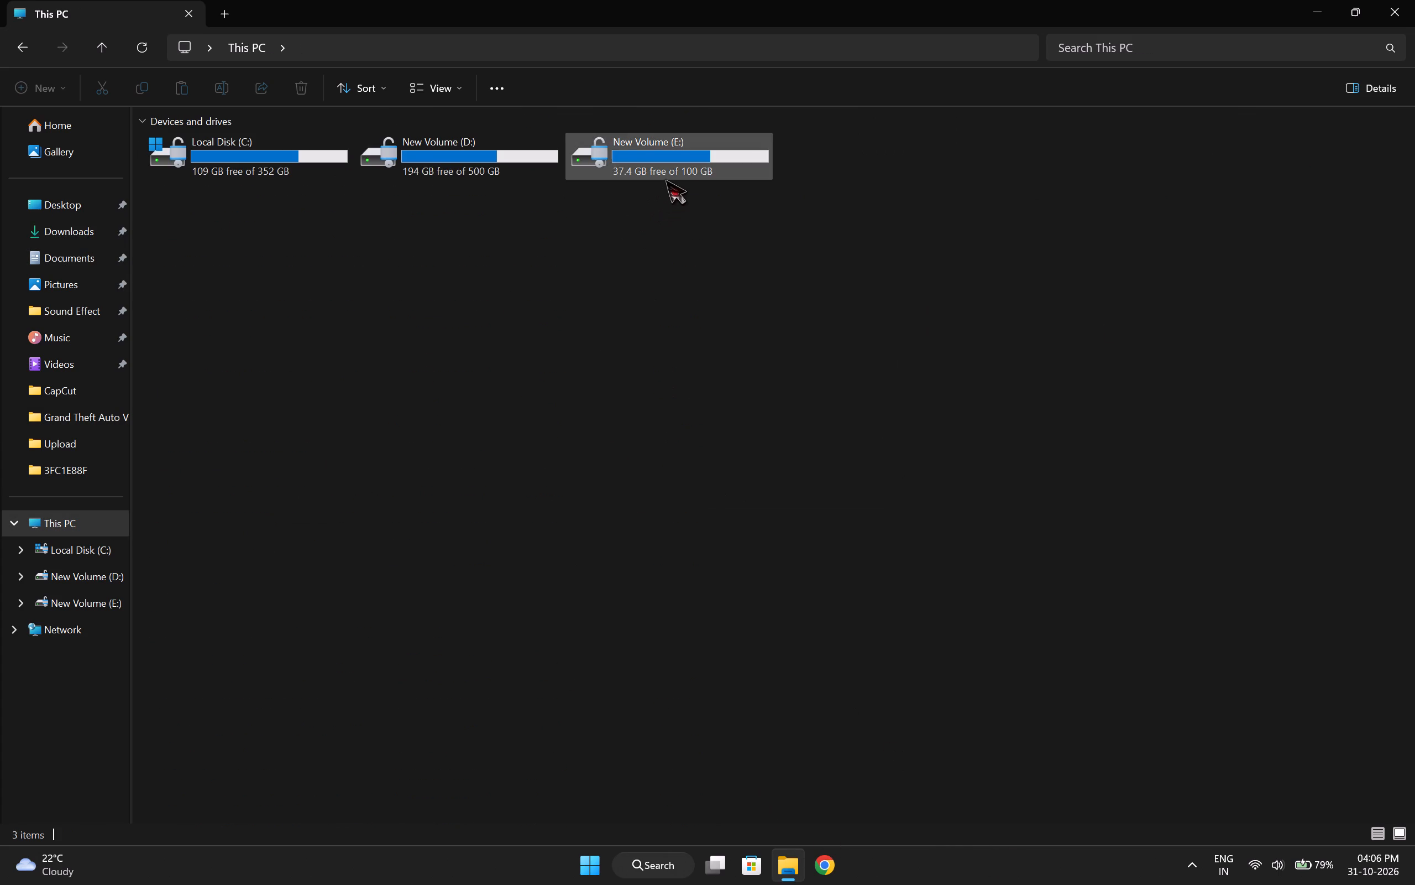
{"action": "double_click", "coordinate": [665, 179]}
{"action": "left_click", "coordinate": [924, 716]}
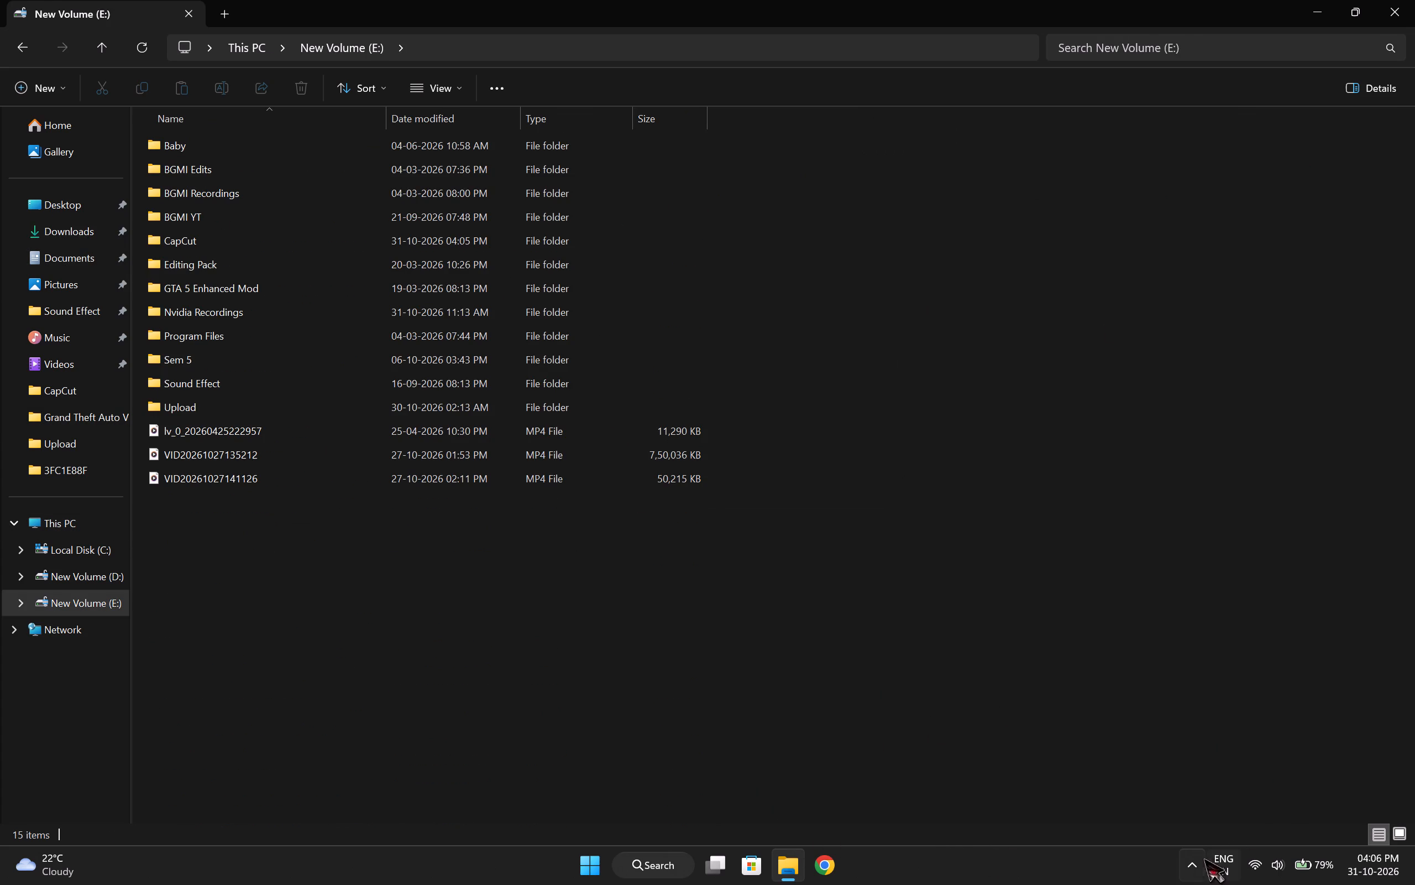
Open Hotspot Shield, disconnect the VPN, close its window and quit the background app.
{"action": "left_click", "coordinate": [1199, 869]}
{"action": "left_click", "coordinate": [1126, 819]}
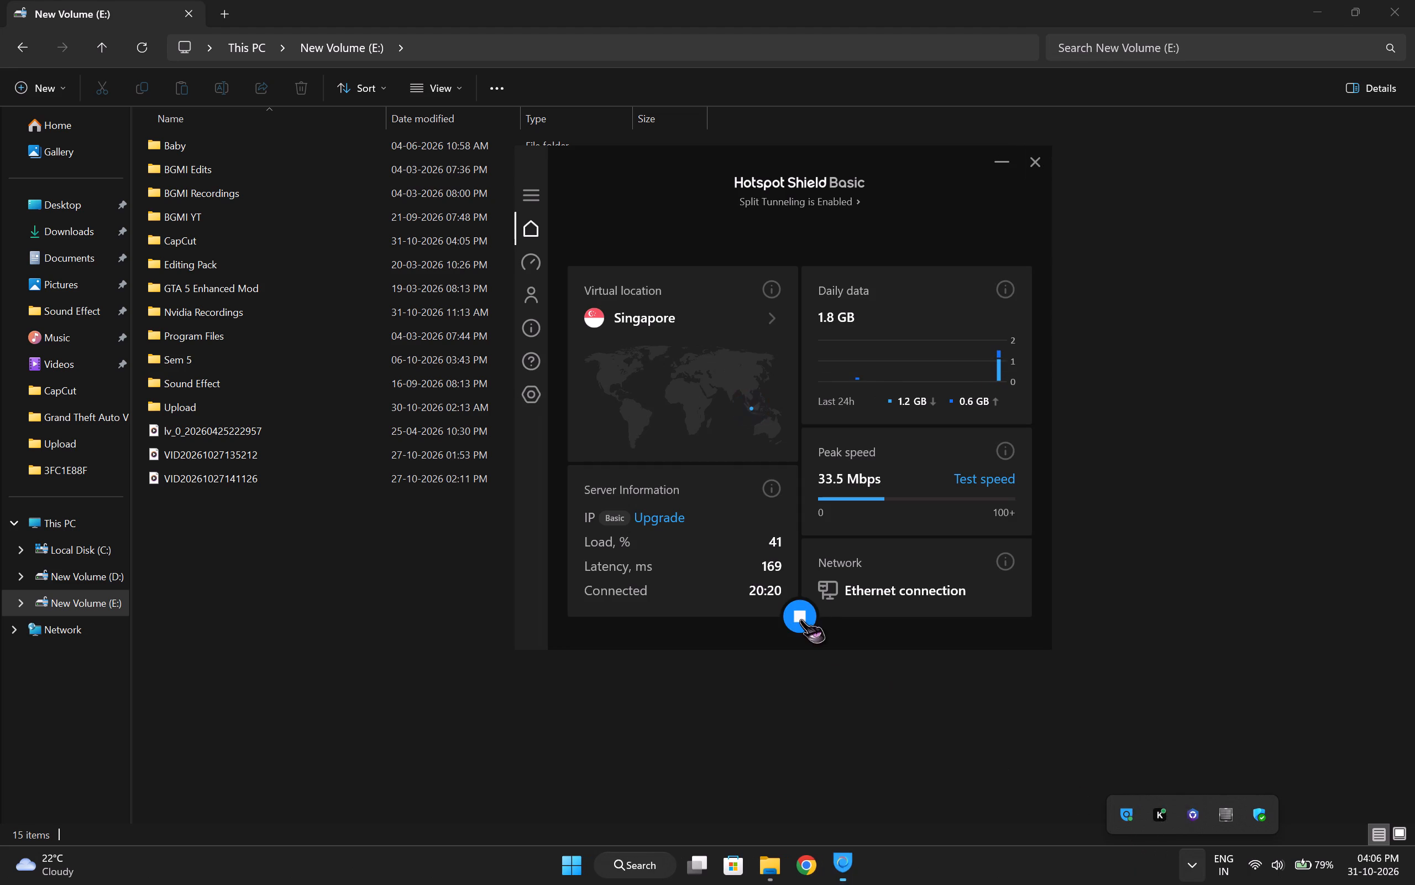
{"action": "left_click", "coordinate": [800, 619]}
{"action": "left_click", "coordinate": [1033, 154]}
{"action": "left_click", "coordinate": [1183, 881]}
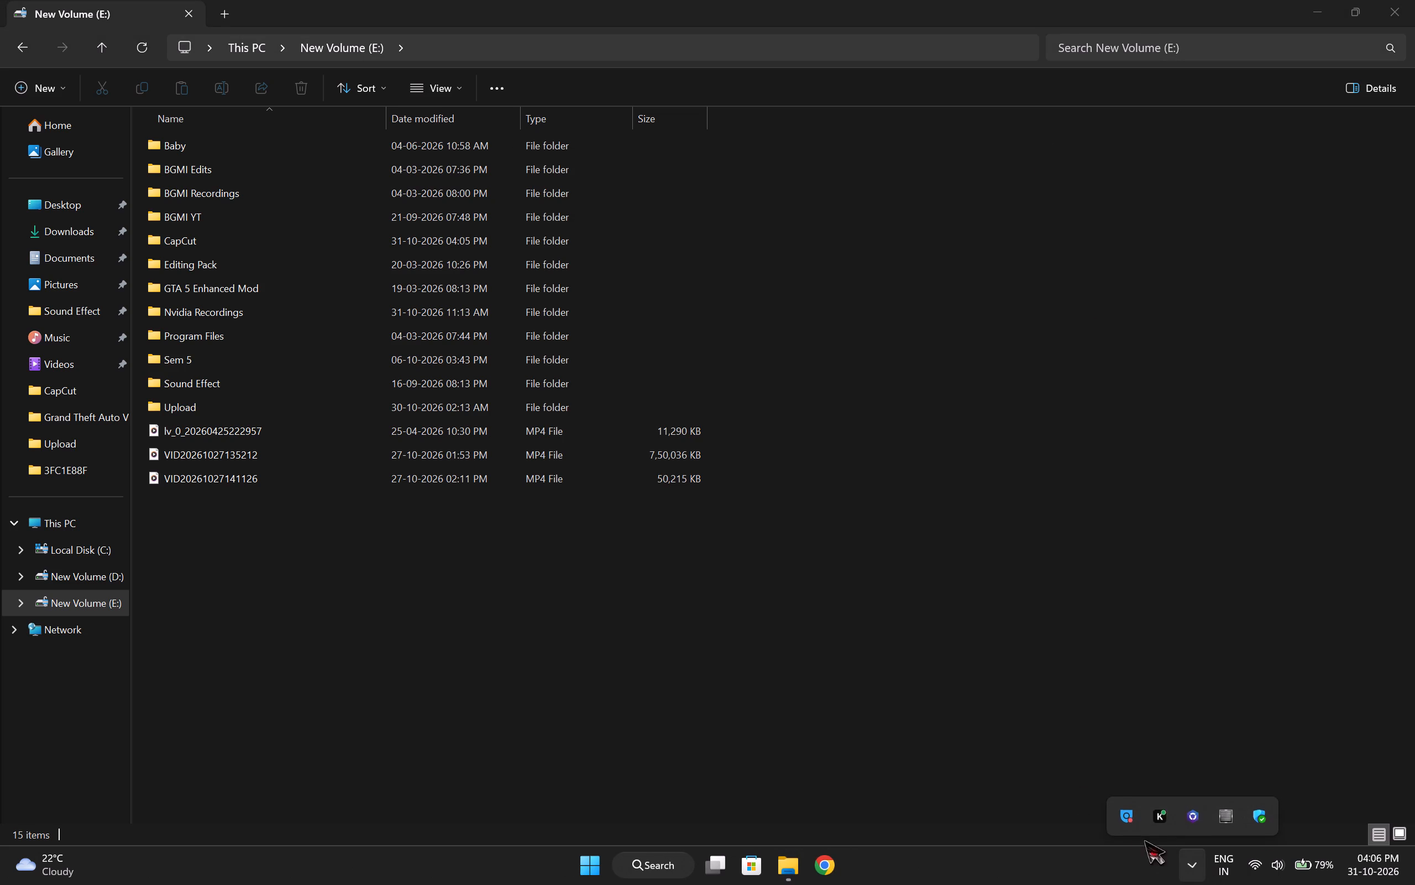
{"action": "right_click", "coordinate": [1124, 814]}
{"action": "left_click", "coordinate": [1144, 806]}
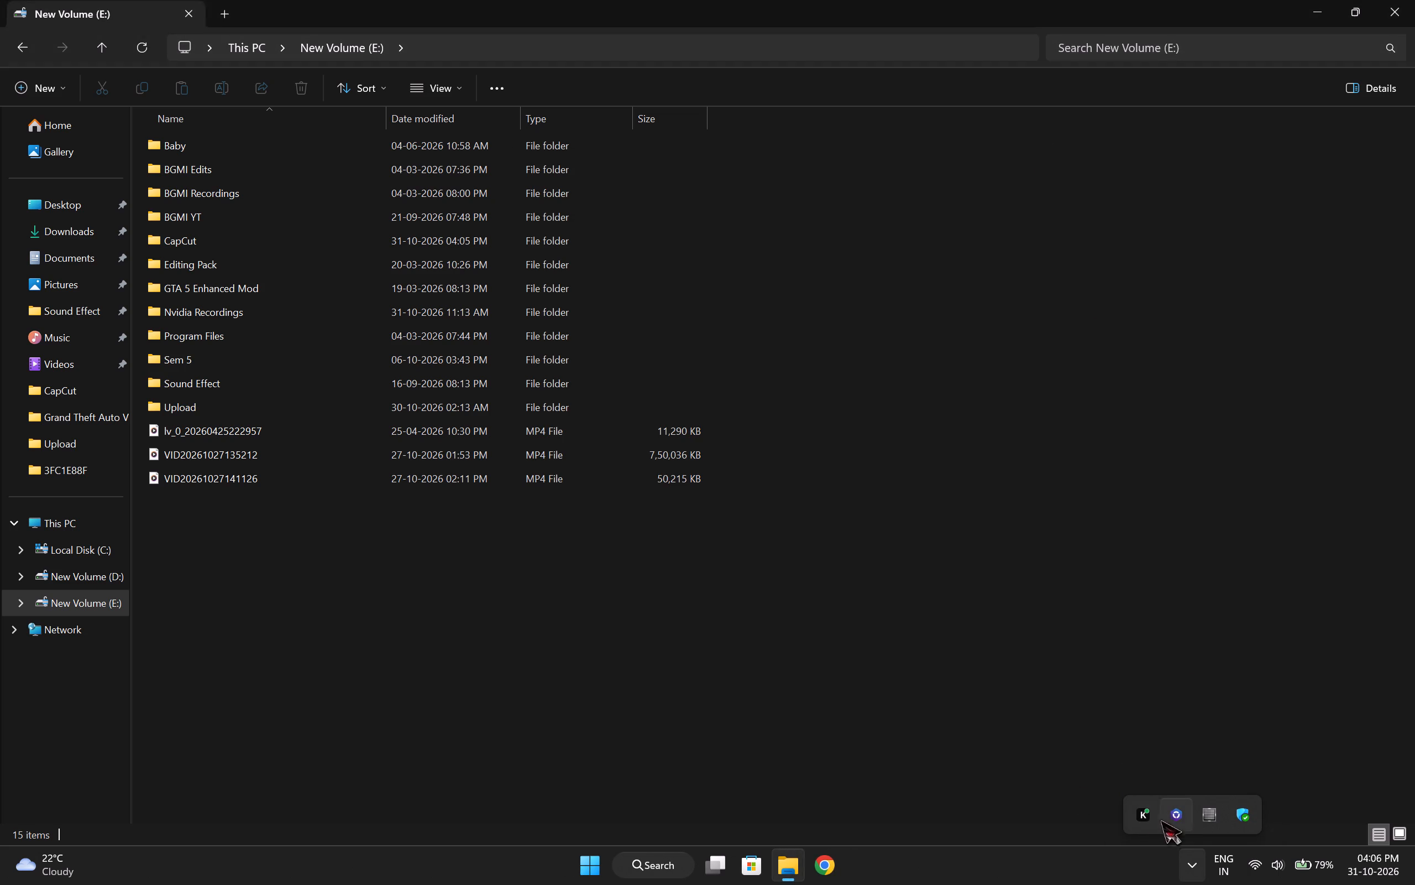